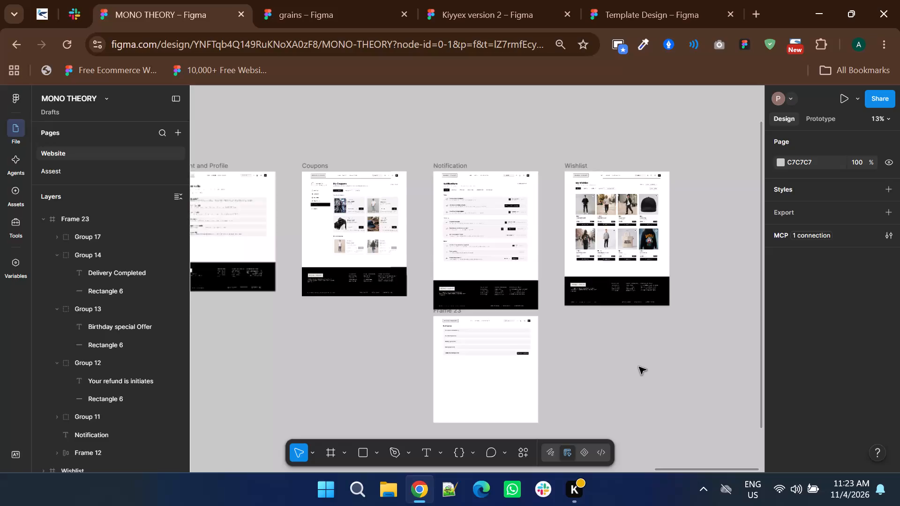
Copy Frame 23 below the Notification frame and delete the original from the Website page.
{"action": "scroll", "coordinate": [639, 367], "scroll_direction": "down", "scroll_amount": 3}
{"action": "scroll", "coordinate": [637, 369], "scroll_direction": "up", "scroll_amount": 3}
{"action": "scroll", "coordinate": [637, 369], "scroll_direction": "down", "scroll_amount": 4, "text": "shift"}
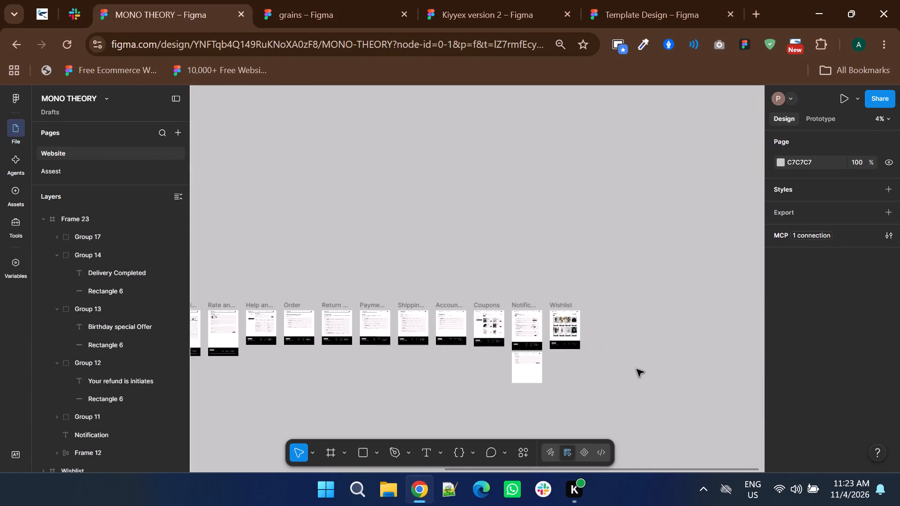
{"action": "scroll", "coordinate": [637, 369], "scroll_direction": "down", "scroll_amount": 1, "text": "shift"}
{"action": "scroll", "coordinate": [475, 384], "scroll_direction": "up", "scroll_amount": 5, "text": "ctrl"}
{"action": "scroll", "coordinate": [413, 380], "scroll_direction": "up", "scroll_amount": 3}
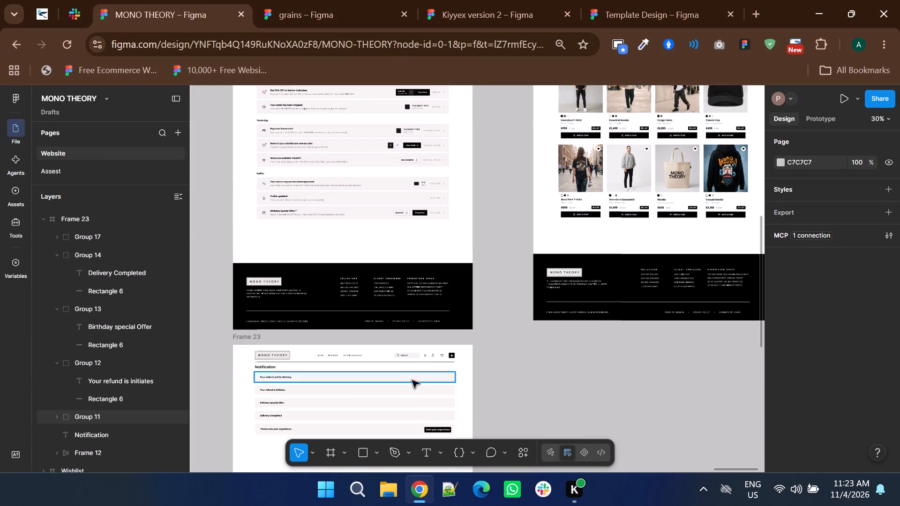
{"action": "scroll", "coordinate": [412, 380], "scroll_direction": "up", "scroll_amount": 1, "text": "shift"}
{"action": "scroll", "coordinate": [432, 340], "scroll_direction": "down", "scroll_amount": 1}
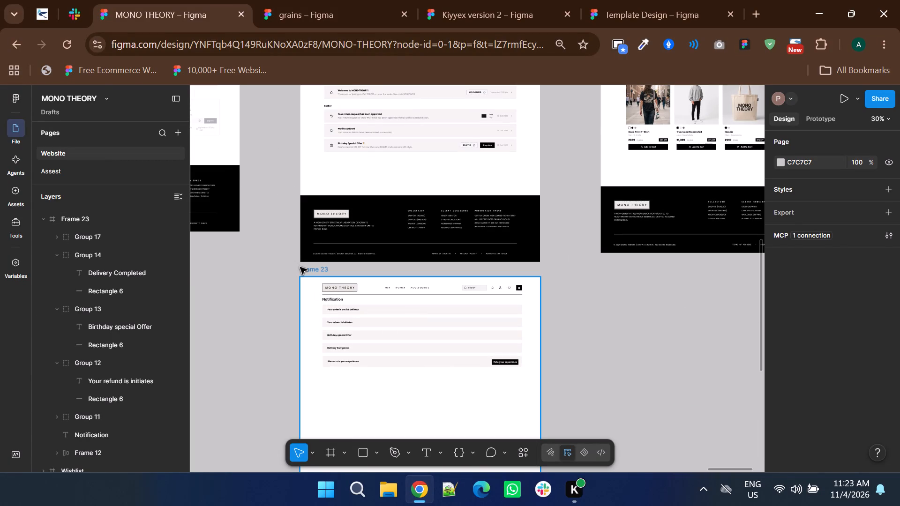
{"action": "left_click", "coordinate": [300, 267]}
{"action": "right_click", "coordinate": [300, 267]}
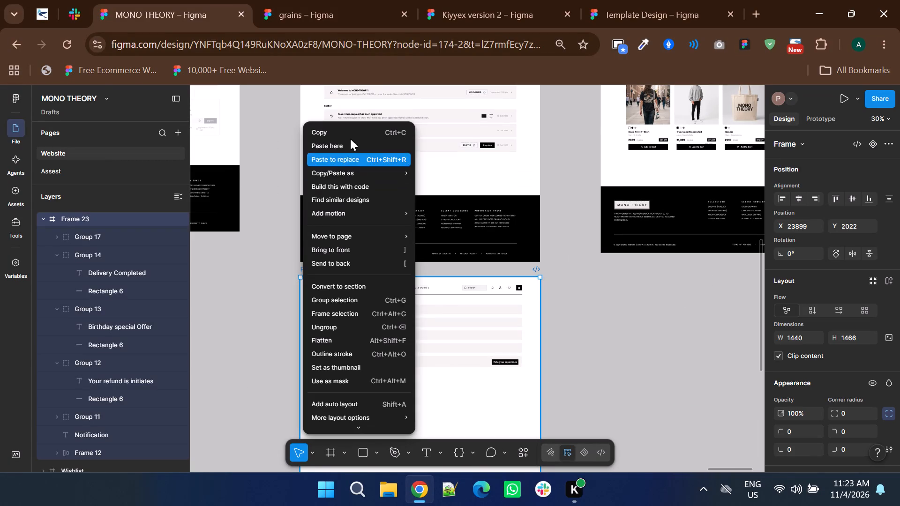
{"action": "left_click", "coordinate": [342, 128]}
{"action": "left_click", "coordinate": [317, 275]}
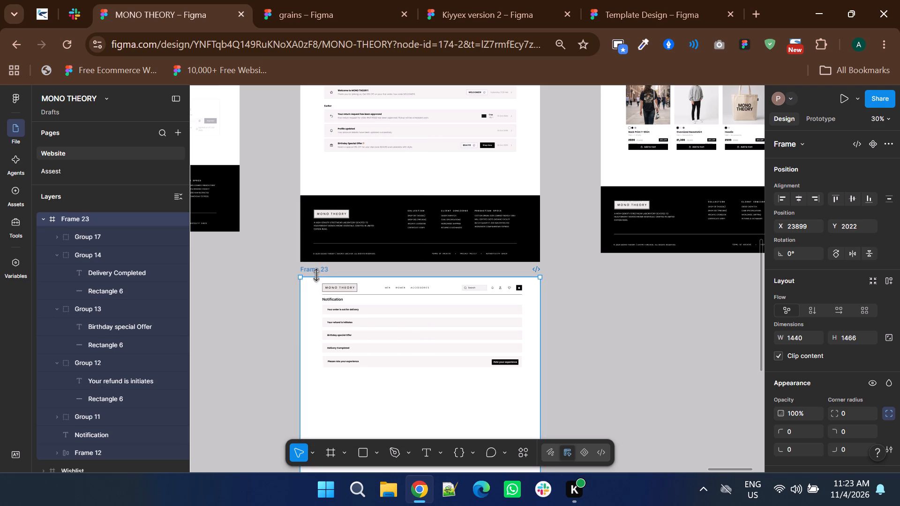
{"action": "left_click", "coordinate": [314, 269]}
{"action": "key", "text": "Delete"}
Open the Assest page.
{"action": "left_click", "coordinate": [58, 163]}
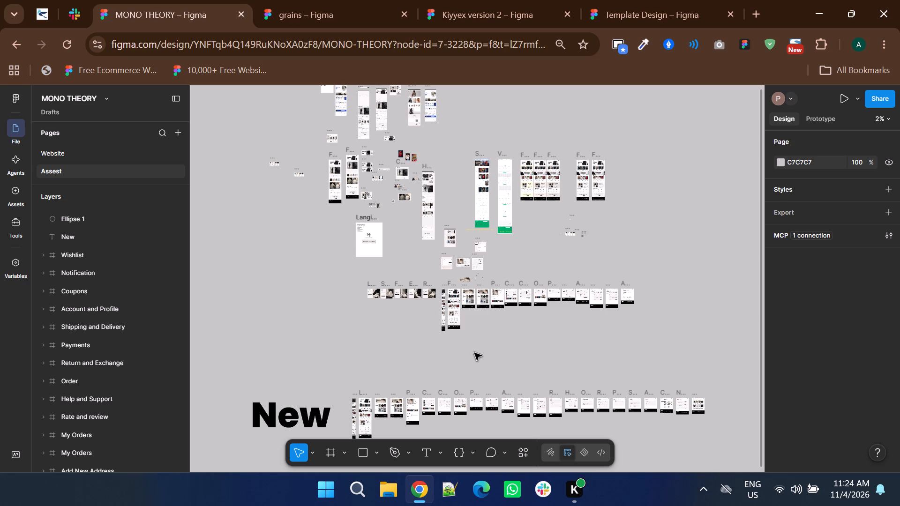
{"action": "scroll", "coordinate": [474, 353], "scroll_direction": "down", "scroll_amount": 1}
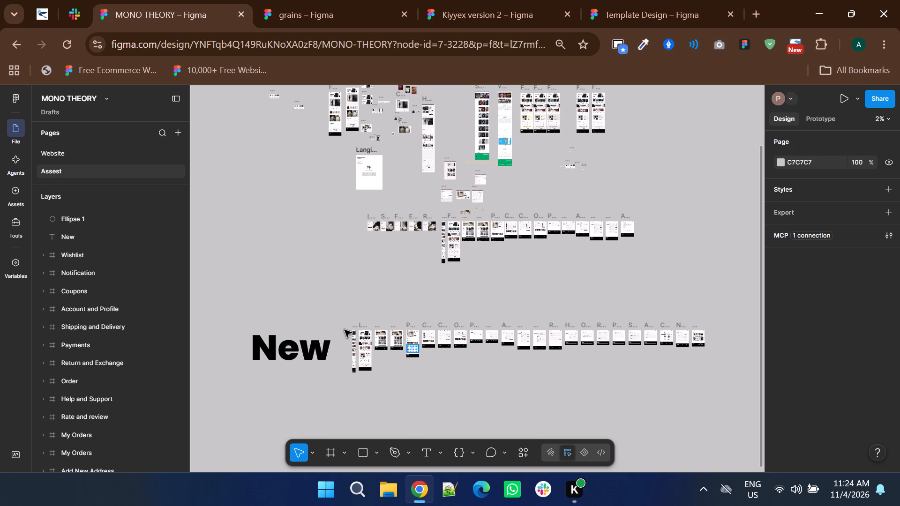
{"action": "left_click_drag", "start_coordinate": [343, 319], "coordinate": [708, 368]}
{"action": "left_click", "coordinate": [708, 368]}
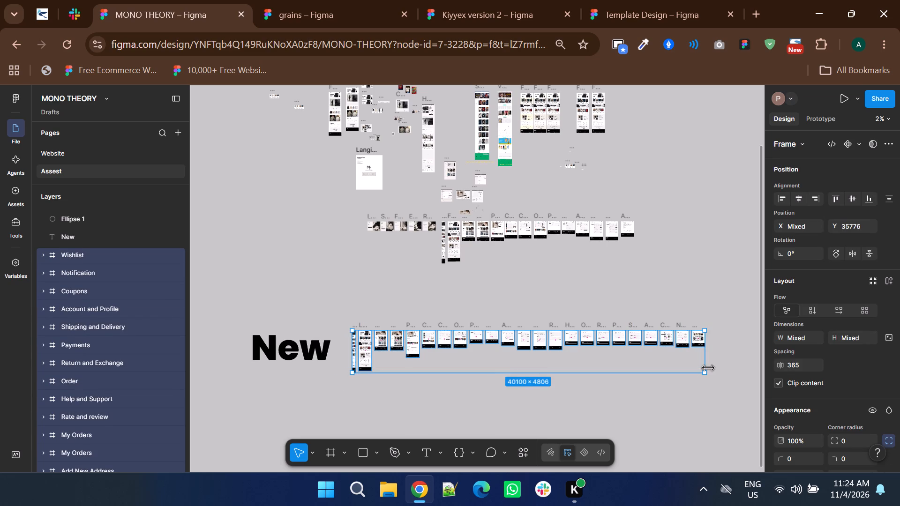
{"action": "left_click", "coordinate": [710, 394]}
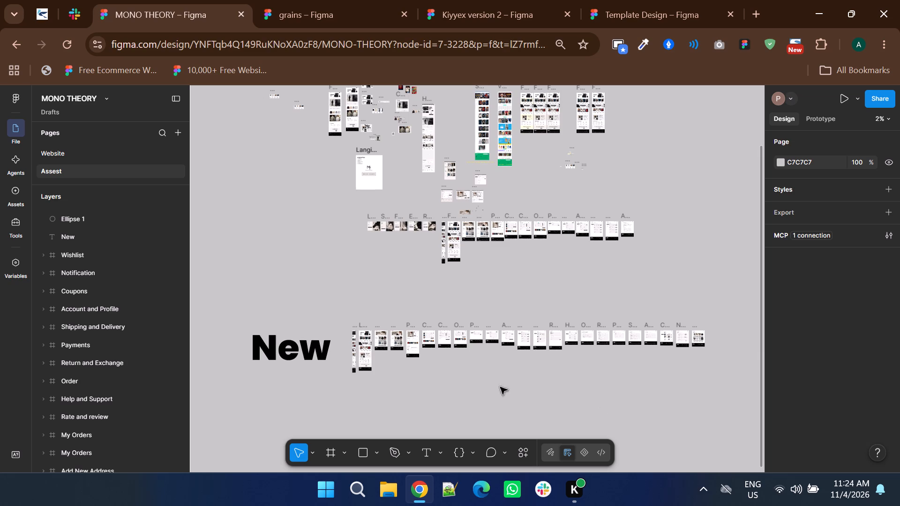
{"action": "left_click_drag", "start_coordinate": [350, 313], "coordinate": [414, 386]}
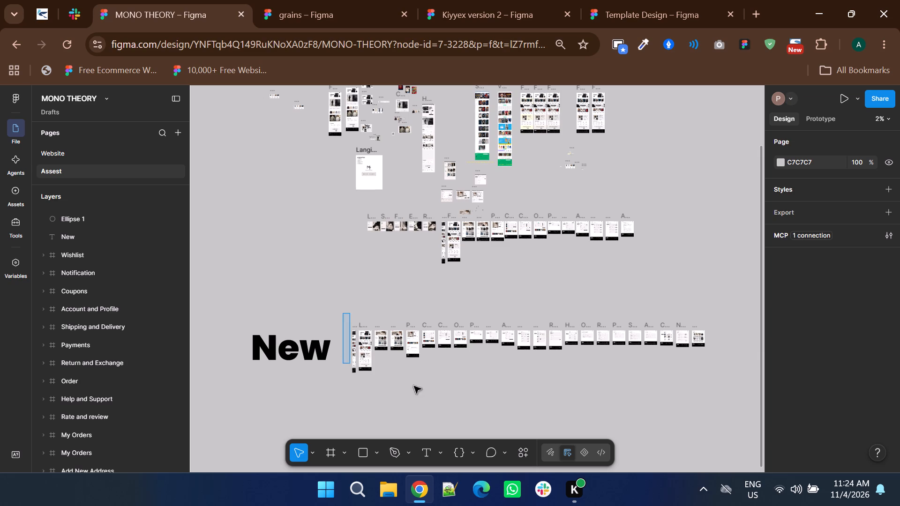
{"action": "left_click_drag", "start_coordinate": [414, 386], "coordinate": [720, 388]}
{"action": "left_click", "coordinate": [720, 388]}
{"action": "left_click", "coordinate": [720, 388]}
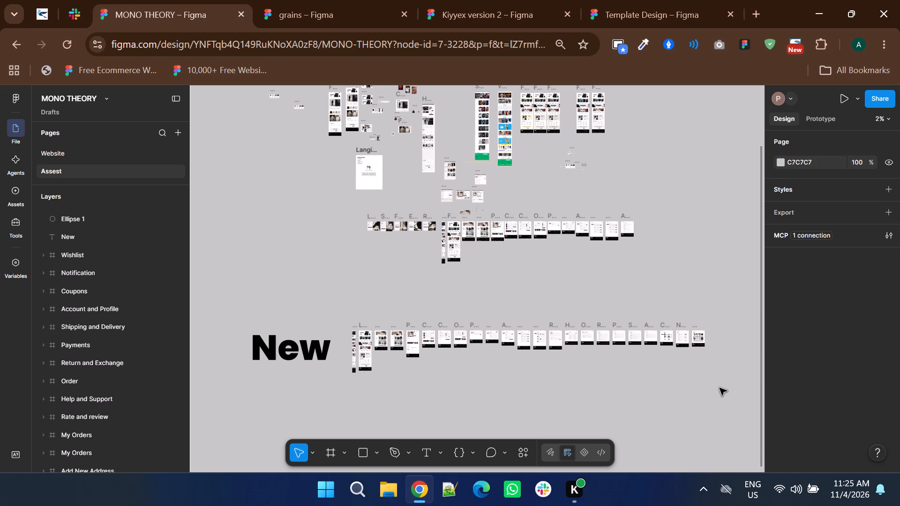
Paste the copied notification frame into the empty space beneath the row of frames above the New row.
{"action": "scroll", "coordinate": [457, 374], "scroll_direction": "down", "scroll_amount": 2, "text": "shift"}
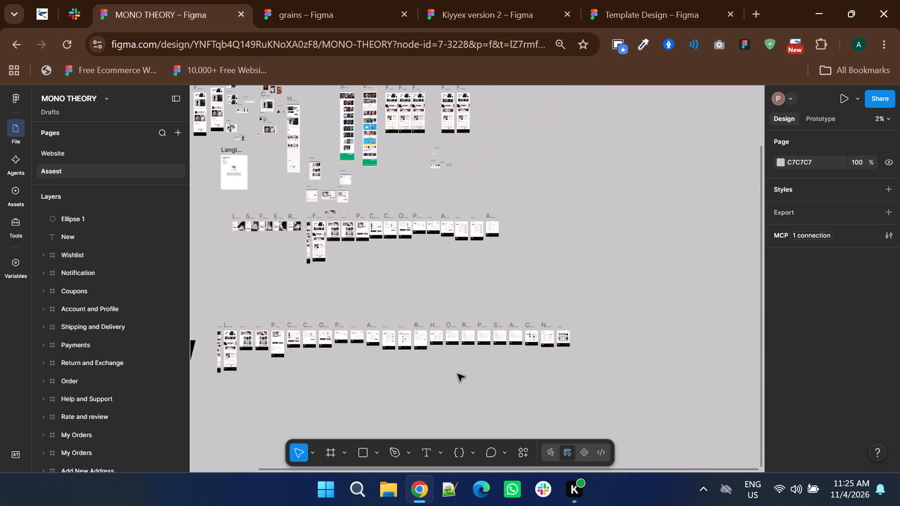
{"action": "scroll", "coordinate": [457, 374], "scroll_direction": "down", "scroll_amount": 1}
{"action": "scroll", "coordinate": [419, 381], "scroll_direction": "up", "scroll_amount": 2, "text": "shift"}
{"action": "scroll", "coordinate": [430, 355], "scroll_direction": "up", "scroll_amount": 1}
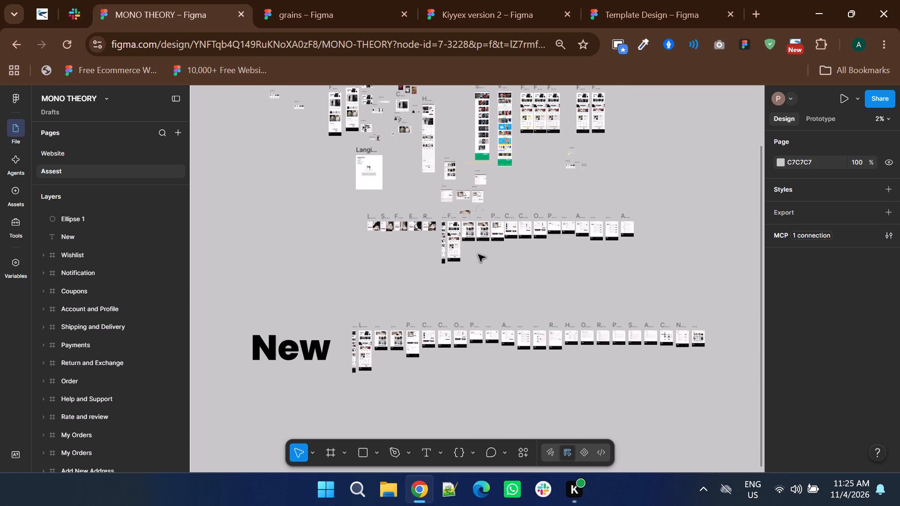
{"action": "scroll", "coordinate": [478, 254], "scroll_direction": "up", "scroll_amount": 4, "text": "ctrl"}
{"action": "right_click", "coordinate": [470, 257]}
{"action": "left_click", "coordinate": [502, 262]}
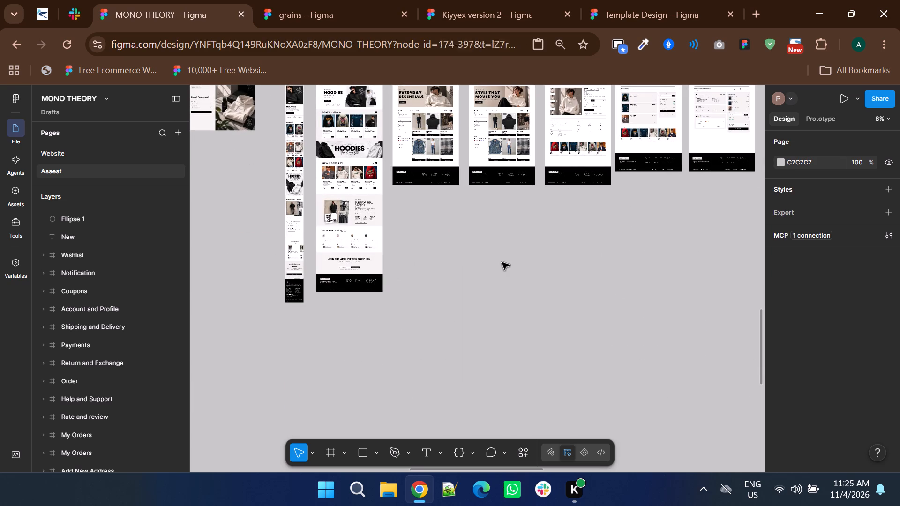
{"action": "left_click", "coordinate": [612, 282]}
Draw a tall rectangle about 2419 × 13120 below the Landing Page frame in the New row.
{"action": "scroll", "coordinate": [619, 247], "scroll_direction": "down", "scroll_amount": 2, "text": "ctrl"}
{"action": "scroll", "coordinate": [619, 246], "scroll_direction": "down", "scroll_amount": 3}
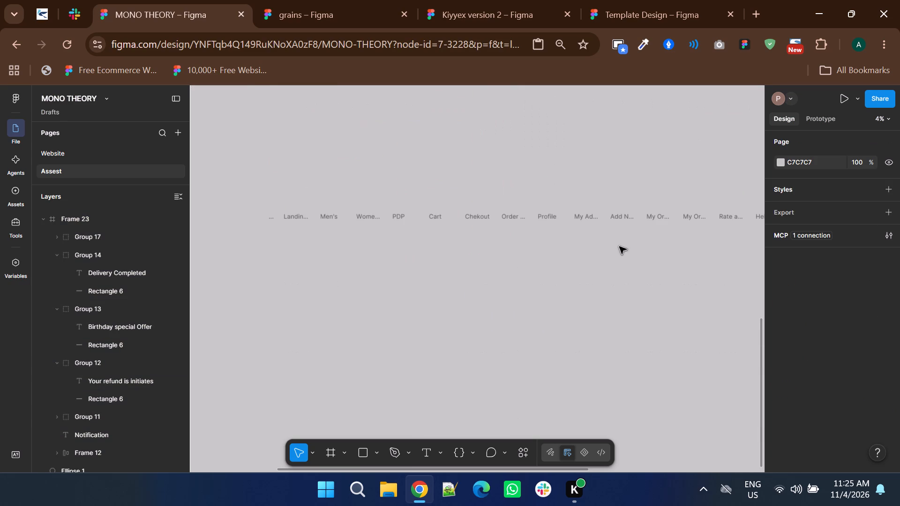
{"action": "scroll", "coordinate": [438, 303], "scroll_direction": "down", "scroll_amount": 2, "text": "ctrl"}
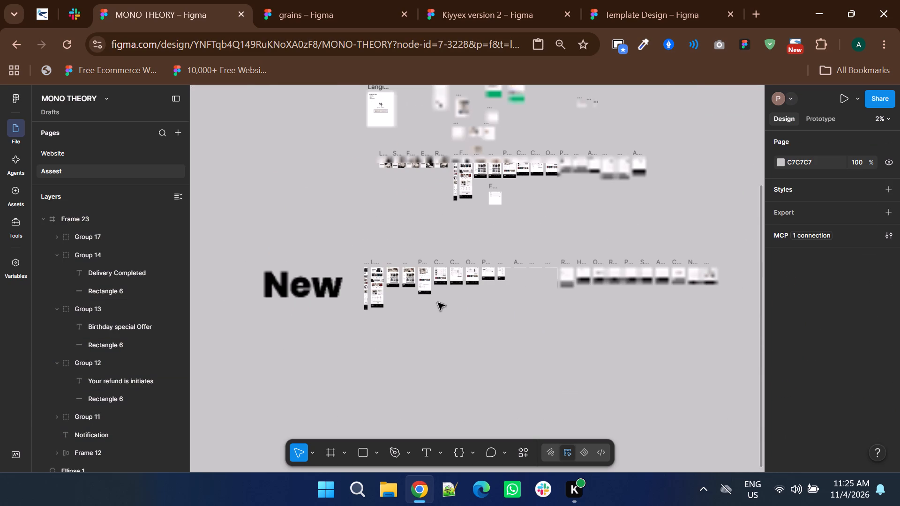
{"action": "scroll", "coordinate": [438, 303], "scroll_direction": "down", "scroll_amount": 1}
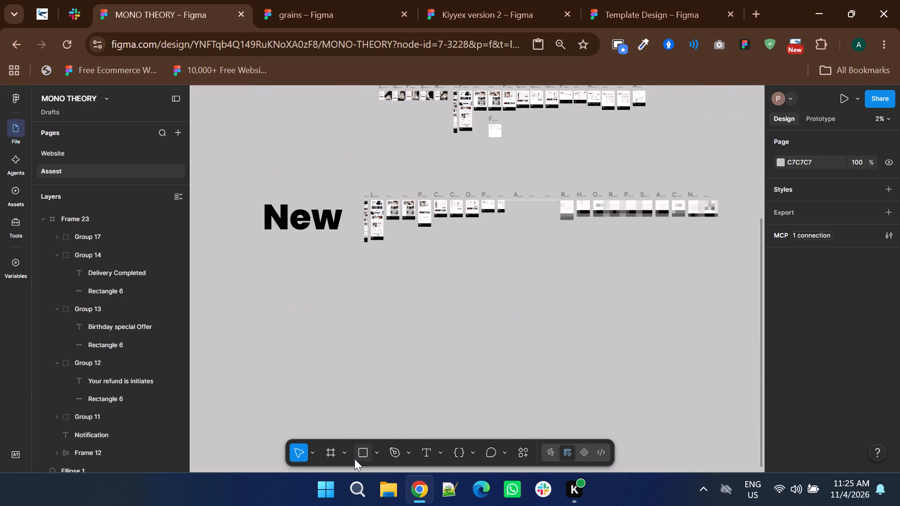
{"action": "left_click", "coordinate": [354, 459]}
{"action": "left_click_drag", "start_coordinate": [374, 254], "coordinate": [378, 328]}
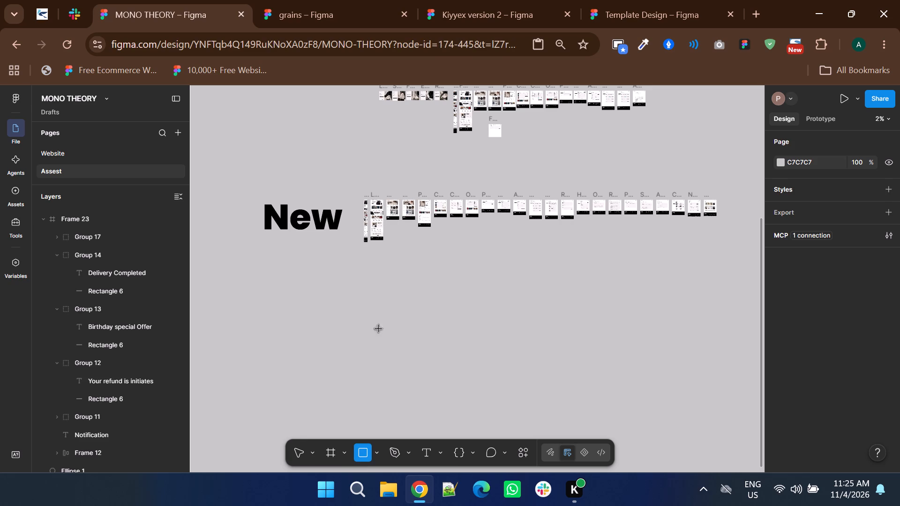
{"action": "left_click_drag", "start_coordinate": [378, 328], "coordinate": [392, 369]}
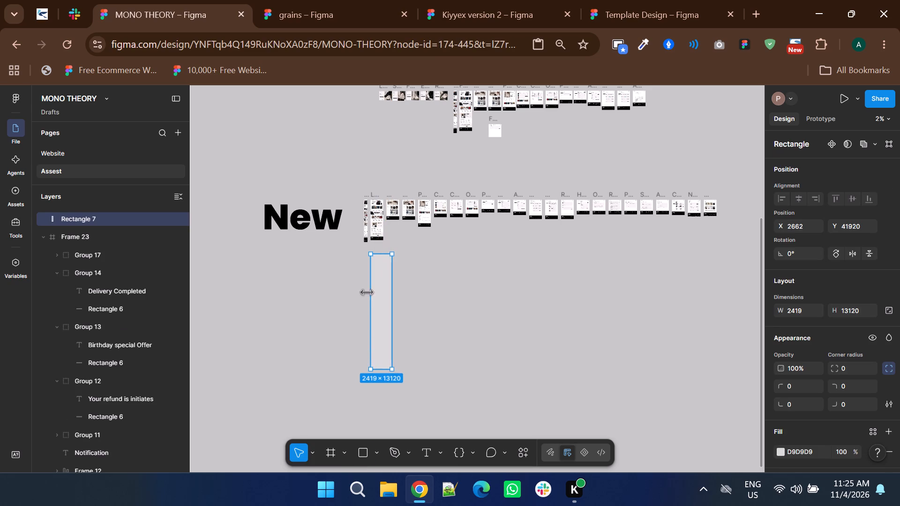
Narrow the rectangle to 1440 wide and align it under the Landing Page frame at X 2662, Y 40745.
{"action": "left_click_drag", "start_coordinate": [383, 269], "coordinate": [382, 262]}
{"action": "scroll", "coordinate": [381, 244], "scroll_direction": "up", "scroll_amount": 1, "text": "ctrl"}
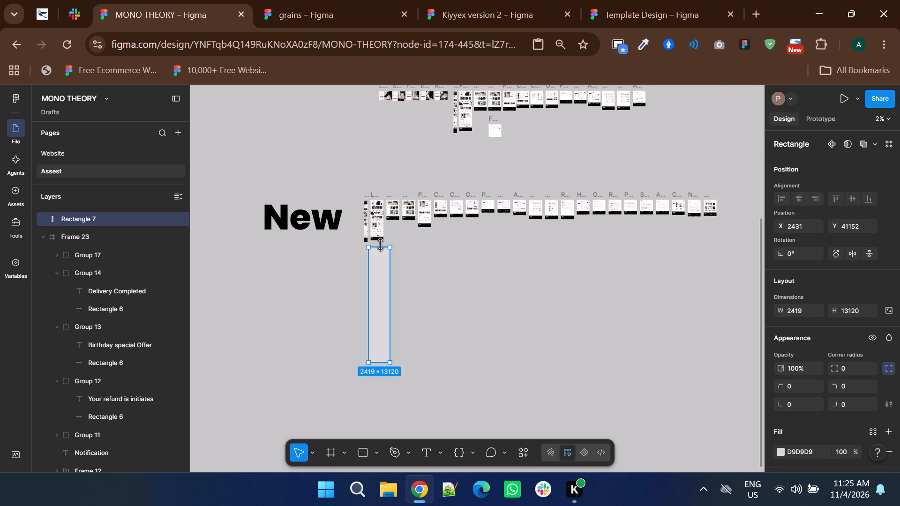
{"action": "scroll", "coordinate": [381, 244], "scroll_direction": "up", "scroll_amount": 2, "text": "ctrl"}
{"action": "left_click_drag", "start_coordinate": [376, 267], "coordinate": [383, 256]}
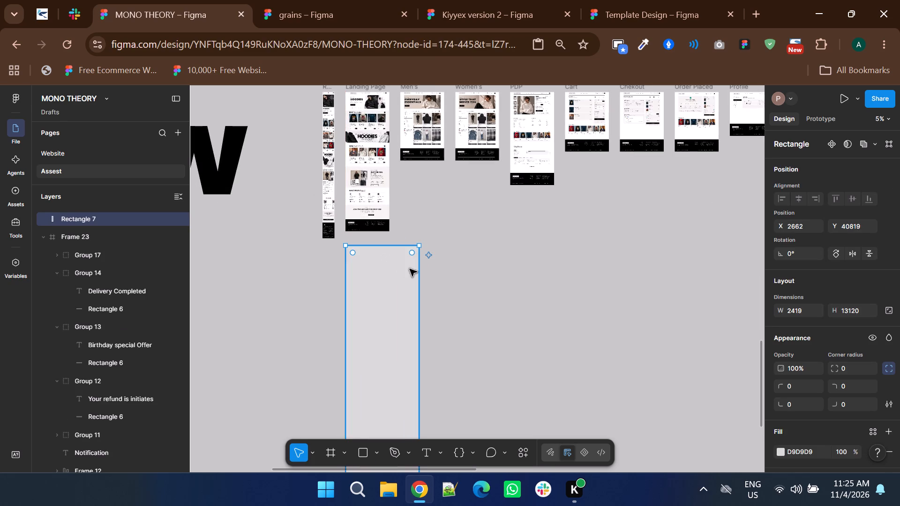
{"action": "left_click_drag", "start_coordinate": [412, 270], "coordinate": [417, 273]}
{"action": "left_click_drag", "start_coordinate": [421, 275], "coordinate": [396, 275]}
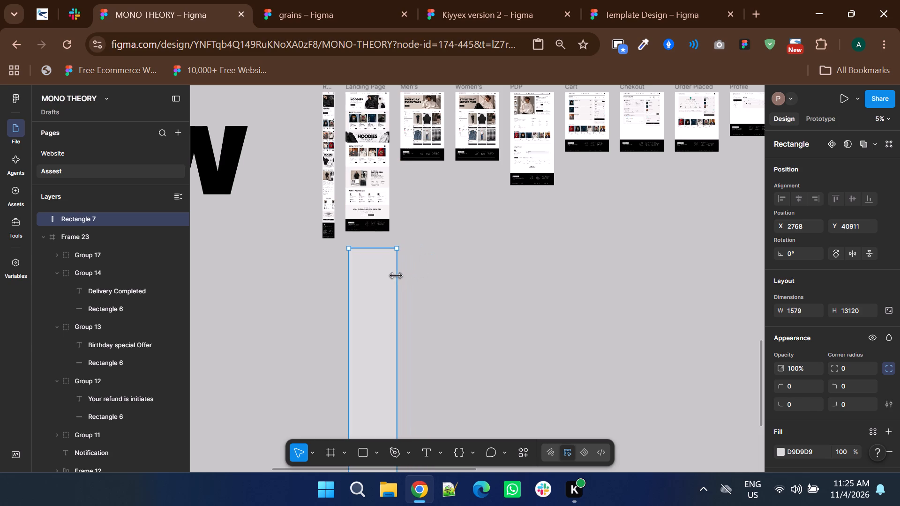
{"action": "left_click_drag", "start_coordinate": [396, 275], "coordinate": [388, 275]}
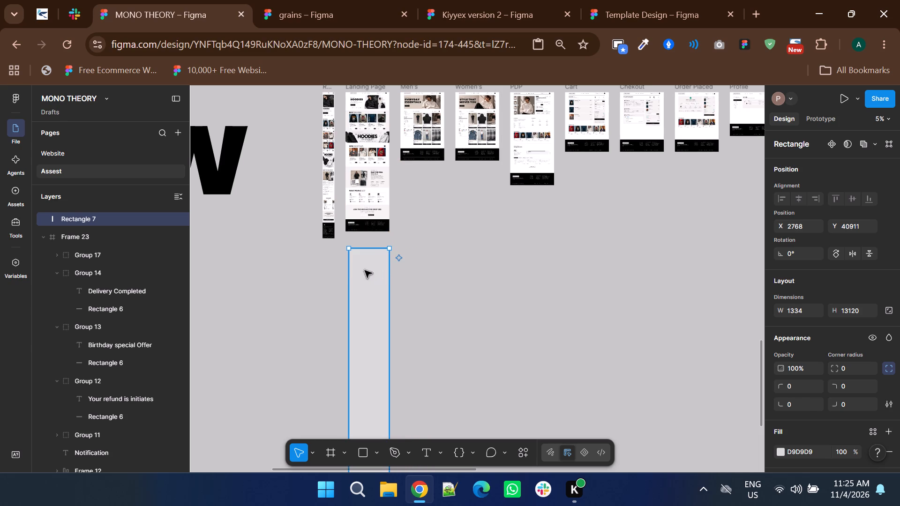
{"action": "left_click_drag", "start_coordinate": [351, 269], "coordinate": [345, 269]}
{"action": "left_click_drag", "start_coordinate": [357, 276], "coordinate": [357, 276]}
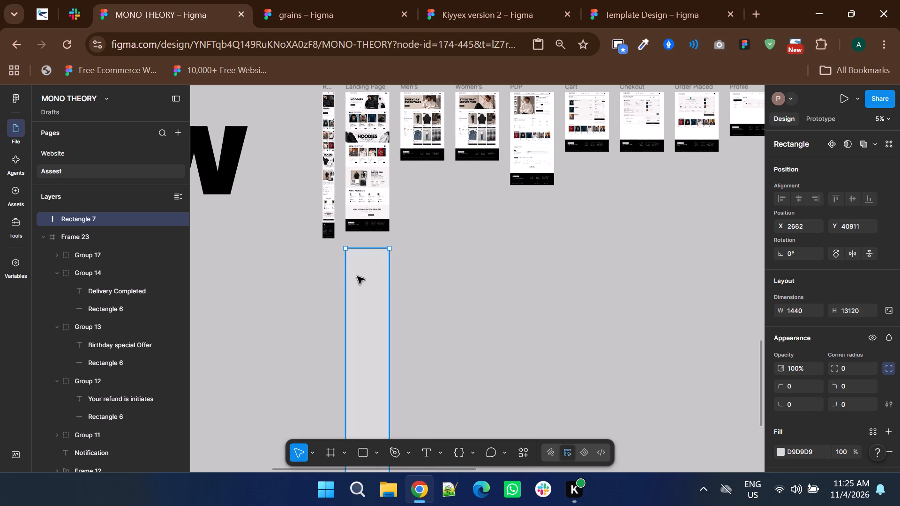
{"action": "left_click_drag", "start_coordinate": [357, 276], "coordinate": [358, 271]}
{"action": "left_click", "coordinate": [428, 290]}
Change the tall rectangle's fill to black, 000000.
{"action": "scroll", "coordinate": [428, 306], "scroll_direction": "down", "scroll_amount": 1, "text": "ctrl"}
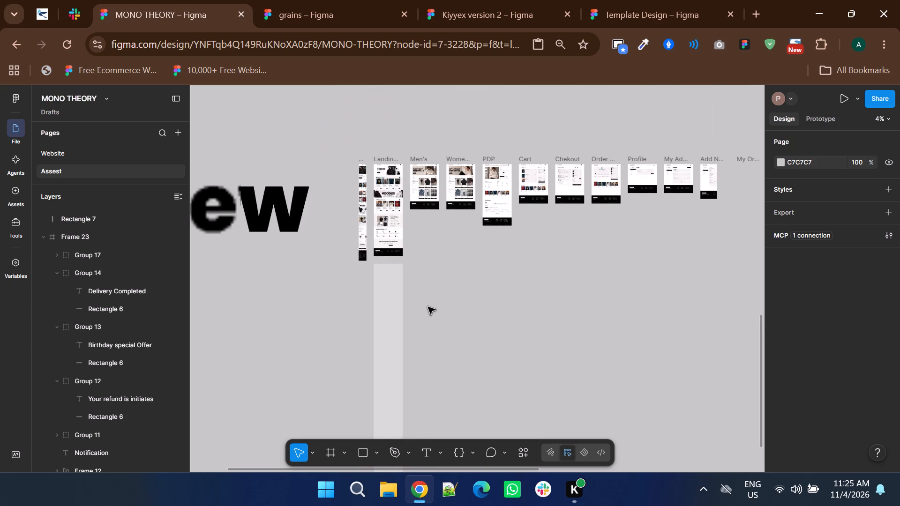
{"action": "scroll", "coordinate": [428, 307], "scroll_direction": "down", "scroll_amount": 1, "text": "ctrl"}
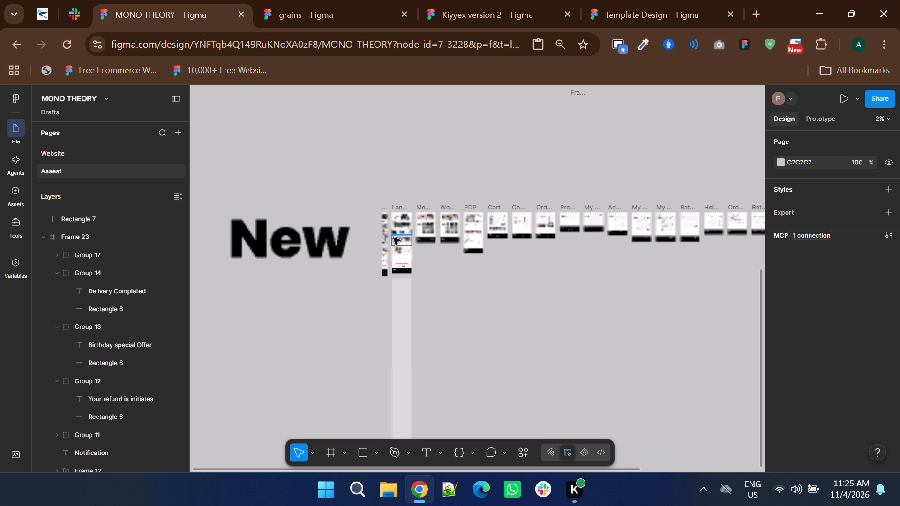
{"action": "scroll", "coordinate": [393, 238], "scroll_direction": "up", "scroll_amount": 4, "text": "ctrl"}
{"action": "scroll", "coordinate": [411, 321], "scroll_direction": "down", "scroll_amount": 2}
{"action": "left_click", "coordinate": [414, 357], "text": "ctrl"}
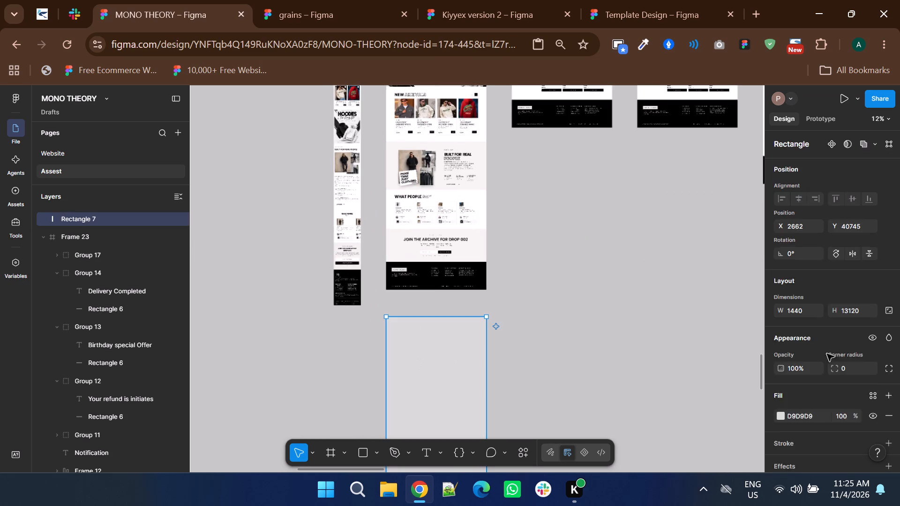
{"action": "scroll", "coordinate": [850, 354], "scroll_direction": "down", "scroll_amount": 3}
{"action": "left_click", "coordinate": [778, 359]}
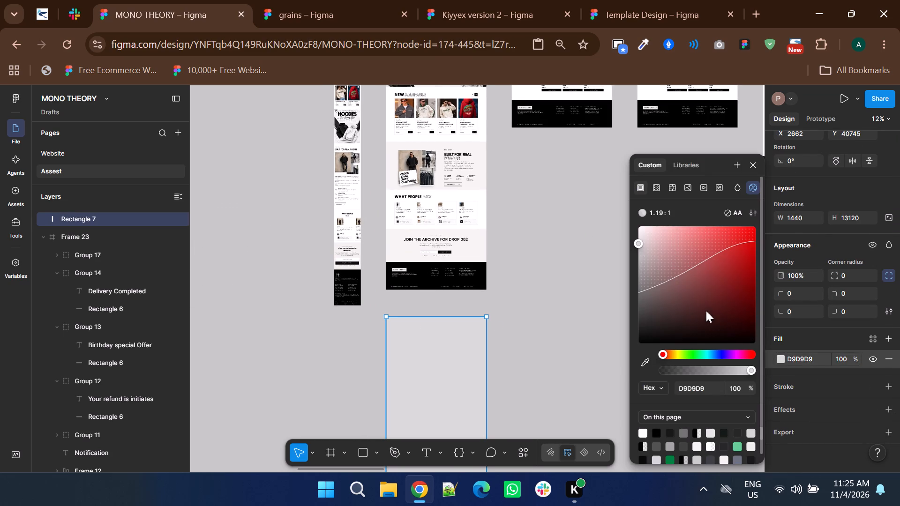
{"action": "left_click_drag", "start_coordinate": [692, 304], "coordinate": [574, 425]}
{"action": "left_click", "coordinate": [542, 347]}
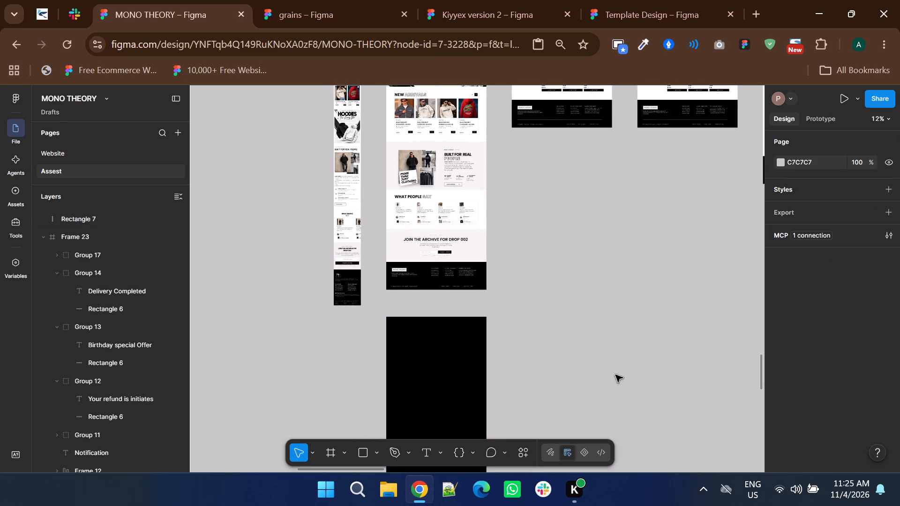
Change the tall rectangle's fill to white.
{"action": "left_click", "coordinate": [437, 378]}
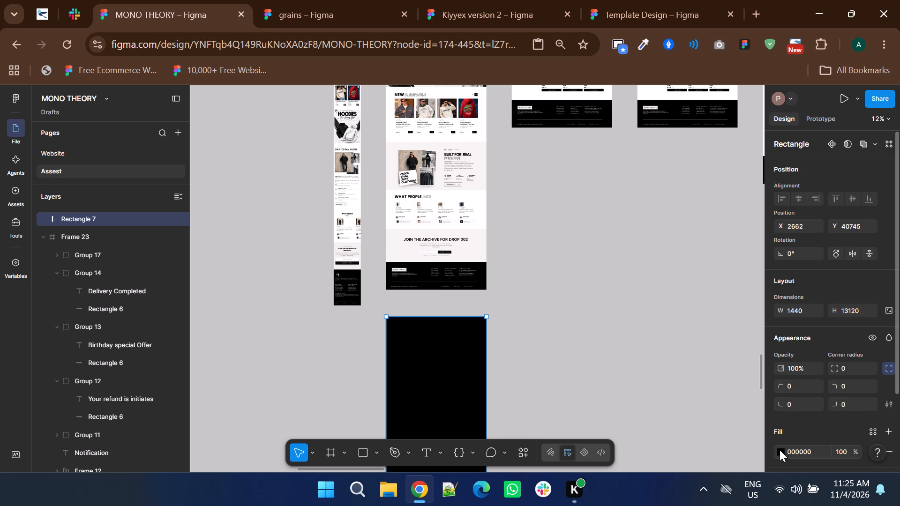
{"action": "left_click", "coordinate": [780, 450]}
{"action": "left_click_drag", "start_coordinate": [675, 290], "coordinate": [560, 137]}
{"action": "left_click", "coordinate": [534, 274]}
Move the white rectangle away from the Landing Page to the empty space beneath the PDP frame.
{"action": "scroll", "coordinate": [534, 274], "scroll_direction": "down", "scroll_amount": 2, "text": "ctrl"}
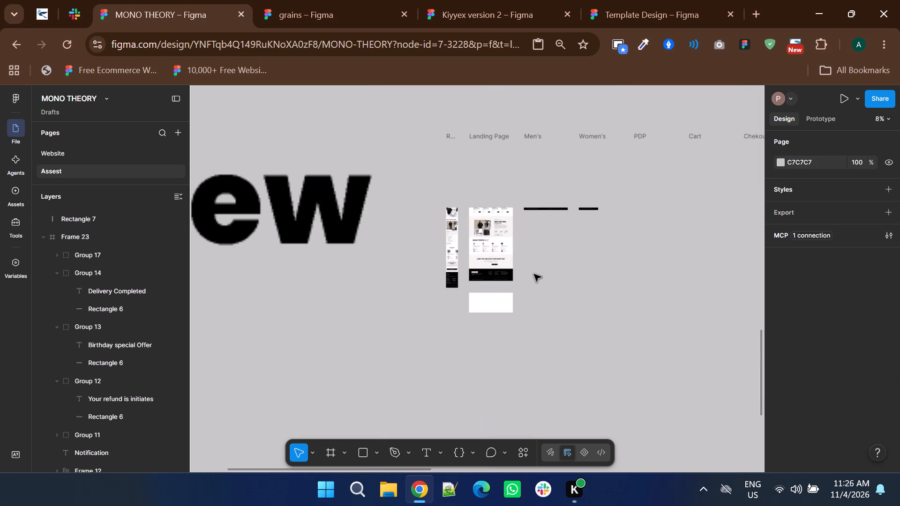
{"action": "left_click", "coordinate": [495, 314]}
{"action": "left_click_drag", "start_coordinate": [487, 319], "coordinate": [656, 344]}
Draw a new frame about 1555 × 3864 directly below the Landing Page frame.
{"action": "left_click", "coordinate": [328, 454]}
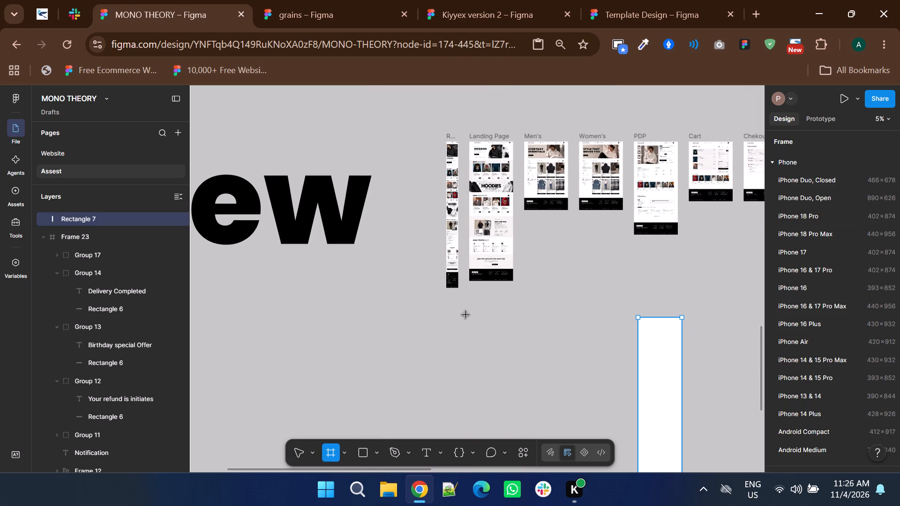
{"action": "left_click_drag", "start_coordinate": [472, 289], "coordinate": [517, 405]}
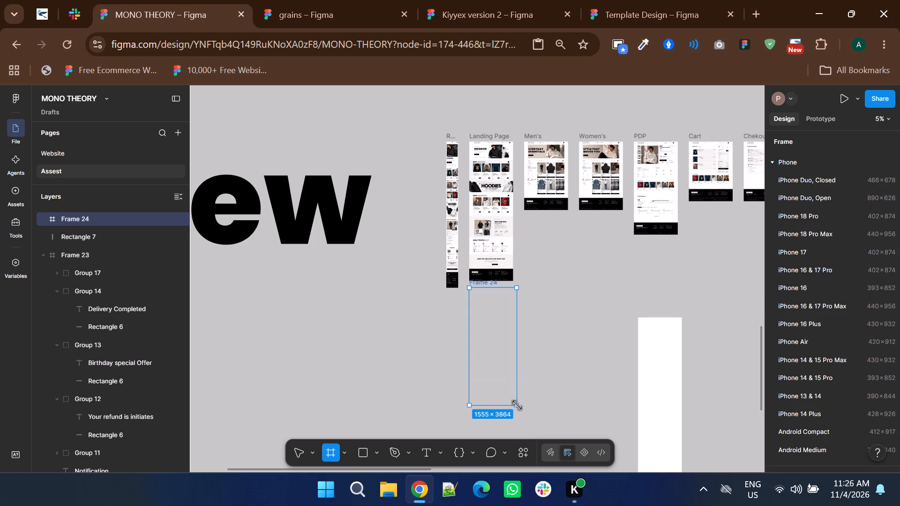
{"action": "left_click", "coordinate": [517, 405]}
Narrow the new frame below Landing Page to 1440 wide and shift it slightly down to widen the gap between them.
{"action": "left_click", "coordinate": [504, 260], "text": "ctrl"}
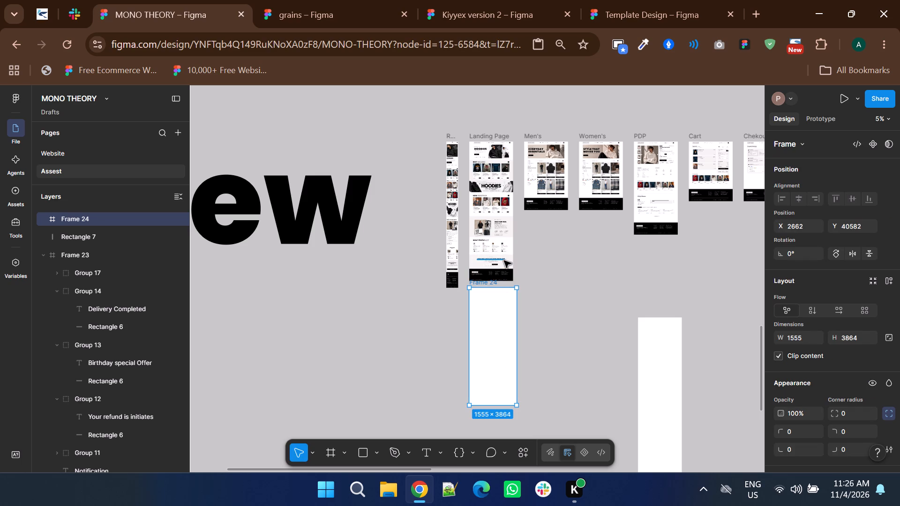
{"action": "left_click", "coordinate": [507, 274]}
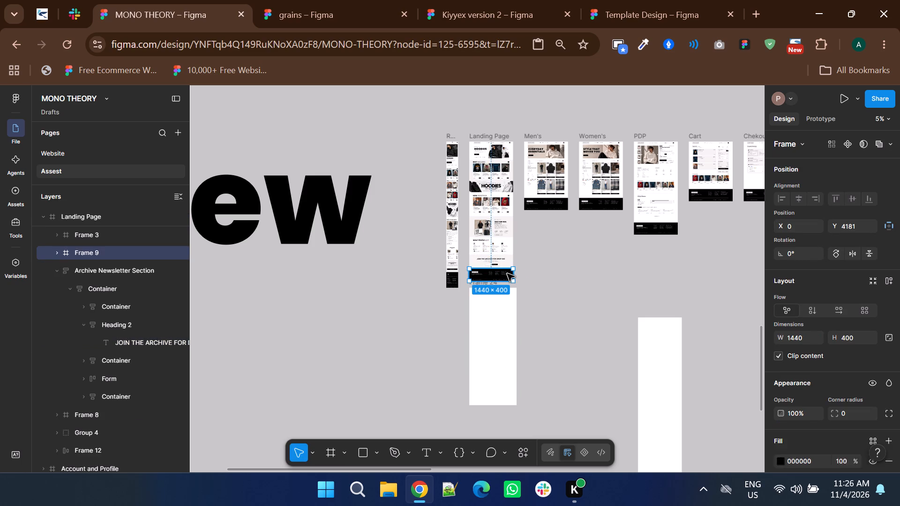
{"action": "left_click", "coordinate": [507, 314]}
{"action": "scroll", "coordinate": [495, 296], "scroll_direction": "up", "scroll_amount": 1, "text": "ctrl"}
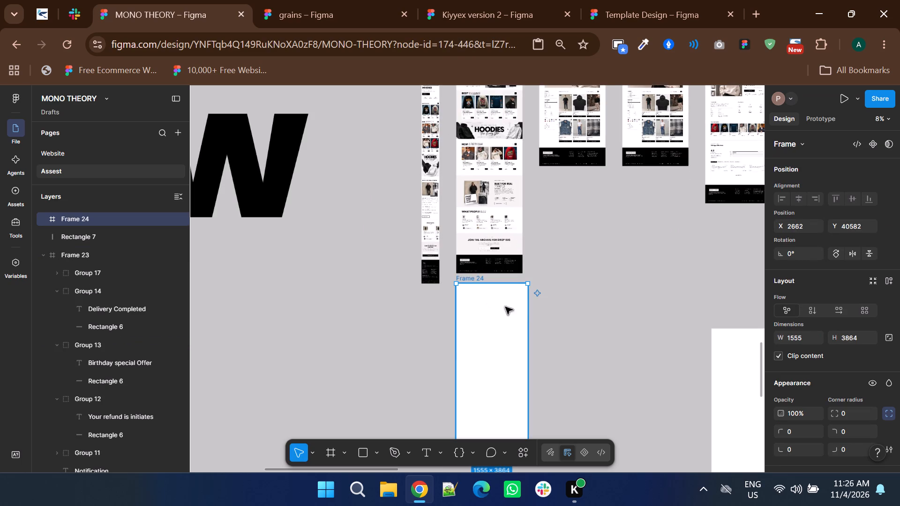
{"action": "left_click", "coordinate": [528, 321]}
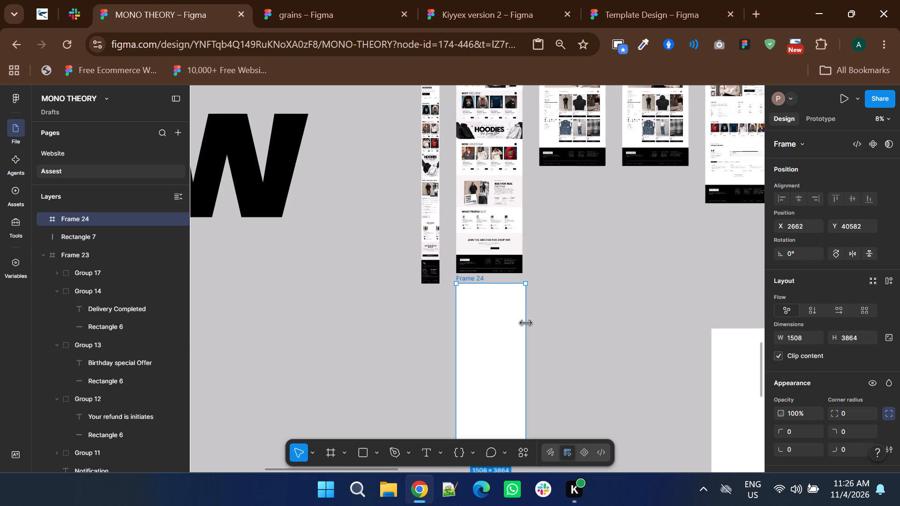
{"action": "left_click", "coordinate": [525, 323]}
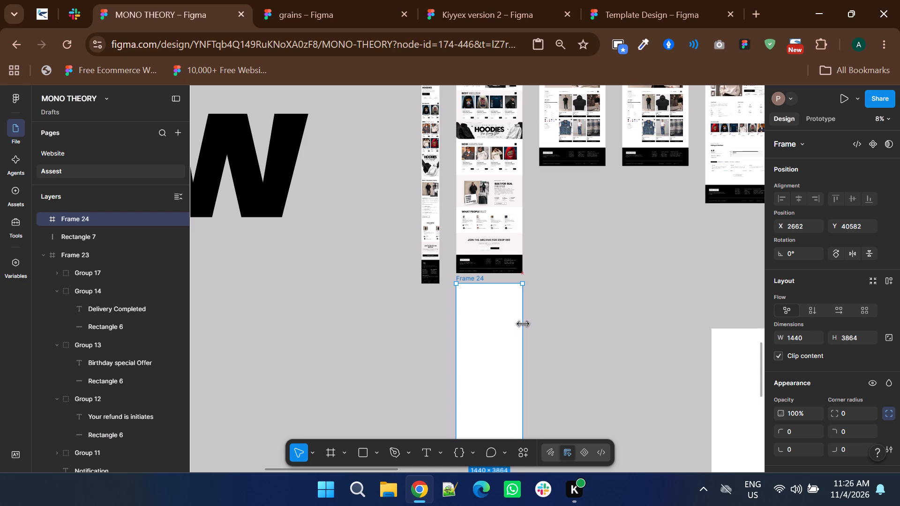
{"action": "left_click_drag", "start_coordinate": [500, 330], "coordinate": [500, 336]}
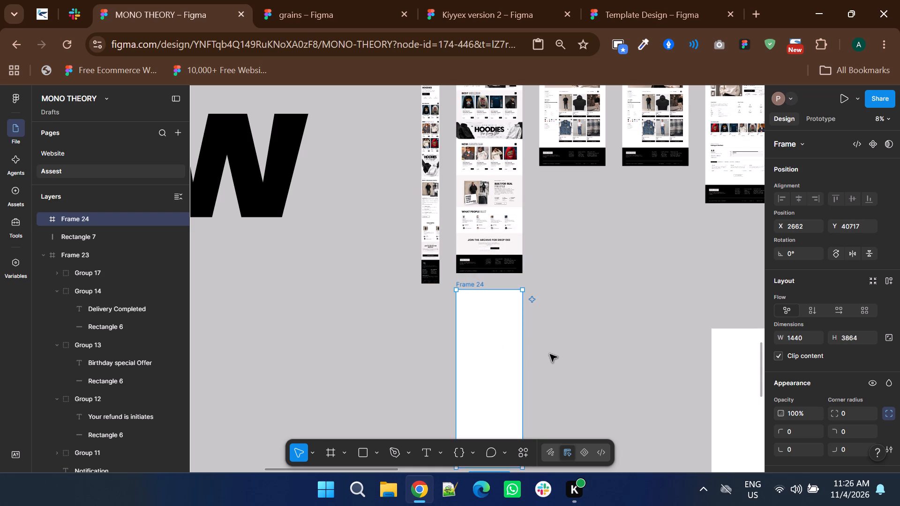
{"action": "left_click", "coordinate": [550, 354]}
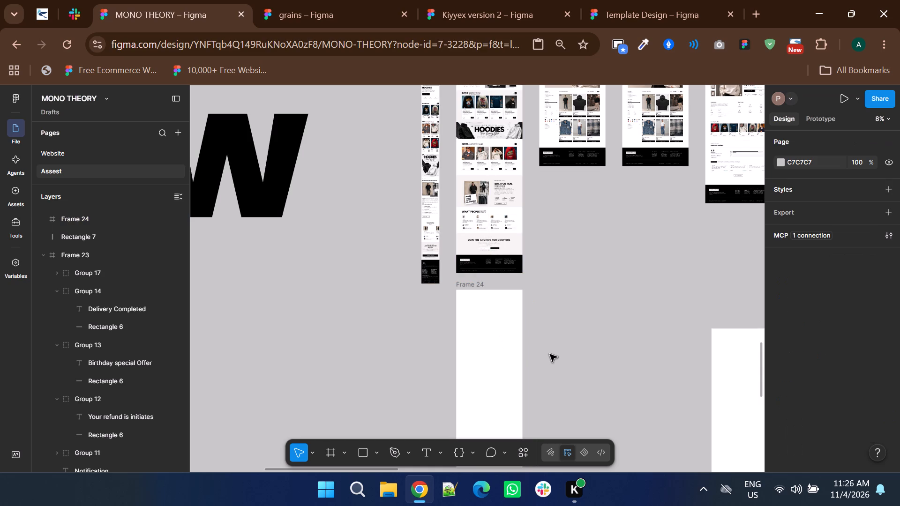
Copy the Landing Page's HOODIES hero banner into the top of the new frame, centred horizontally at X 120, Y 56.
{"action": "scroll", "coordinate": [550, 354], "scroll_direction": "down", "scroll_amount": 1, "text": "shift"}
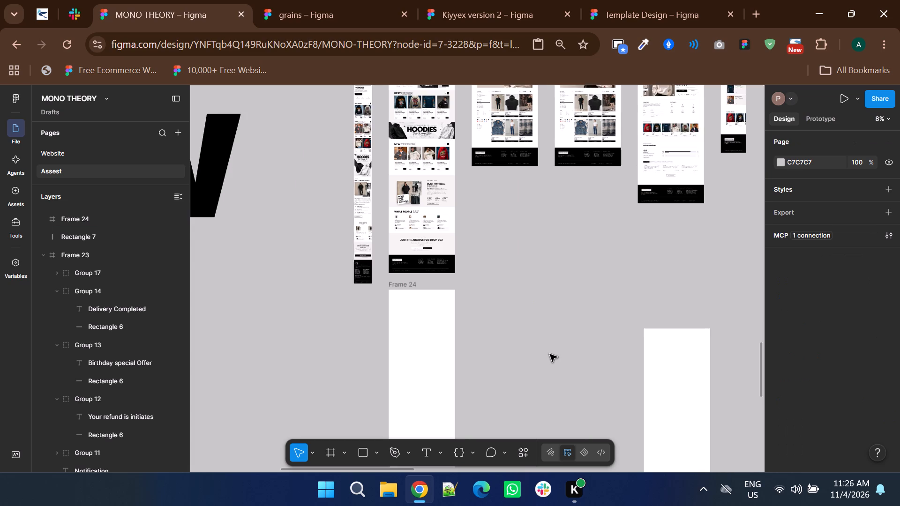
{"action": "scroll", "coordinate": [550, 354], "scroll_direction": "down", "scroll_amount": 1, "text": "ctrl"}
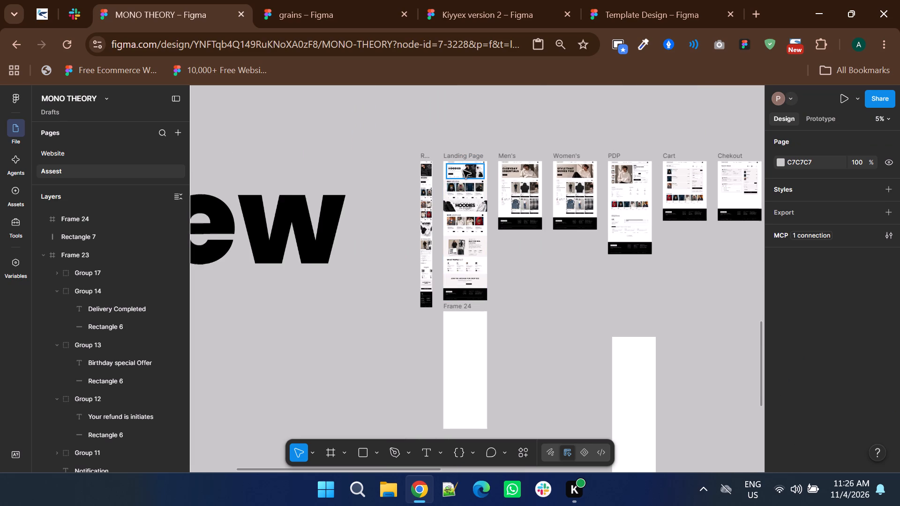
{"action": "left_click", "coordinate": [463, 171]}
{"action": "left_click_drag", "start_coordinate": [463, 171], "coordinate": [470, 327], "text": "alt"}
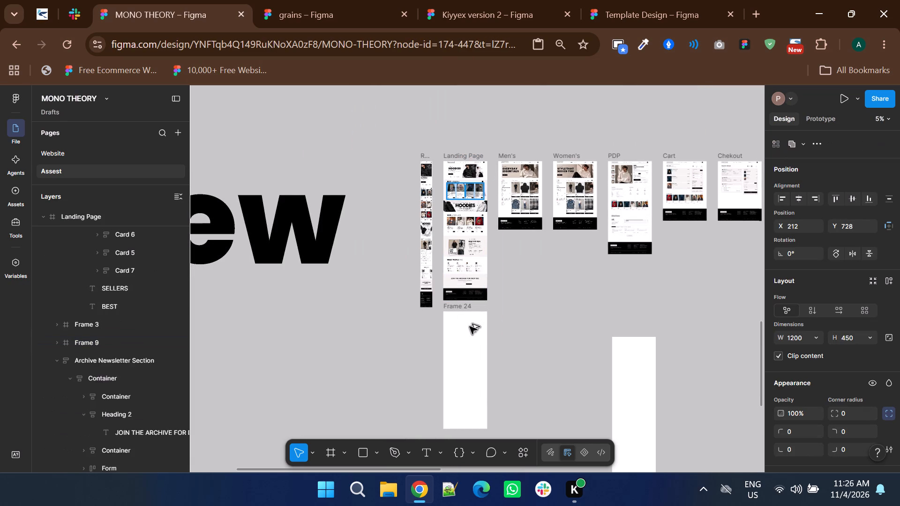
{"action": "left_click_drag", "start_coordinate": [470, 327], "coordinate": [464, 322], "text": "alt"}
{"action": "scroll", "coordinate": [464, 322], "scroll_direction": "up", "scroll_amount": 4, "text": "ctrl"}
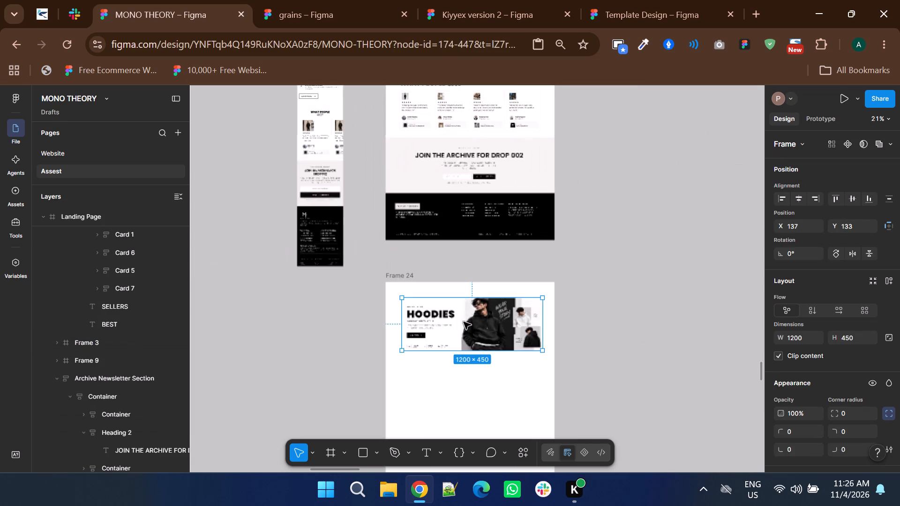
{"action": "left_click_drag", "start_coordinate": [464, 322], "coordinate": [459, 313]}
{"action": "left_click", "coordinate": [459, 313]}
{"action": "left_click", "coordinate": [656, 309]}
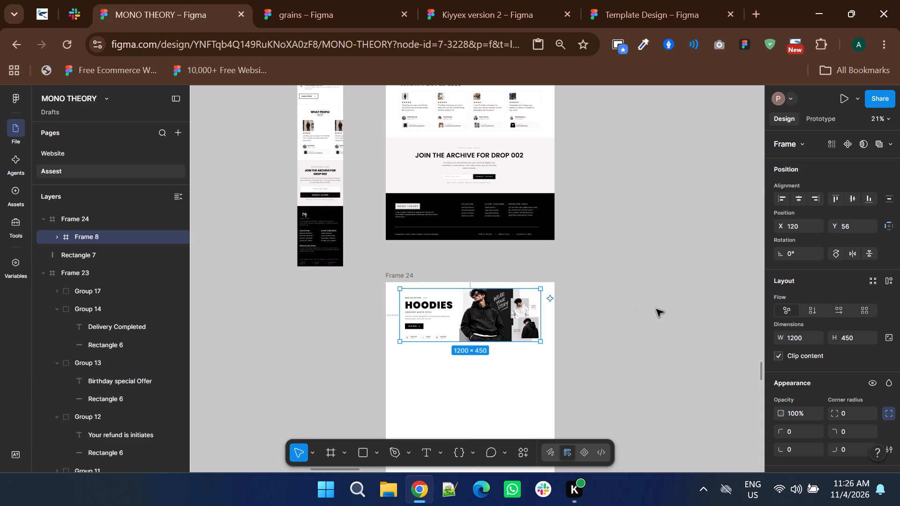
{"action": "scroll", "coordinate": [645, 304], "scroll_direction": "down", "scroll_amount": 1}
{"action": "scroll", "coordinate": [466, 337], "scroll_direction": "up", "scroll_amount": 1, "text": "ctrl"}
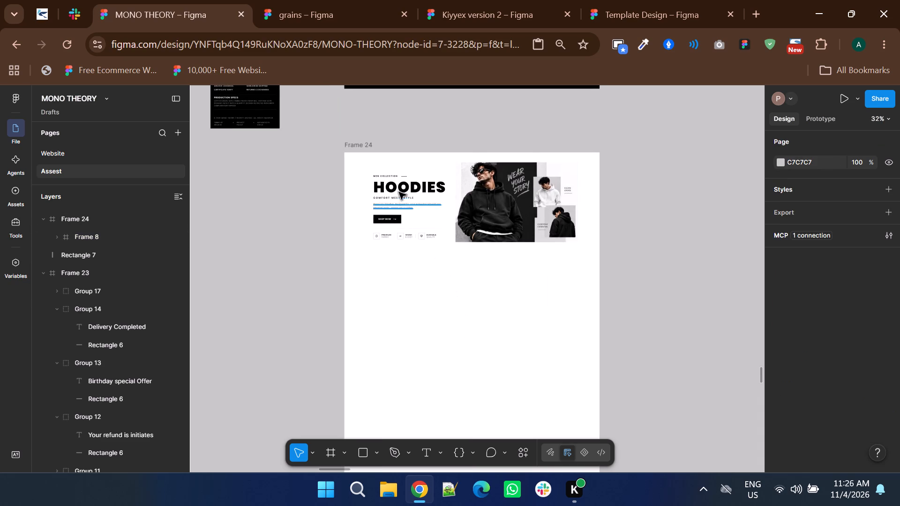
{"action": "left_click", "coordinate": [345, 246]}
Add the heading text "Best Selling Product" beneath the hero banner in the new frame.
{"action": "left_click", "coordinate": [365, 455]}
{"action": "scroll", "coordinate": [390, 253], "scroll_direction": "up", "scroll_amount": 2, "text": "ctrl"}
{"action": "left_click", "coordinate": [383, 455]}
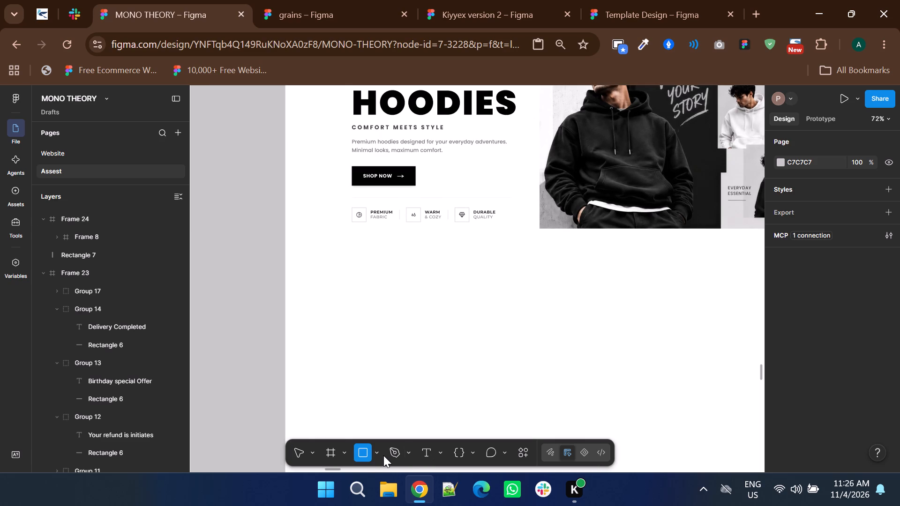
{"action": "left_click", "coordinate": [436, 453]}
{"action": "left_click", "coordinate": [426, 453]}
{"action": "scroll", "coordinate": [398, 447], "scroll_direction": "down", "scroll_amount": 1, "text": "ctrl"}
{"action": "left_click", "coordinate": [426, 451]}
{"action": "scroll", "coordinate": [535, 312], "scroll_direction": "down", "scroll_amount": 1, "text": "ctrl"}
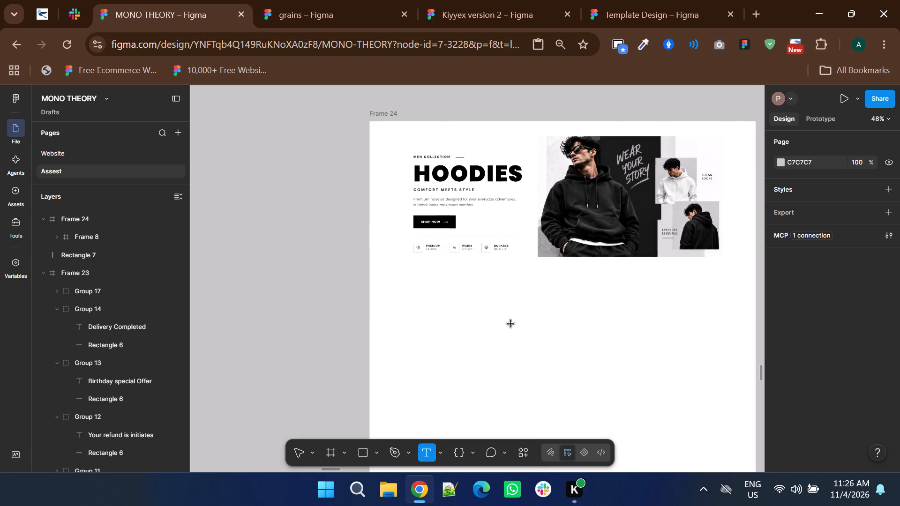
{"action": "scroll", "coordinate": [510, 323], "scroll_direction": "down", "scroll_amount": 1, "text": "shift"}
{"action": "left_click", "coordinate": [475, 275]}
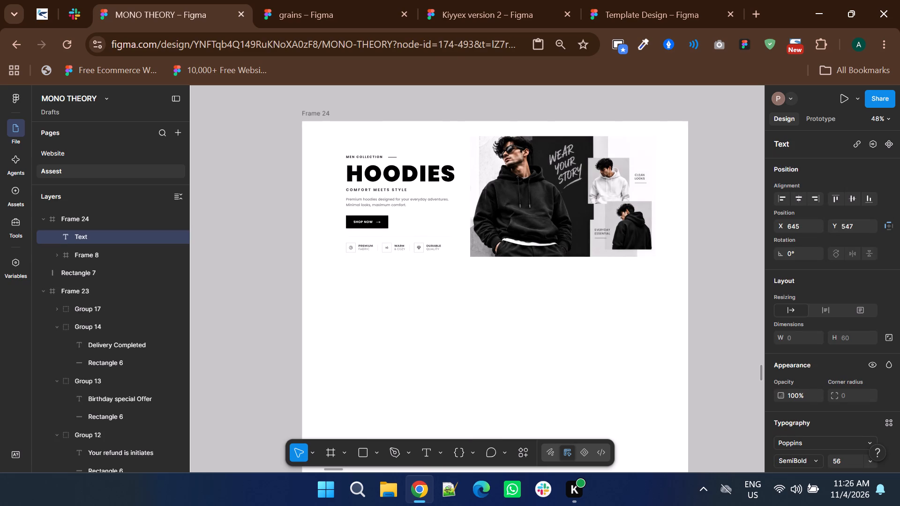
{"action": "type", "text": "Best"}
{"action": "key", "text": "space"}
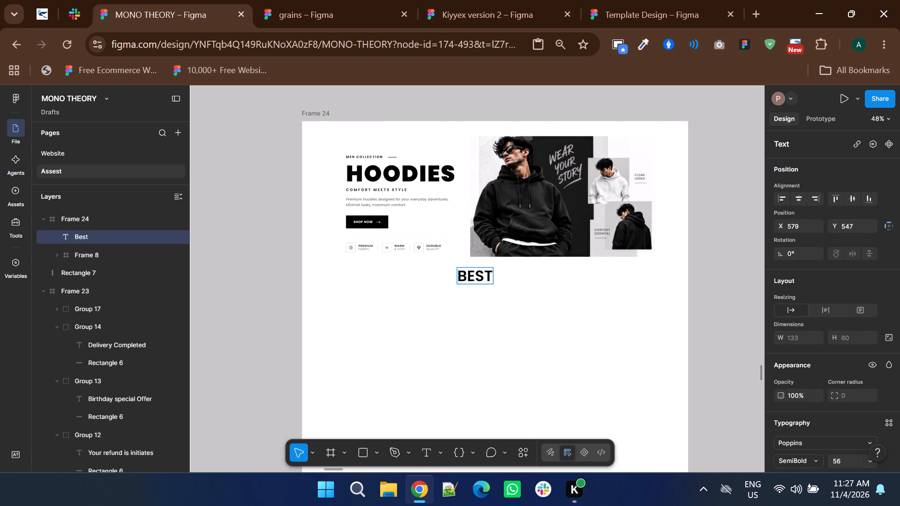
{"action": "type", "text": "Selling"}
{"action": "key", "text": "space"}
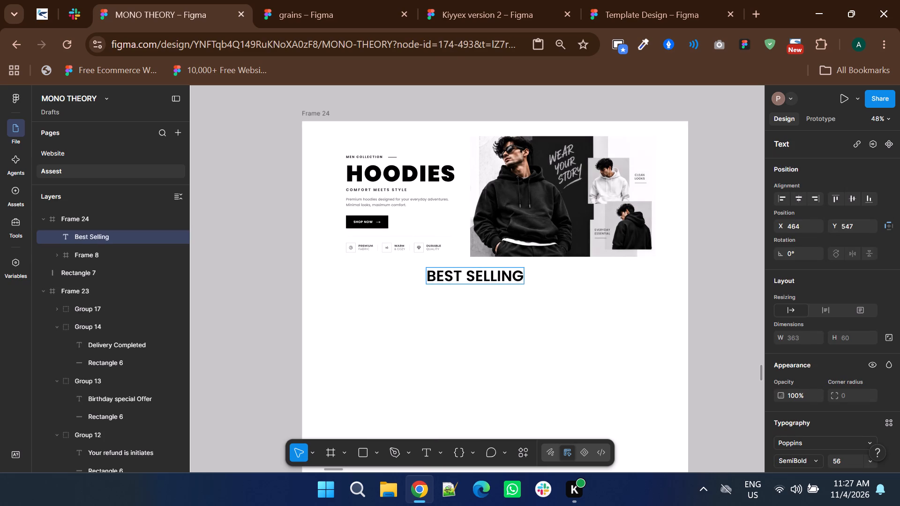
{"action": "type", "text": "Product"}
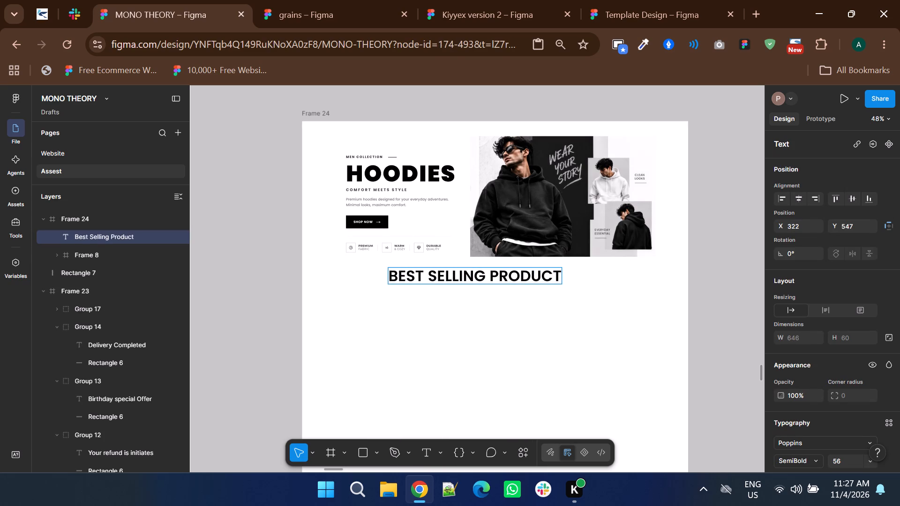
{"action": "left_click", "coordinate": [500, 347]}
Move the heading to the frame's horizontal centre with more space below the banner, at X 397, Y 591.
{"action": "left_click_drag", "start_coordinate": [475, 279], "coordinate": [486, 286]}
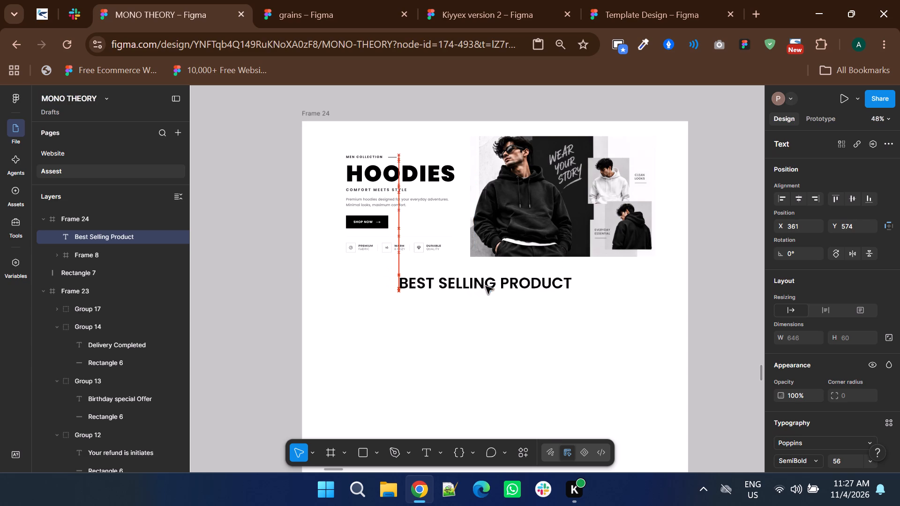
{"action": "left_click_drag", "start_coordinate": [486, 286], "coordinate": [494, 291]}
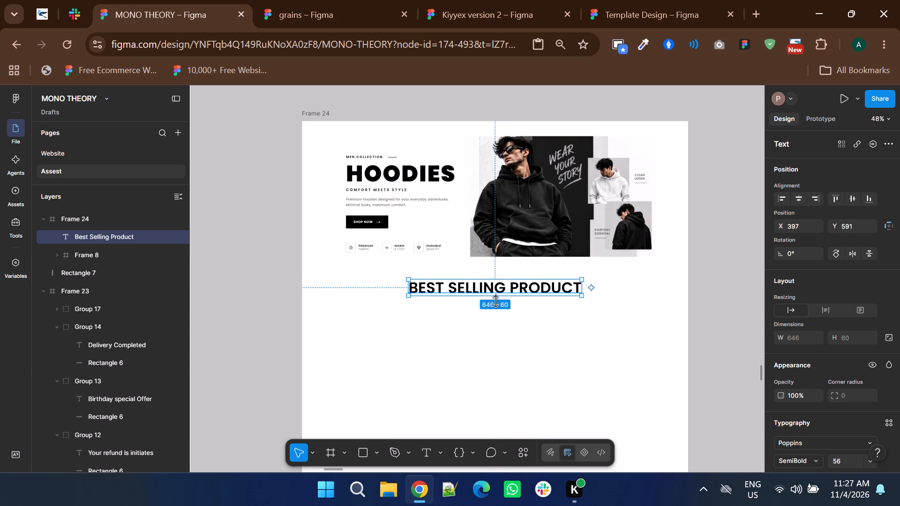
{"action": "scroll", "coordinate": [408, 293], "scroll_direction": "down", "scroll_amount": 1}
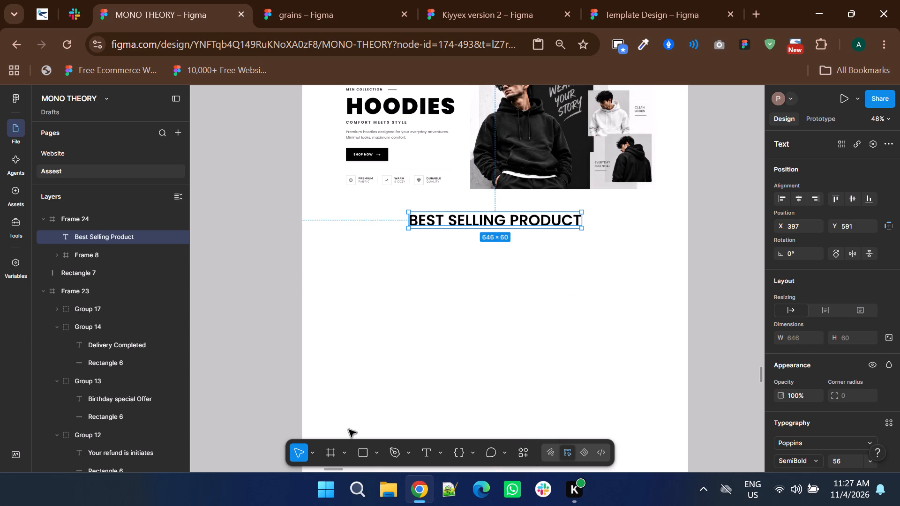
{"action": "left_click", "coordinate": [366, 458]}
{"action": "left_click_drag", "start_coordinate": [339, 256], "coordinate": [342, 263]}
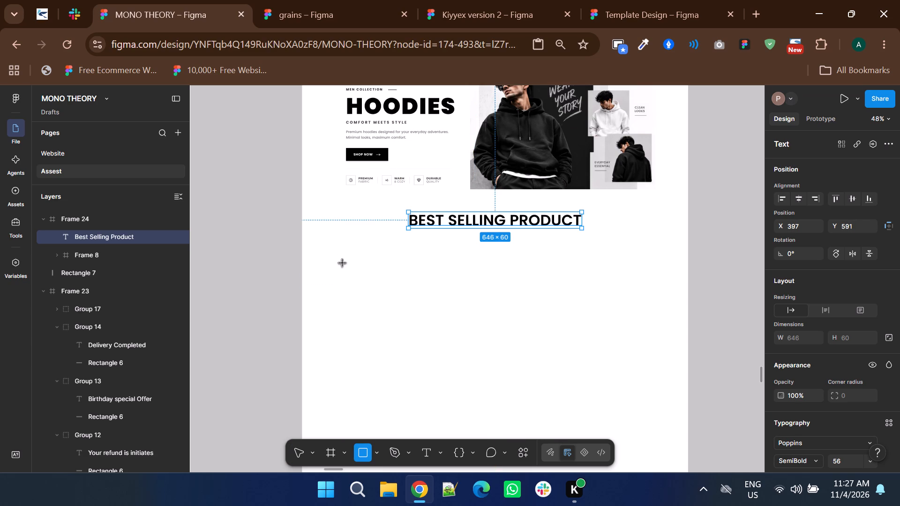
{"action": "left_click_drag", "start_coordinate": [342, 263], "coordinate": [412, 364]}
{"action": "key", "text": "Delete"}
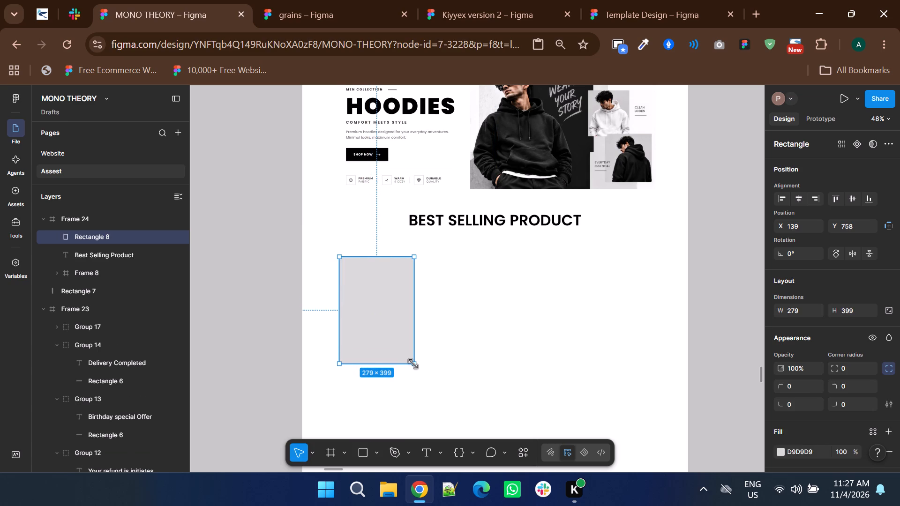
Draw a product card frame about 281 × 417 below the heading, near the new page frame's left side.
{"action": "left_click", "coordinate": [334, 452]}
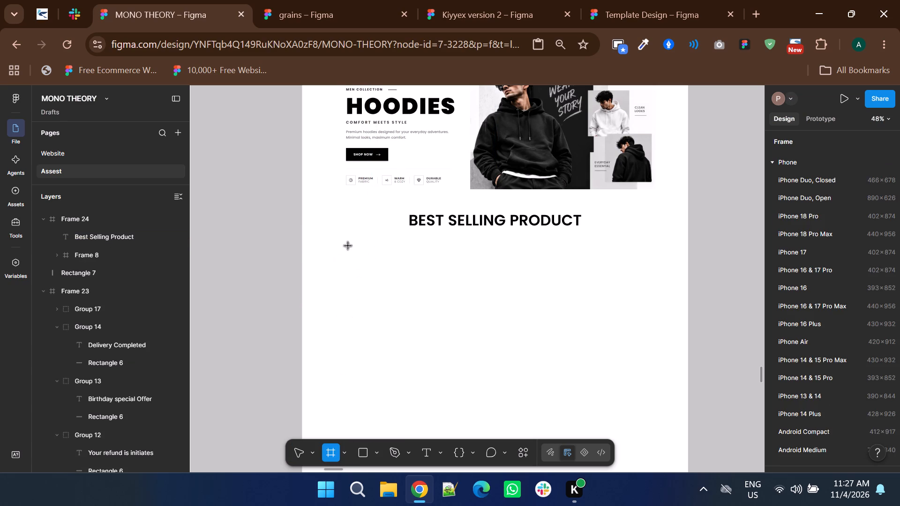
{"action": "left_click_drag", "start_coordinate": [341, 238], "coordinate": [406, 350]}
{"action": "left_click_drag", "start_coordinate": [405, 300], "coordinate": [417, 302]}
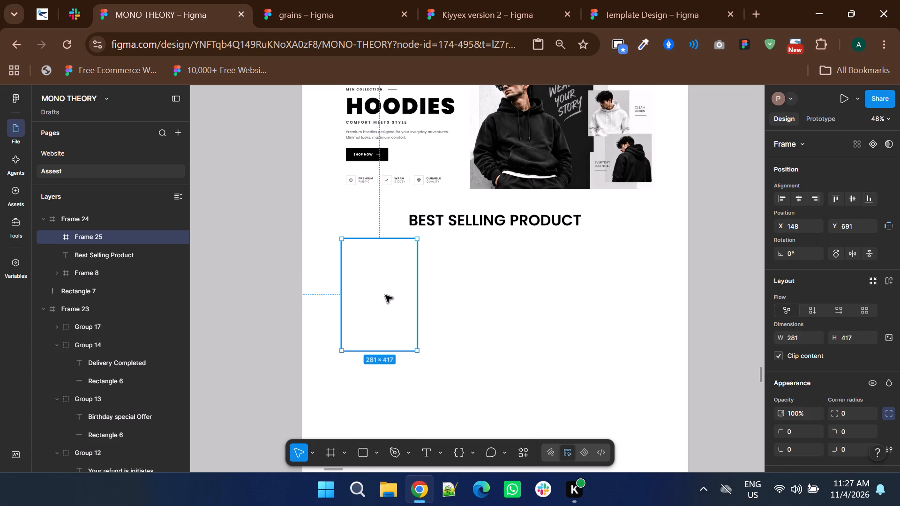
Change the product card frame's fill to light grey, D4D3D3.
{"action": "scroll", "coordinate": [799, 361], "scroll_direction": "down", "scroll_amount": 1}
{"action": "left_click", "coordinate": [799, 343]}
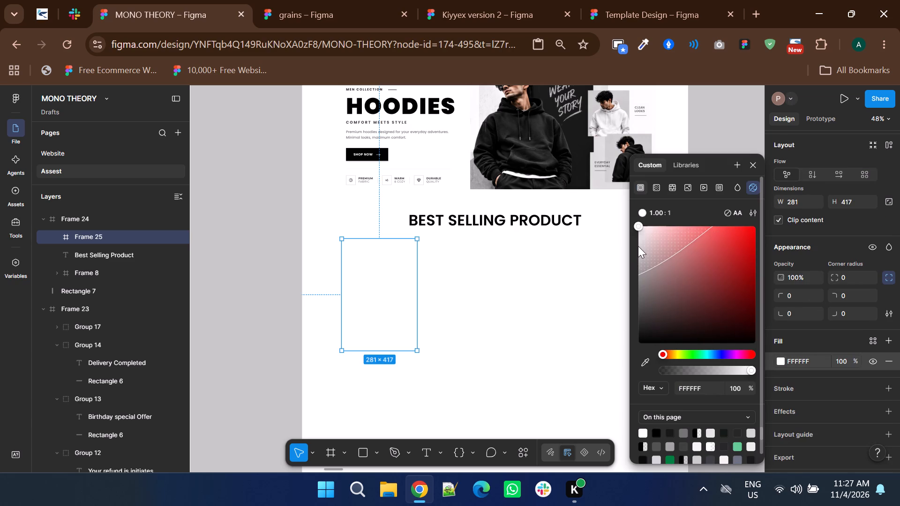
{"action": "left_click", "coordinate": [638, 246]}
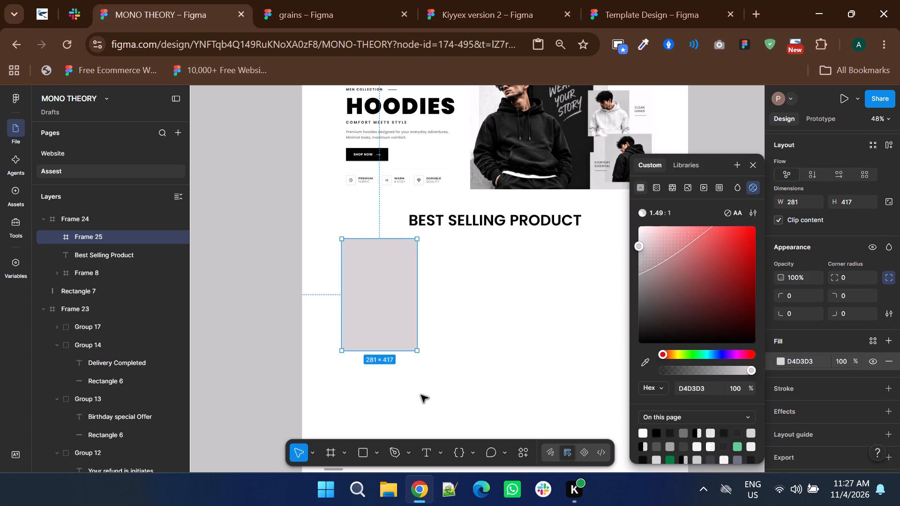
{"action": "left_click", "coordinate": [465, 338]}
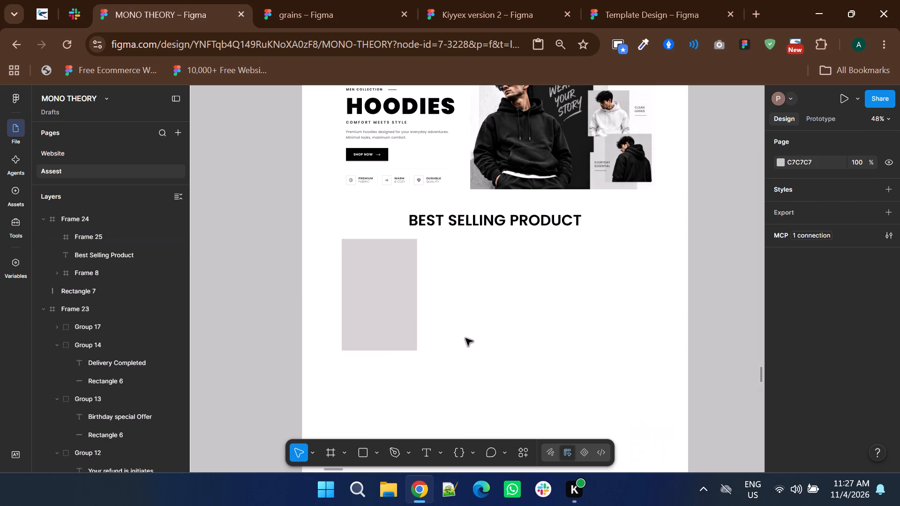
{"action": "left_click", "coordinate": [449, 311]}
Duplicate the grey card three times to form a row of four top-aligned cards with 25 px gaps.
{"action": "left_click", "coordinate": [396, 292]}
{"action": "left_click_drag", "start_coordinate": [396, 292], "coordinate": [477, 296]}
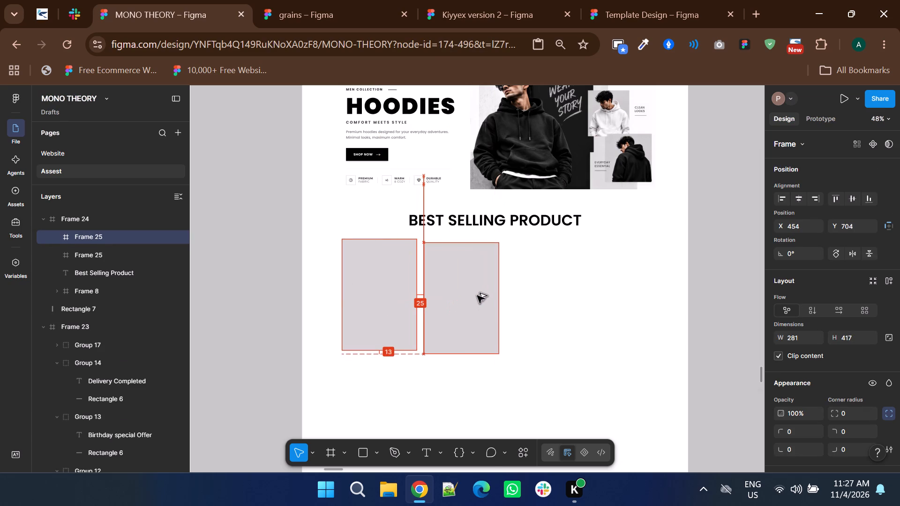
{"action": "left_click_drag", "start_coordinate": [477, 296], "coordinate": [479, 292]}
{"action": "left_click_drag", "start_coordinate": [472, 293], "coordinate": [563, 293], "text": "alt"}
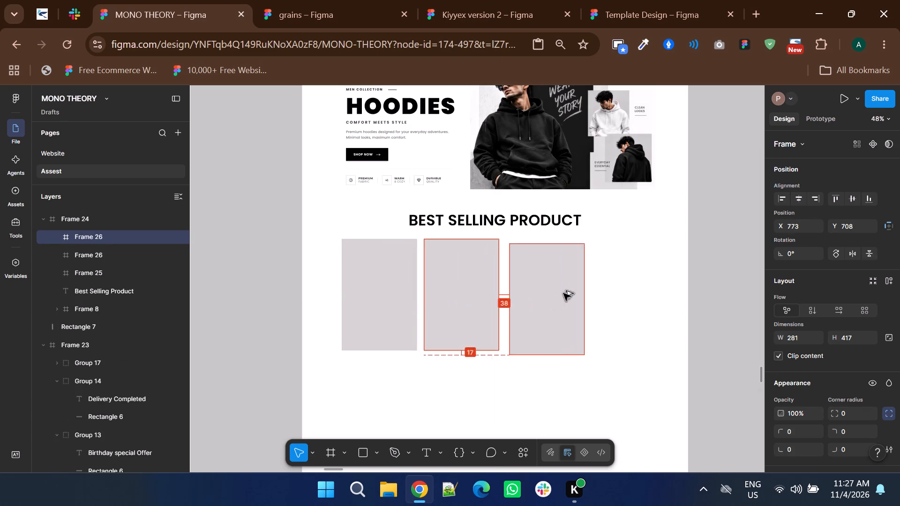
{"action": "left_click_drag", "start_coordinate": [563, 293], "coordinate": [551, 291], "text": "alt"}
{"action": "left_click_drag", "start_coordinate": [551, 291], "coordinate": [591, 299]}
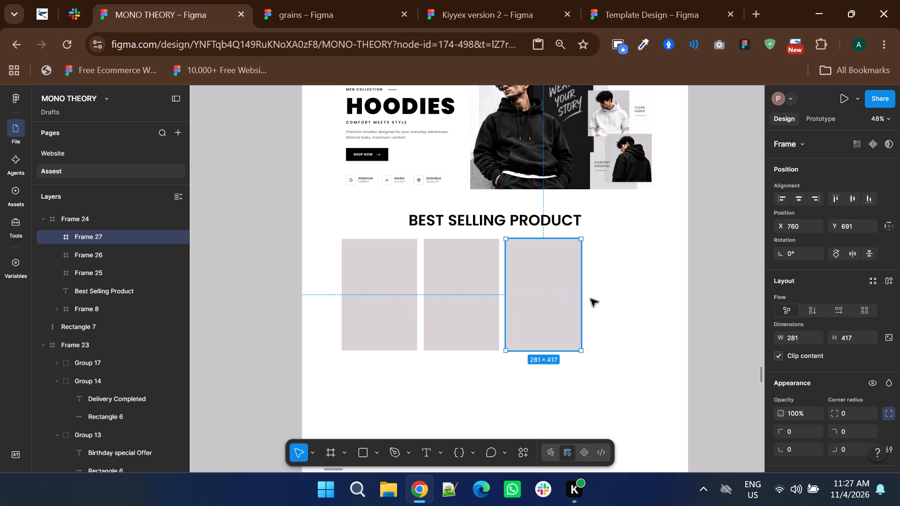
{"action": "left_click_drag", "start_coordinate": [591, 299], "coordinate": [637, 292]}
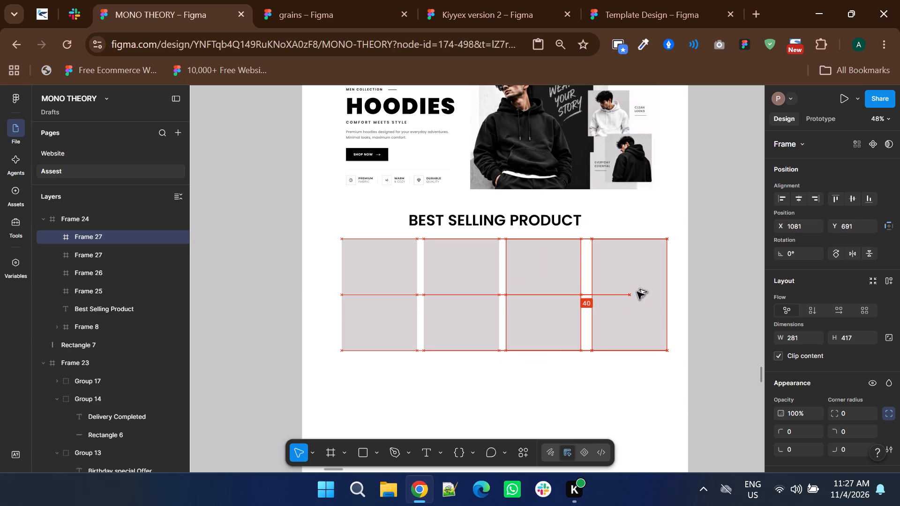
{"action": "left_click_drag", "start_coordinate": [637, 292], "coordinate": [631, 291]}
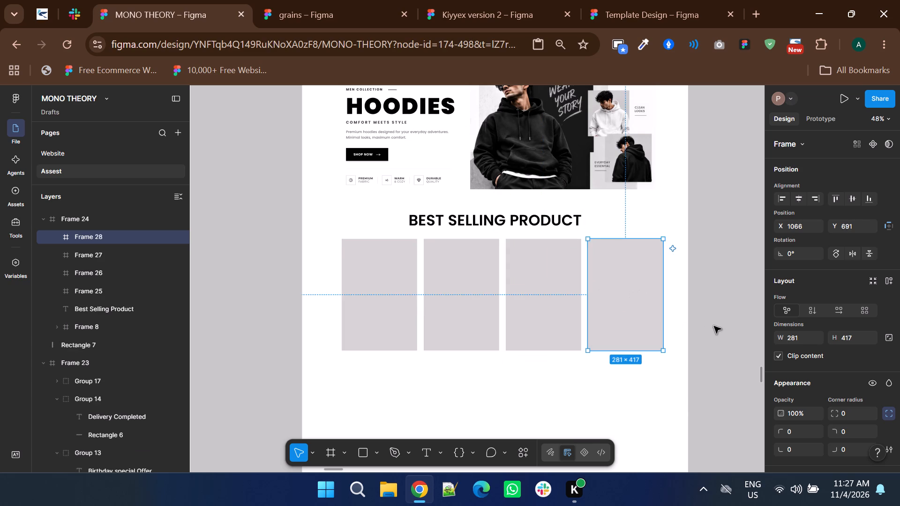
{"action": "left_click", "coordinate": [714, 326]}
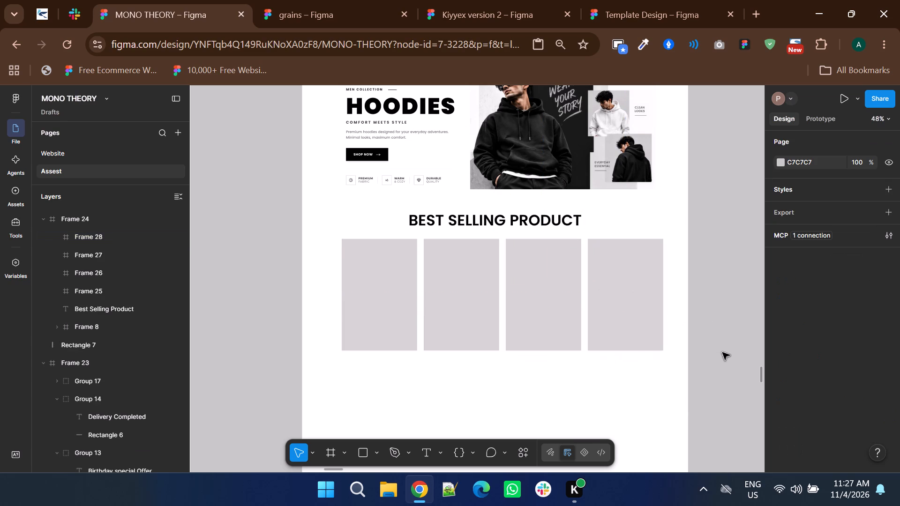
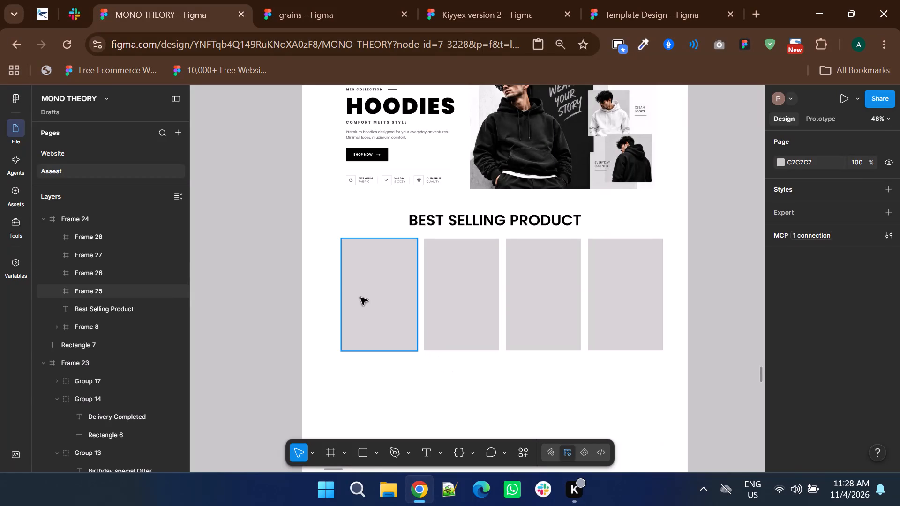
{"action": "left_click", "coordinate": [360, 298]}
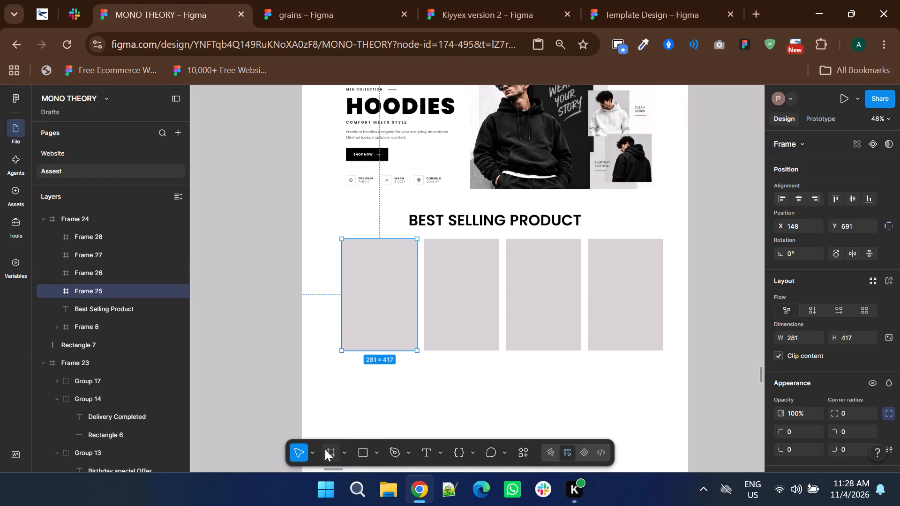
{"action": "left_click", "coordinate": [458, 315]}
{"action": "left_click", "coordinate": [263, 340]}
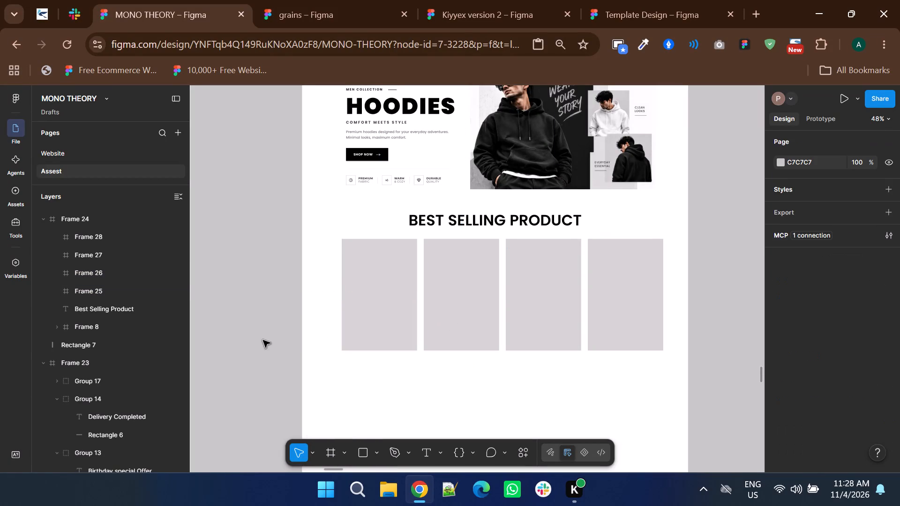
Draw a rectangle about 275 × 137 across the upper part of the first product card.
{"action": "scroll", "coordinate": [377, 253], "scroll_direction": "up", "scroll_amount": 1, "text": "ctrl"}
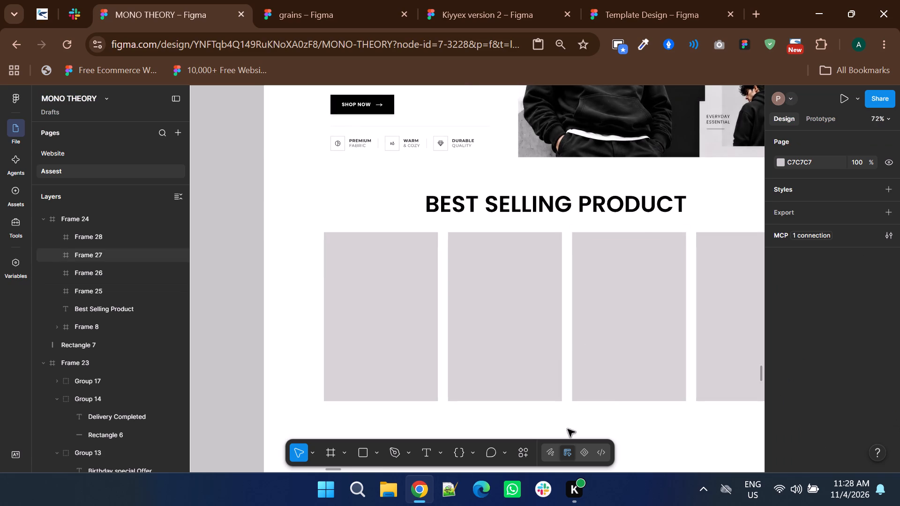
{"action": "left_click", "coordinate": [364, 447]}
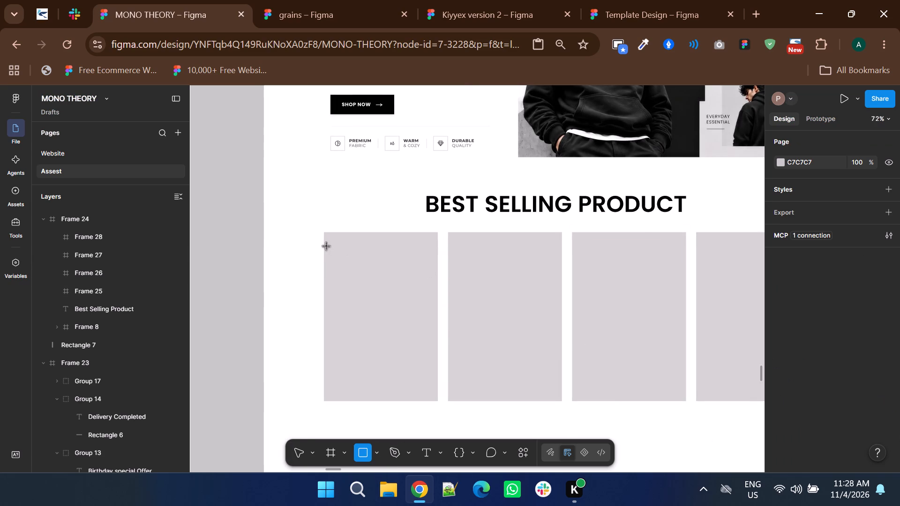
{"action": "left_click_drag", "start_coordinate": [326, 235], "coordinate": [391, 277]}
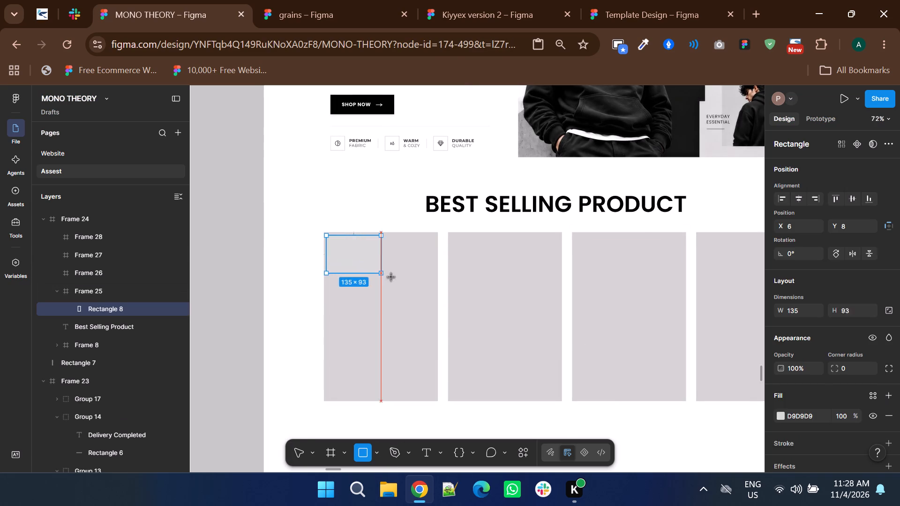
{"action": "left_click_drag", "start_coordinate": [391, 277], "coordinate": [435, 291]}
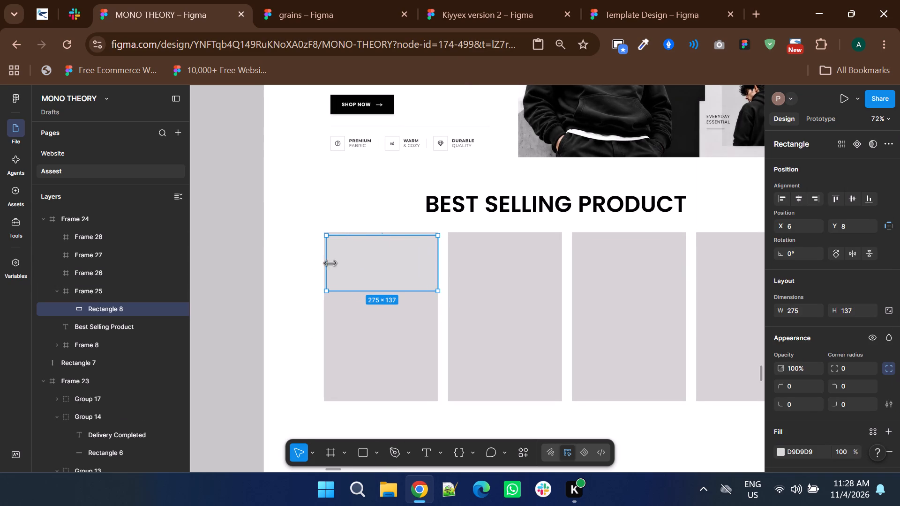
Fit the rectangle to the card's full width and top edge at X 0, Y 0, resized to about 281 × 161.
{"action": "scroll", "coordinate": [316, 252], "scroll_direction": "up", "scroll_amount": 4, "text": "ctrl"}
{"action": "left_click_drag", "start_coordinate": [373, 284], "coordinate": [360, 282]}
{"action": "scroll", "coordinate": [475, 314], "scroll_direction": "down", "scroll_amount": 3, "text": "shift"}
{"action": "scroll", "coordinate": [475, 314], "scroll_direction": "down", "scroll_amount": 1, "text": "ctrl"}
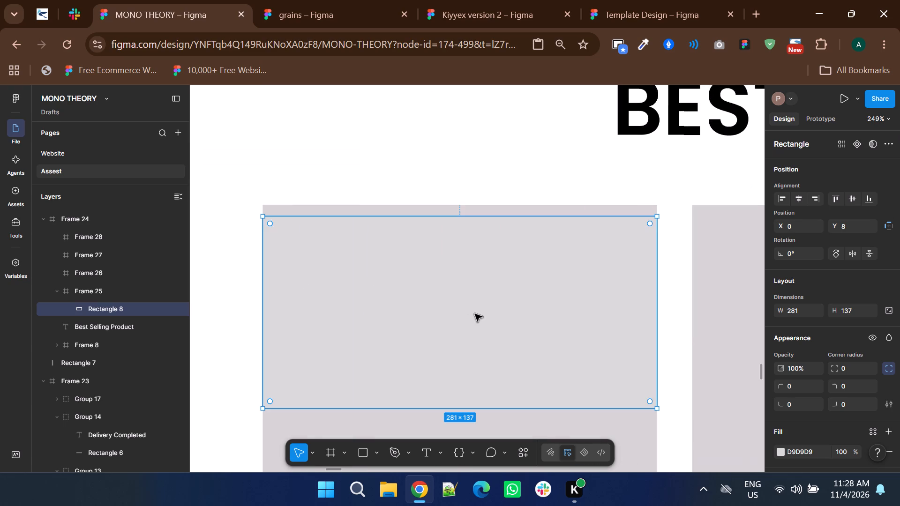
{"action": "left_click_drag", "start_coordinate": [475, 314], "coordinate": [475, 302]}
{"action": "scroll", "coordinate": [475, 302], "scroll_direction": "down", "scroll_amount": 1, "text": "ctrl"}
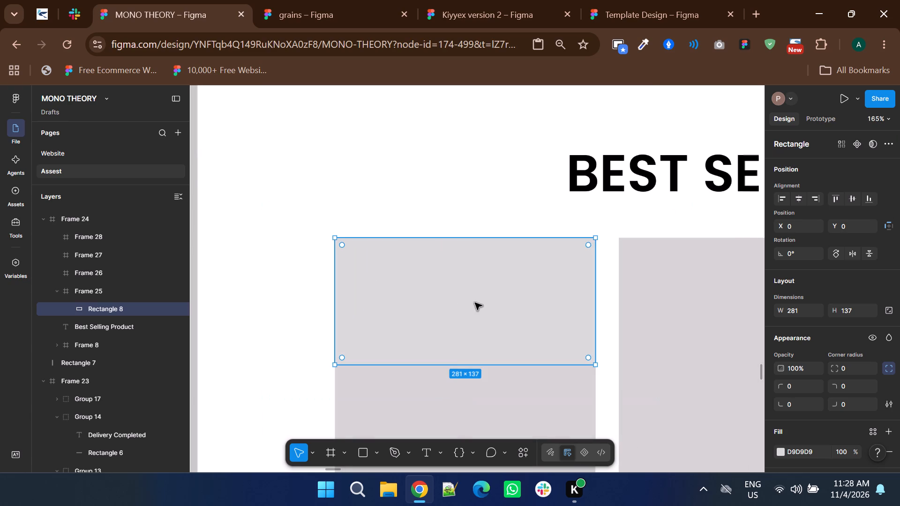
{"action": "left_click_drag", "start_coordinate": [453, 365], "coordinate": [459, 387]}
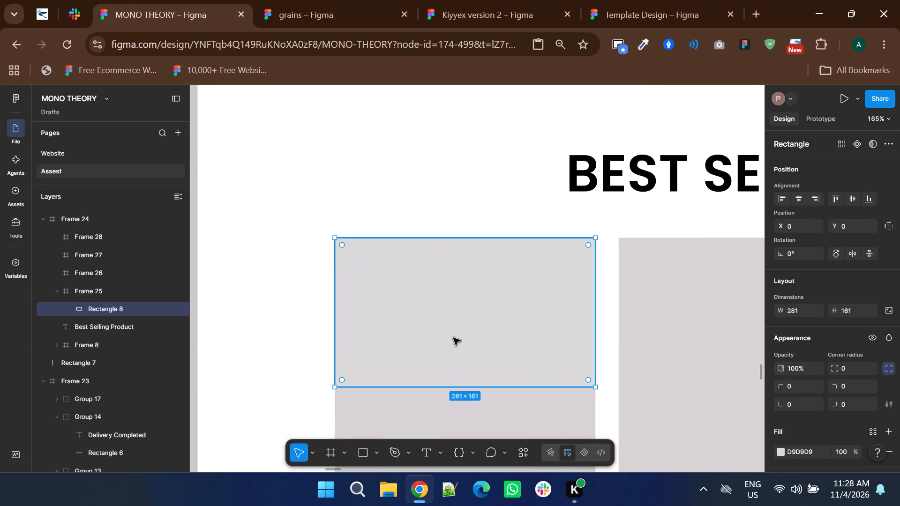
Change the rectangle's fill to near-black, 1B1818.
{"action": "scroll", "coordinate": [453, 338], "scroll_direction": "down", "scroll_amount": 1, "text": "ctrl"}
{"action": "left_click", "coordinate": [778, 451]}
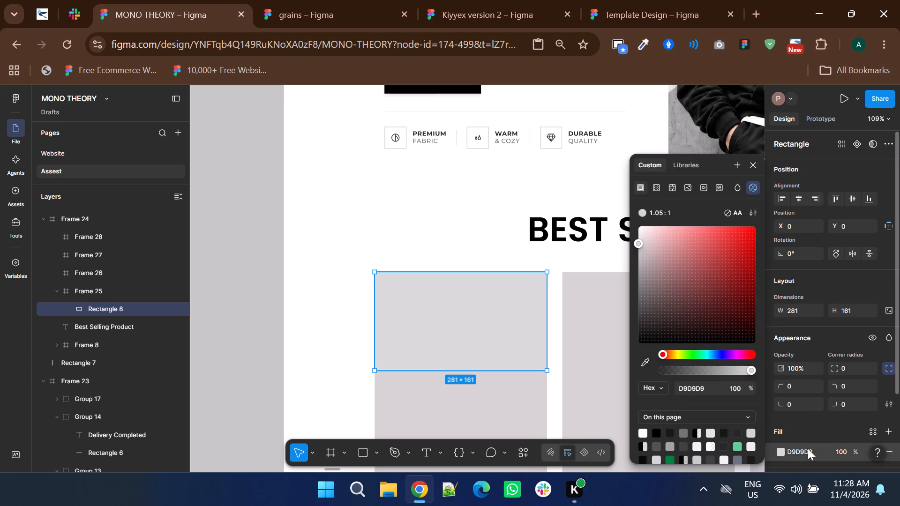
{"action": "left_click_drag", "start_coordinate": [655, 285], "coordinate": [630, 288]}
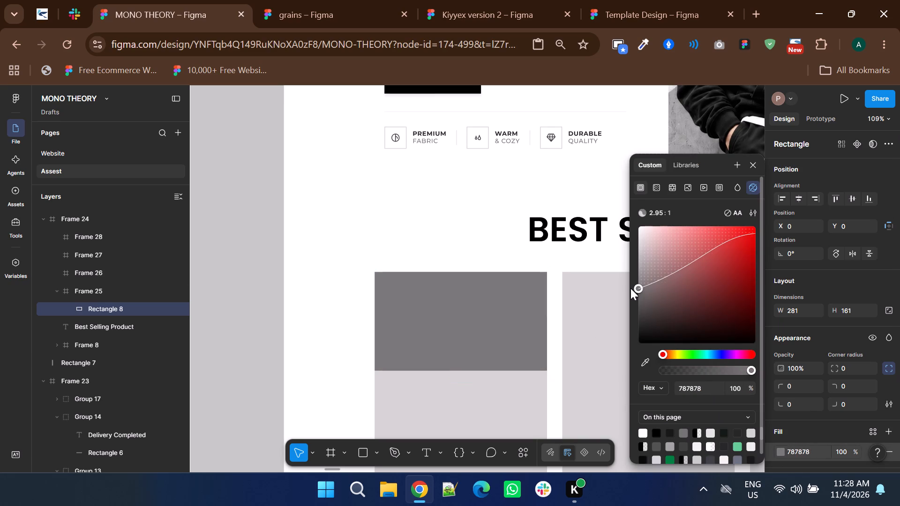
{"action": "left_click_drag", "start_coordinate": [630, 288], "coordinate": [625, 301]}
{"action": "scroll", "coordinate": [549, 302], "scroll_direction": "down", "scroll_amount": 1, "text": "ctrl"}
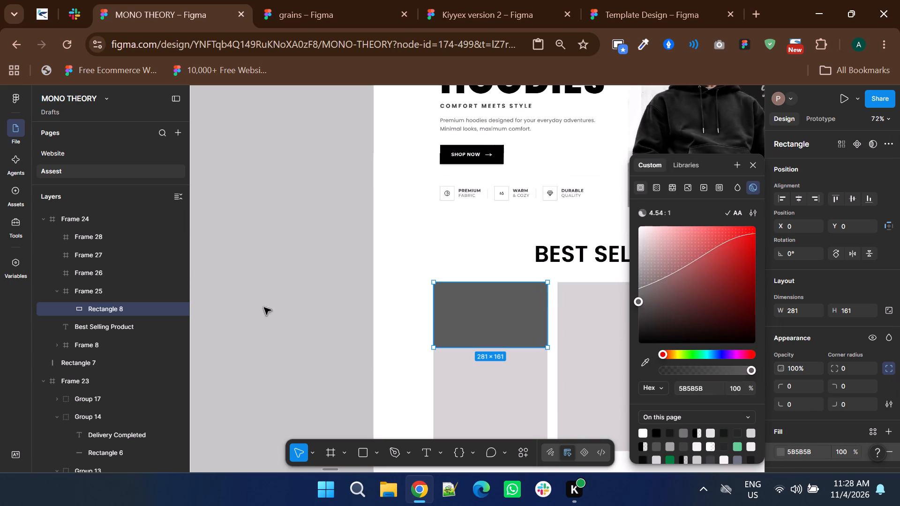
{"action": "double_click", "coordinate": [327, 303]}
{"action": "left_click", "coordinate": [490, 318], "text": "ctrl"}
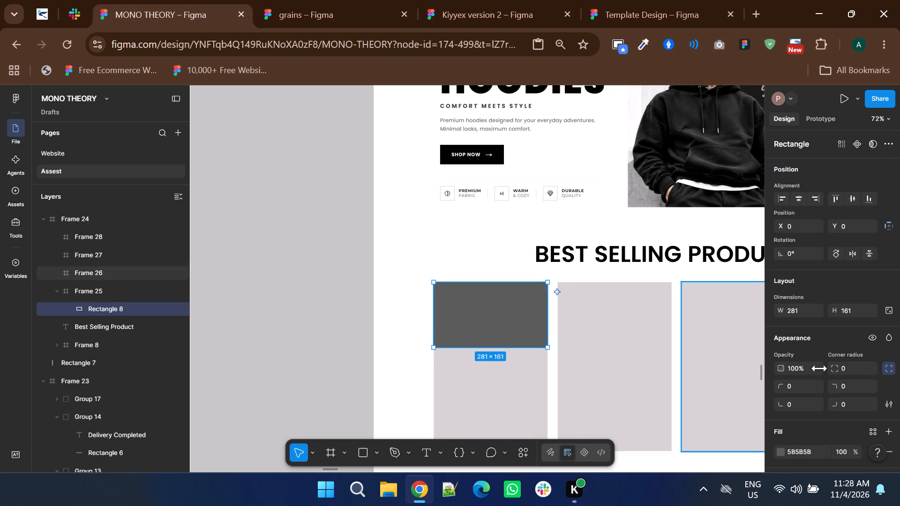
{"action": "scroll", "coordinate": [892, 383], "scroll_direction": "down", "scroll_amount": 2}
{"action": "left_click", "coordinate": [781, 356]}
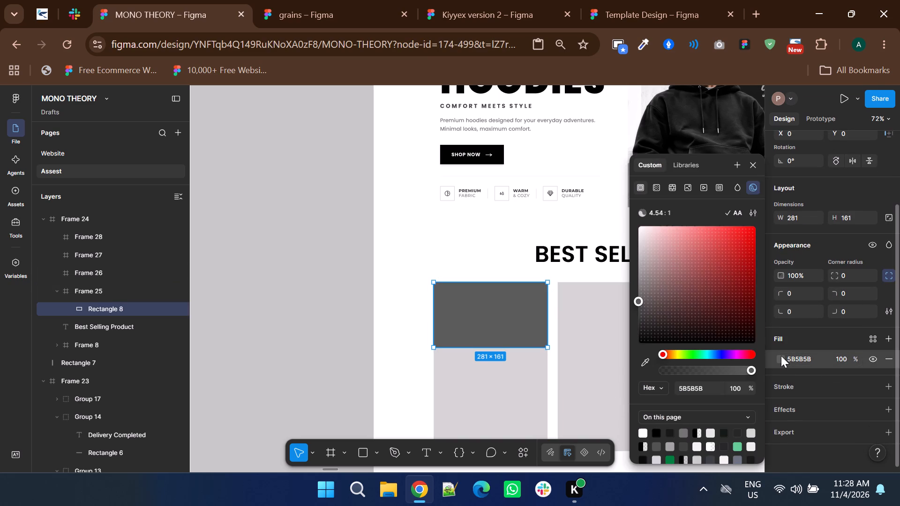
{"action": "left_click", "coordinate": [648, 331]}
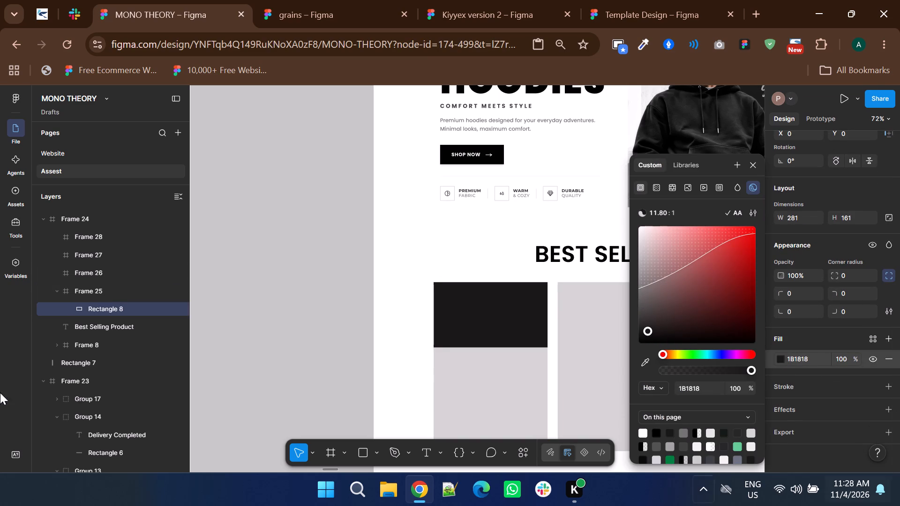
{"action": "left_click", "coordinate": [298, 300]}
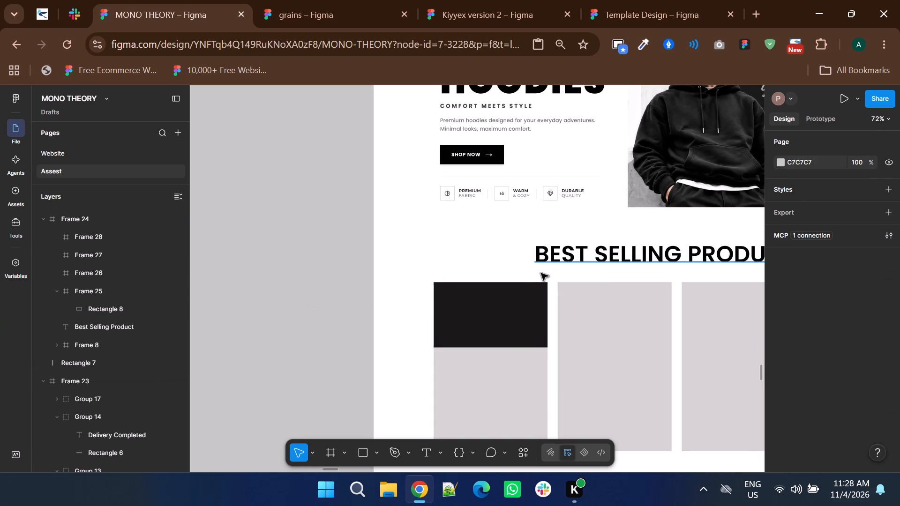
Launch the Unsplash plugin with the near-black rectangle in the first card selected.
{"action": "left_click", "coordinate": [473, 312]}
{"action": "left_click", "coordinate": [473, 312], "text": "ctrl"}
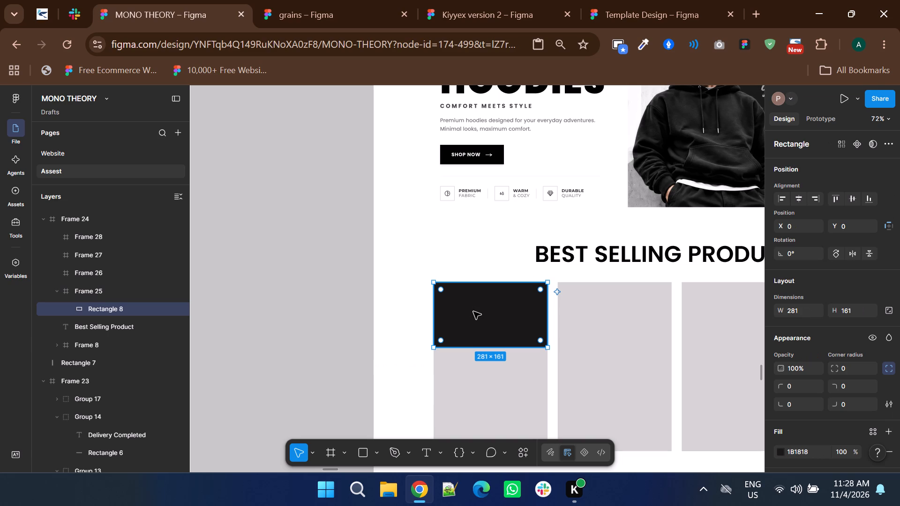
{"action": "scroll", "coordinate": [801, 306], "scroll_direction": "down", "scroll_amount": 2}
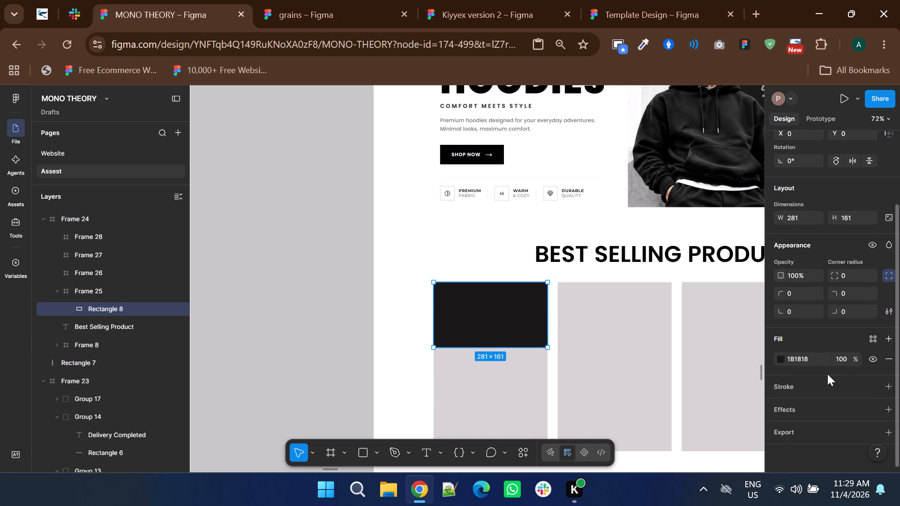
{"action": "left_click", "coordinate": [532, 454]}
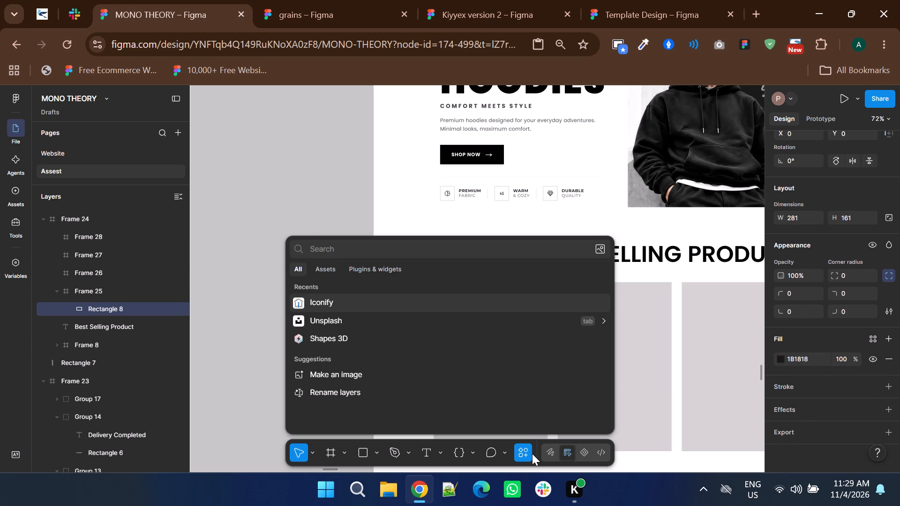
{"action": "left_click", "coordinate": [392, 323]}
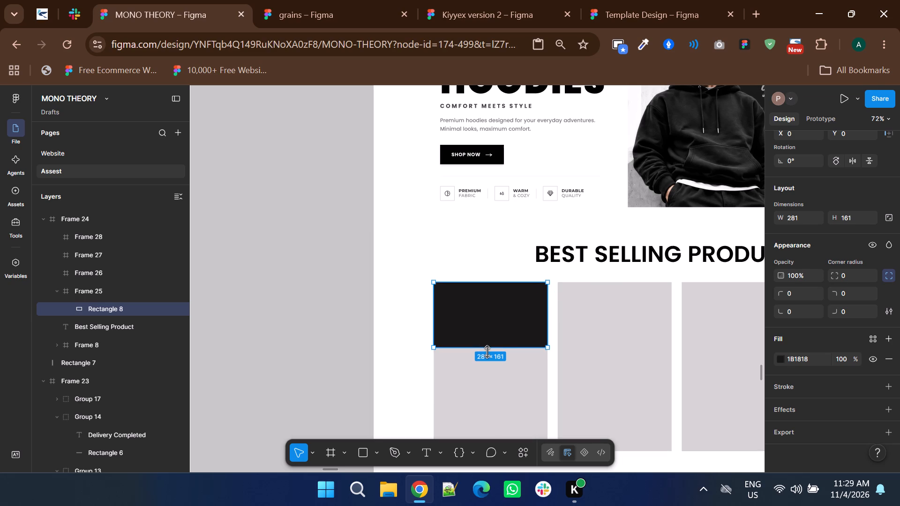
Extend the rectangle's bottom edge downward to a height of about 272.
{"action": "left_click_drag", "start_coordinate": [487, 351], "coordinate": [489, 392]}
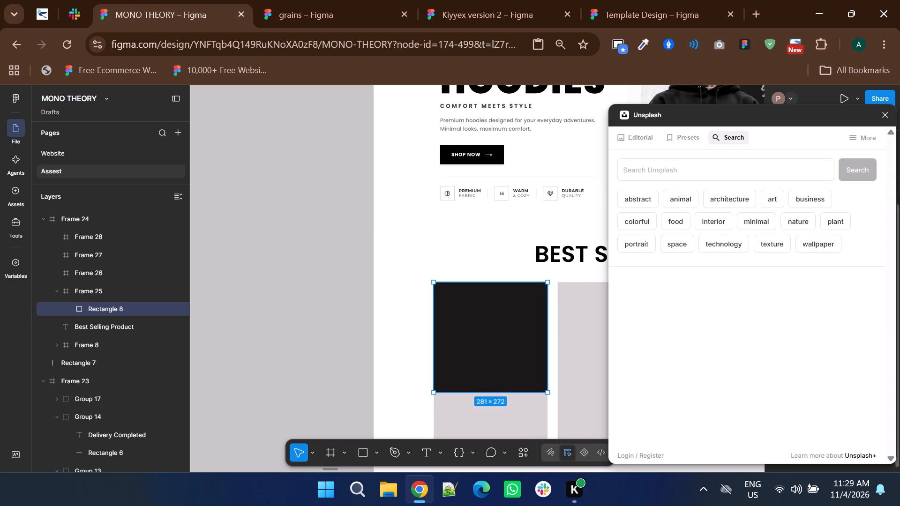
Search Unsplash for "hoodie", fill the rectangle with the dark green "I'll See You Tomorrow" hoodie photo, and close the plugin.
{"action": "left_click", "coordinate": [694, 175]}
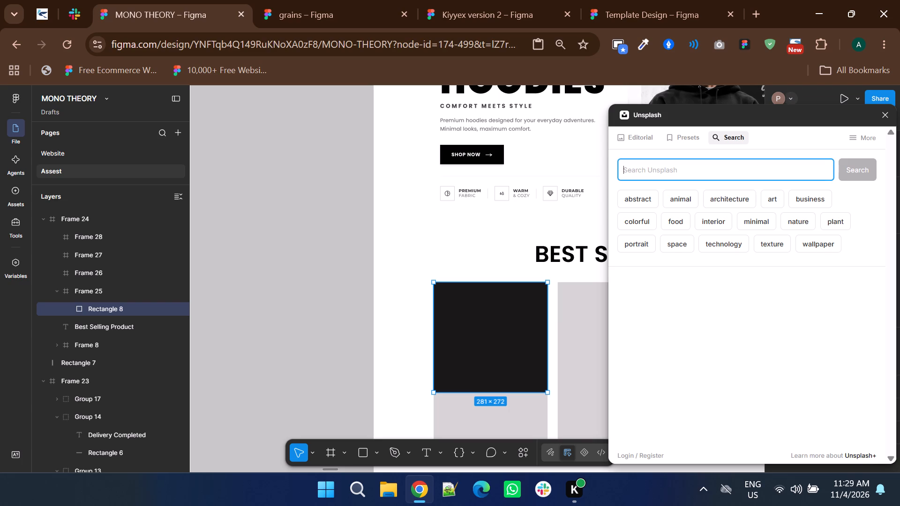
{"action": "type", "text": "hod"}
{"action": "key", "text": "BackSpace"}
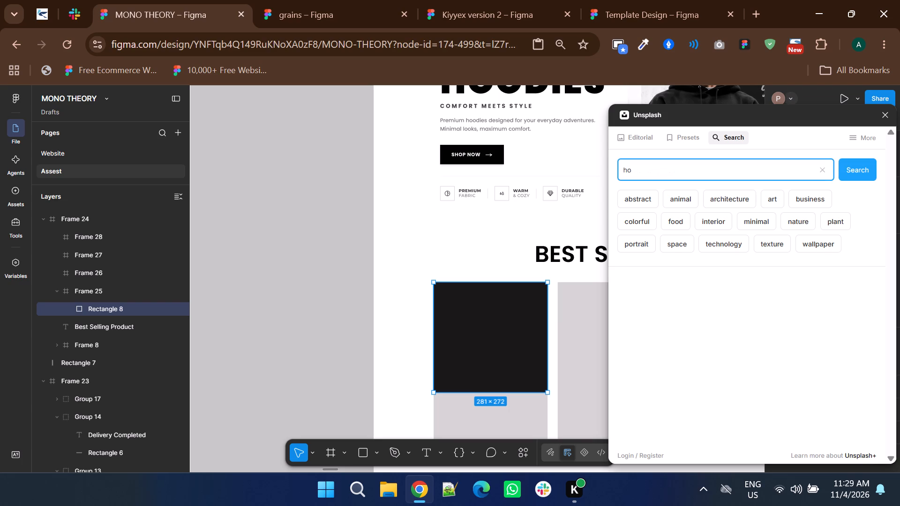
{"action": "type", "text": "odei"}
{"action": "key", "text": "BackSpace"}
{"action": "key", "text": "BackSpace"}
{"action": "type", "text": "ie"}
{"action": "key", "text": "Return"}
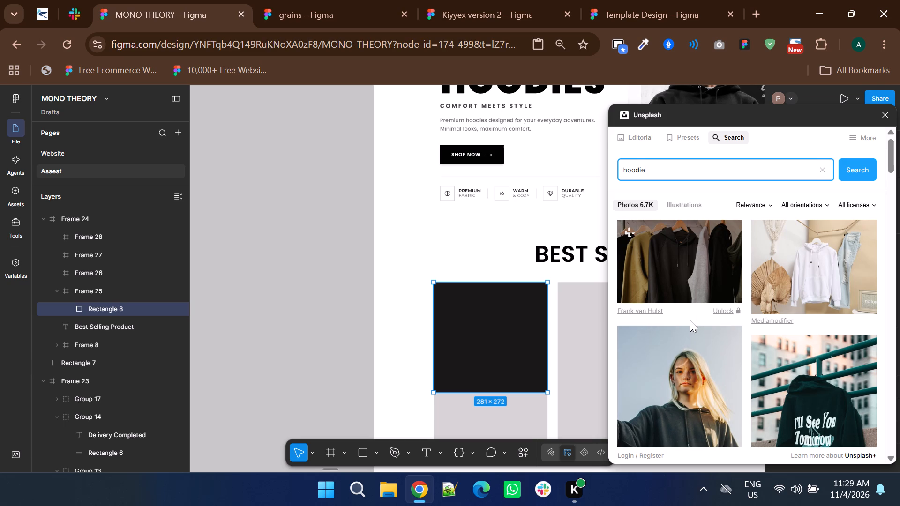
{"action": "scroll", "coordinate": [690, 320], "scroll_direction": "down", "scroll_amount": 1}
{"action": "left_click", "coordinate": [820, 314]}
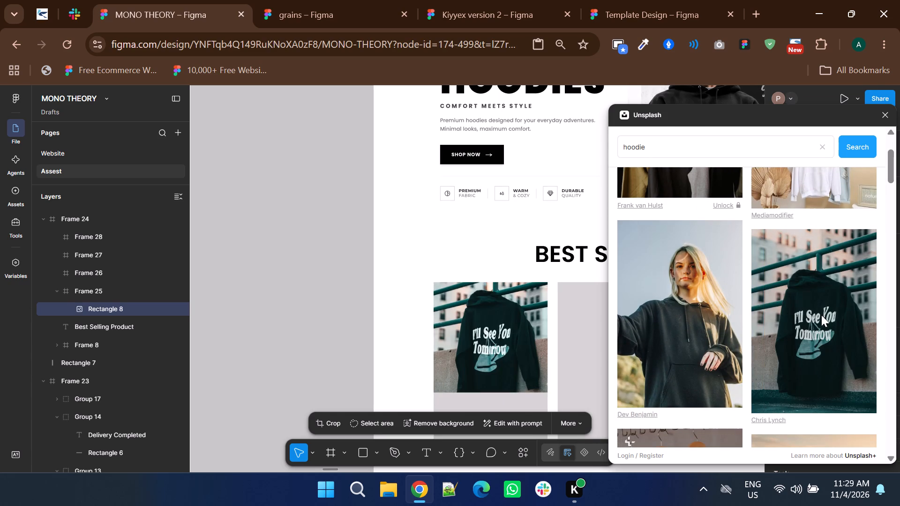
{"action": "left_click", "coordinate": [333, 311]}
{"action": "left_click", "coordinate": [328, 311]}
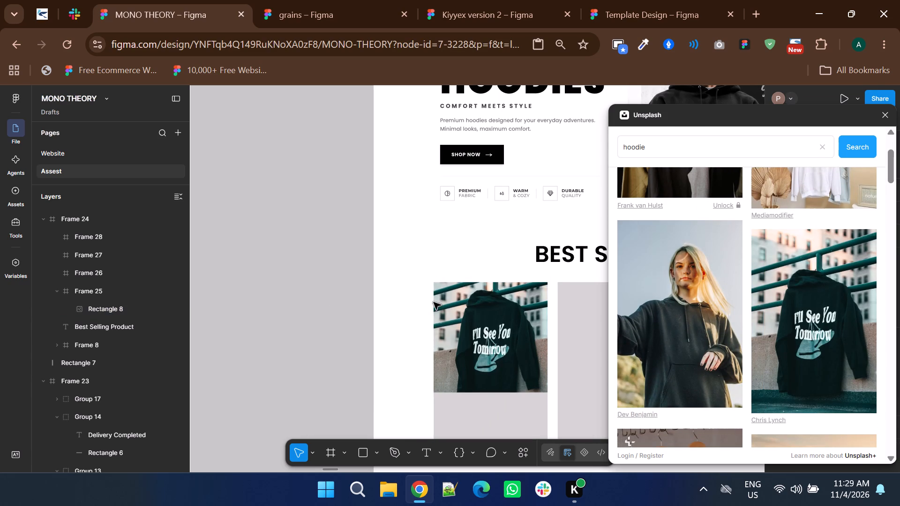
{"action": "left_click", "coordinate": [886, 117]}
Add a stroke to the first product card frame and colour it light grey, C1C1C1.
{"action": "scroll", "coordinate": [309, 342], "scroll_direction": "down", "scroll_amount": 1}
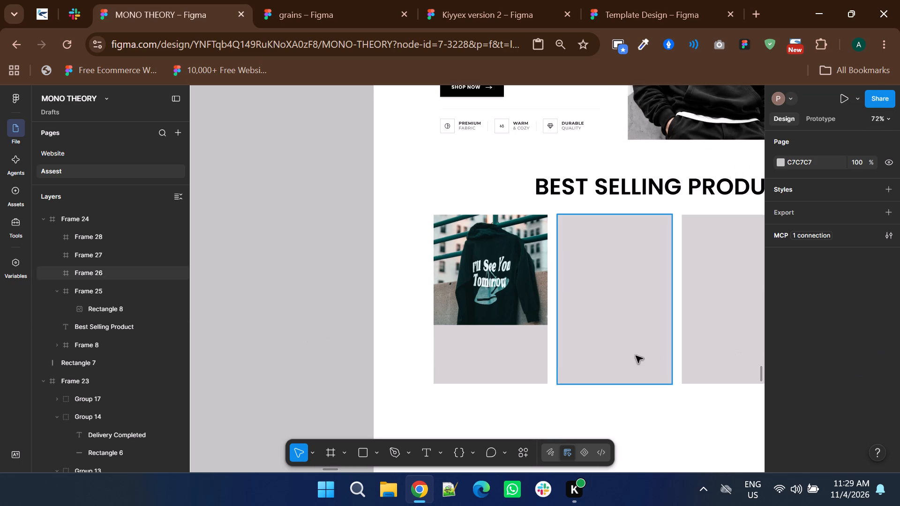
{"action": "left_click", "coordinate": [528, 354], "text": "ctrl"}
{"action": "scroll", "coordinate": [871, 385], "scroll_direction": "down", "scroll_amount": 2}
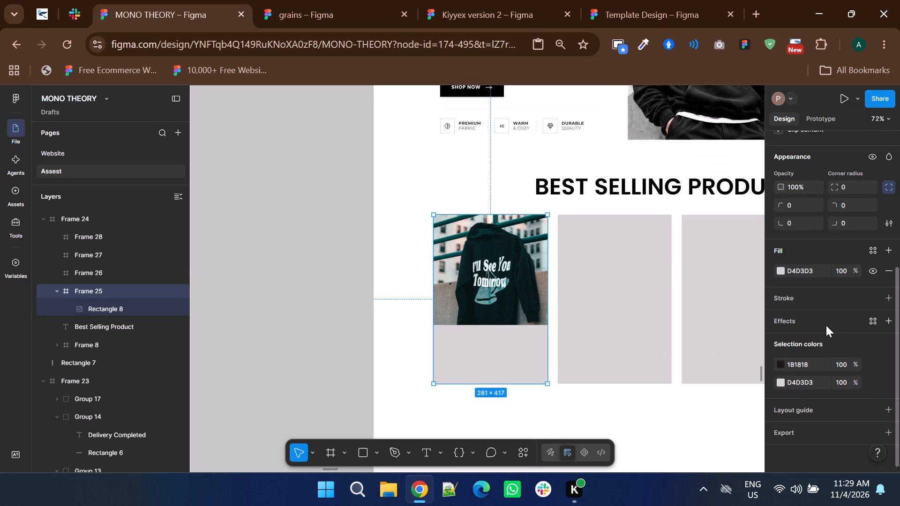
{"action": "left_click", "coordinate": [817, 305]}
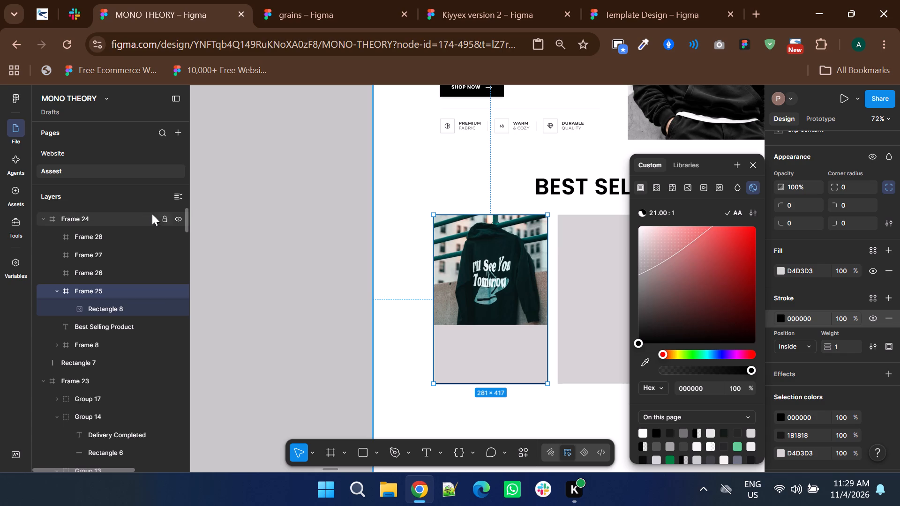
{"action": "left_click_drag", "start_coordinate": [652, 270], "coordinate": [639, 247]}
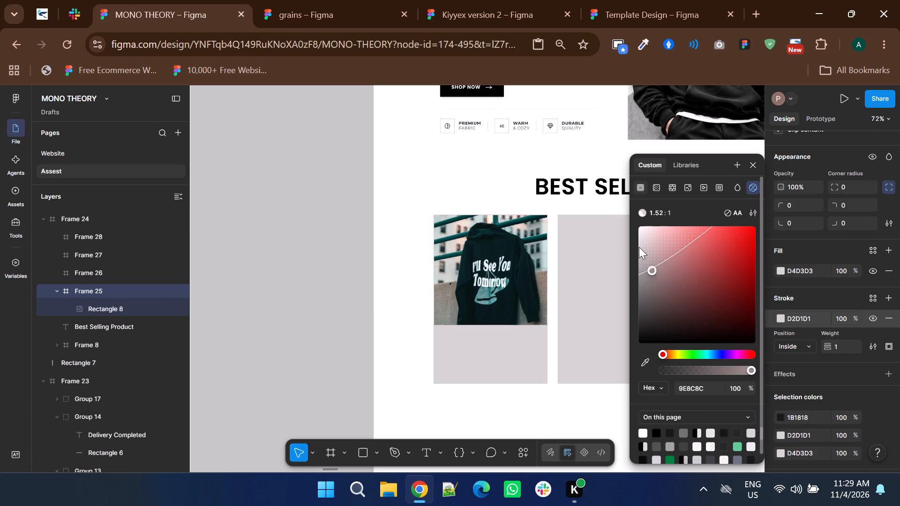
{"action": "left_click_drag", "start_coordinate": [639, 247], "coordinate": [637, 254]}
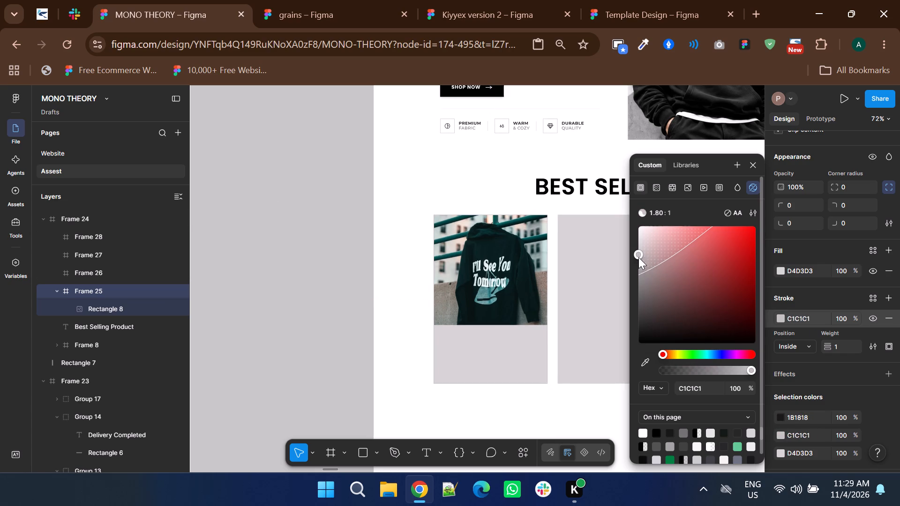
Set the first card's stroke position to Outside and raise its weight to 3.
{"action": "left_click", "coordinate": [812, 349]}
{"action": "left_click", "coordinate": [795, 362]}
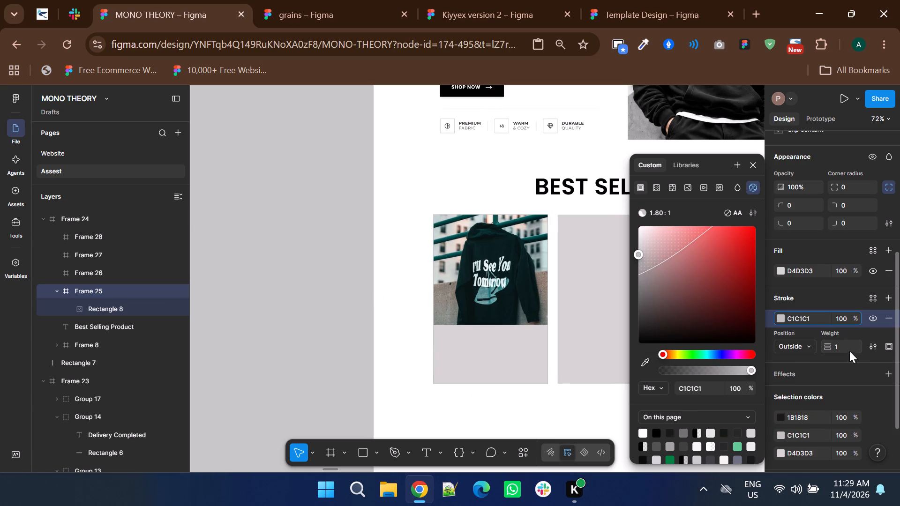
{"action": "left_click", "coordinate": [852, 349]}
{"action": "key", "text": "Up"}
{"action": "key", "text": "Up"}
{"action": "key", "text": "Up"}
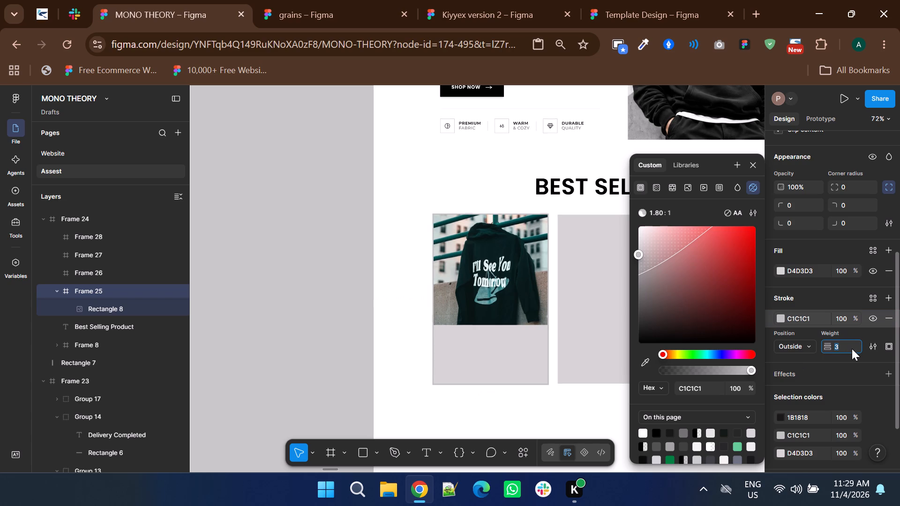
Raise the first product card's stroke weight to 4.
{"action": "key", "text": "Up"}
{"action": "key", "text": "Down"}
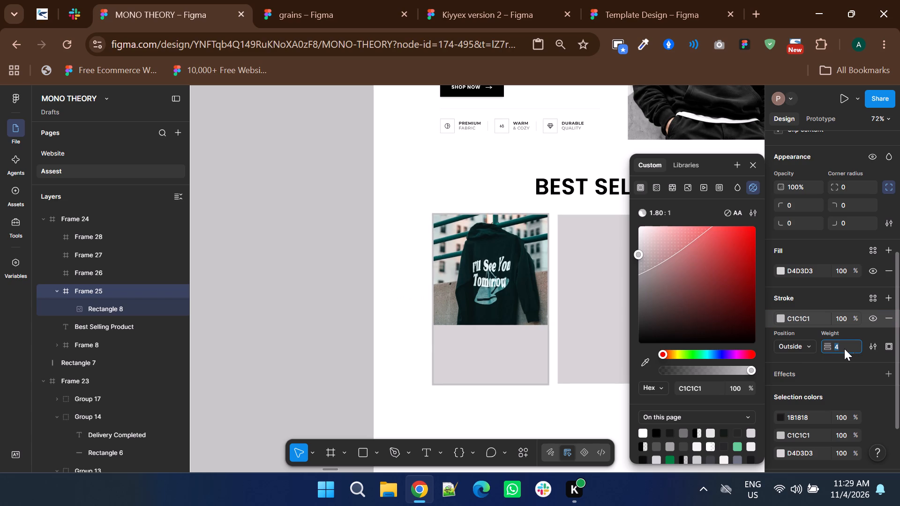
Hide the first product card's D4D3D3 grey fill.
{"action": "left_click", "coordinate": [510, 331]}
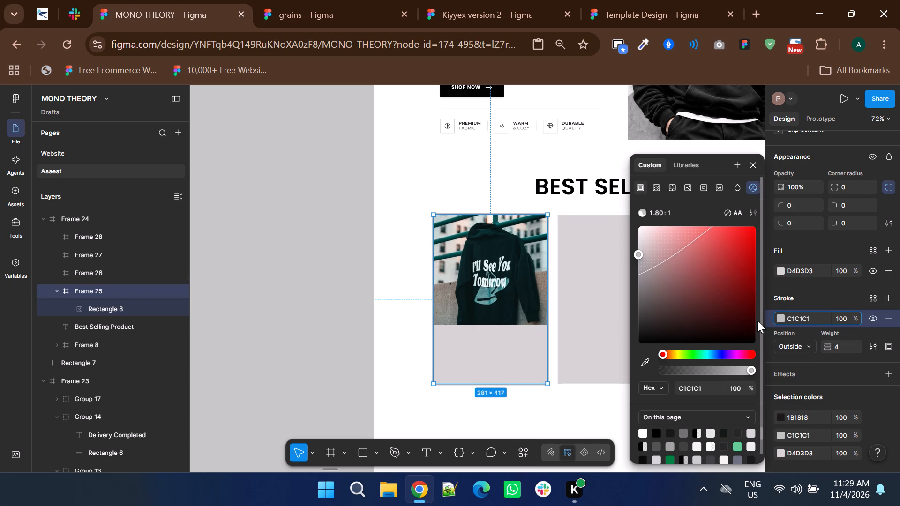
{"action": "left_click", "coordinate": [866, 266]}
{"action": "left_click", "coordinate": [217, 405]}
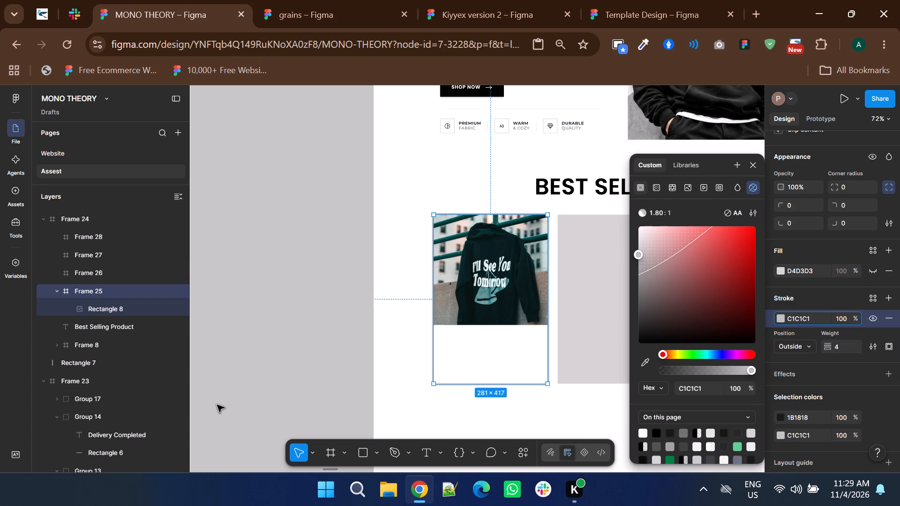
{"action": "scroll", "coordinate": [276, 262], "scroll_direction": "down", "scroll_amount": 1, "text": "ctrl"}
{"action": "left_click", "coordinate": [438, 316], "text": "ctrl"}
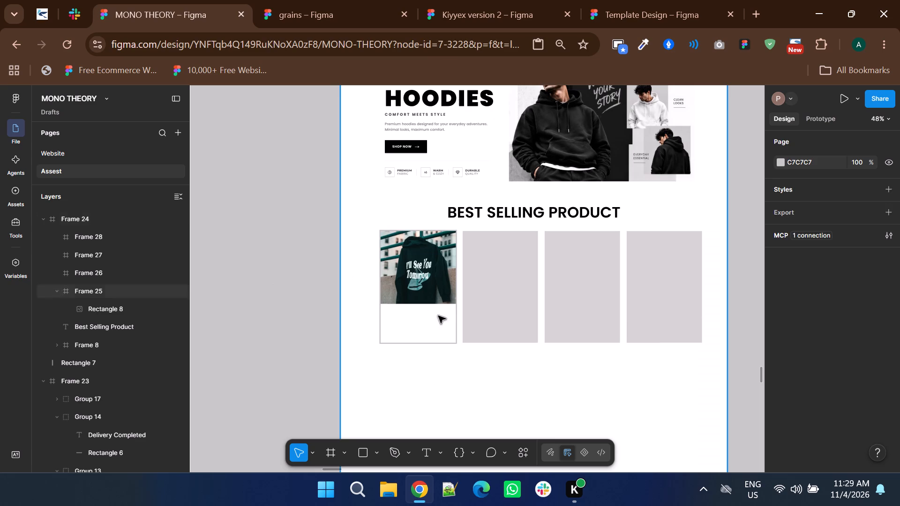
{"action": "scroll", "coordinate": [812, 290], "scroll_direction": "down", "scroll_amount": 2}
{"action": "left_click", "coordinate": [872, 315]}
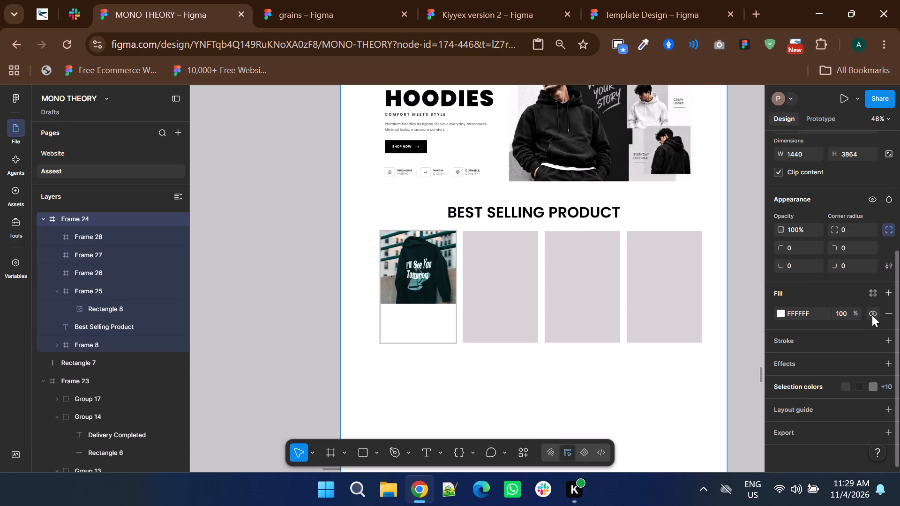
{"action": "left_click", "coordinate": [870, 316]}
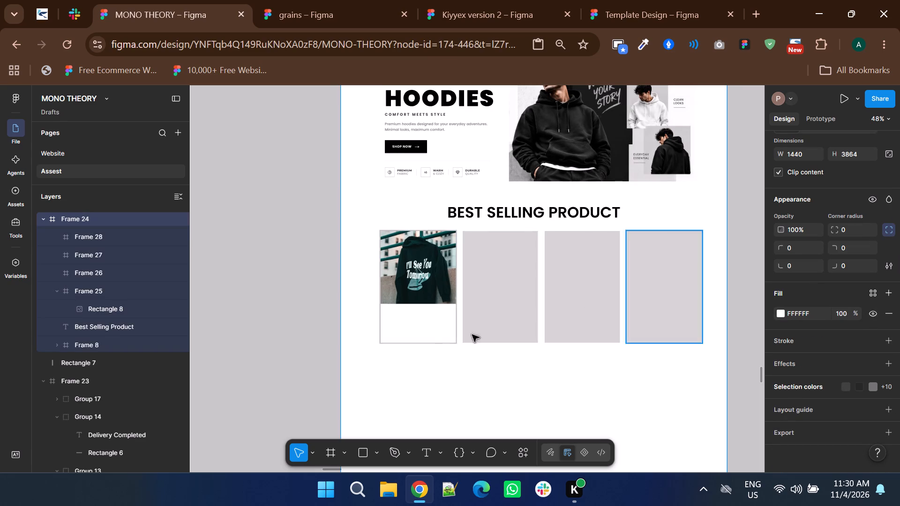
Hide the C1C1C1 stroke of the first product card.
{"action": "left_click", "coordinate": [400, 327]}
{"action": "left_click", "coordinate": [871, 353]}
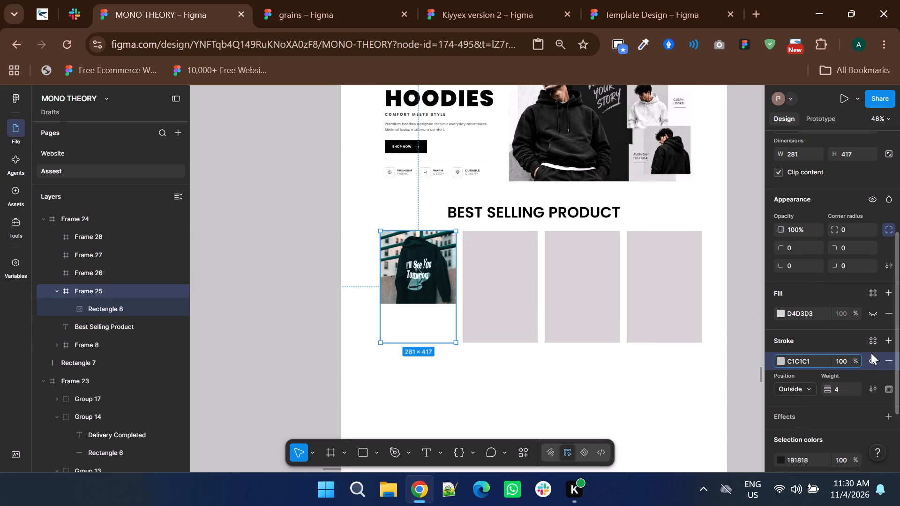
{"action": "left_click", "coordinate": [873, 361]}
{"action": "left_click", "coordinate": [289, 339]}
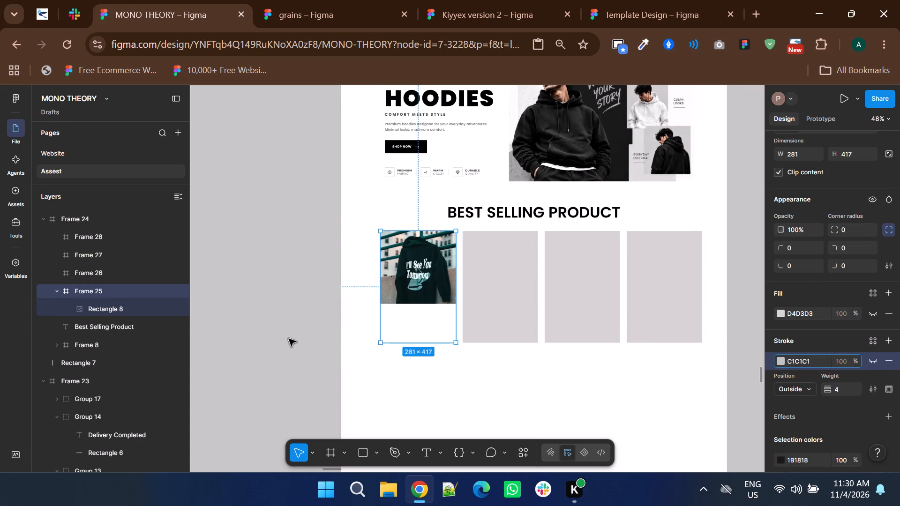
Draw a rectangle in the empty area at the bottom of the first card and resize it to about 262 × 36.
{"action": "scroll", "coordinate": [287, 337], "scroll_direction": "up", "scroll_amount": 1, "text": "ctrl"}
{"action": "left_click", "coordinate": [495, 297]}
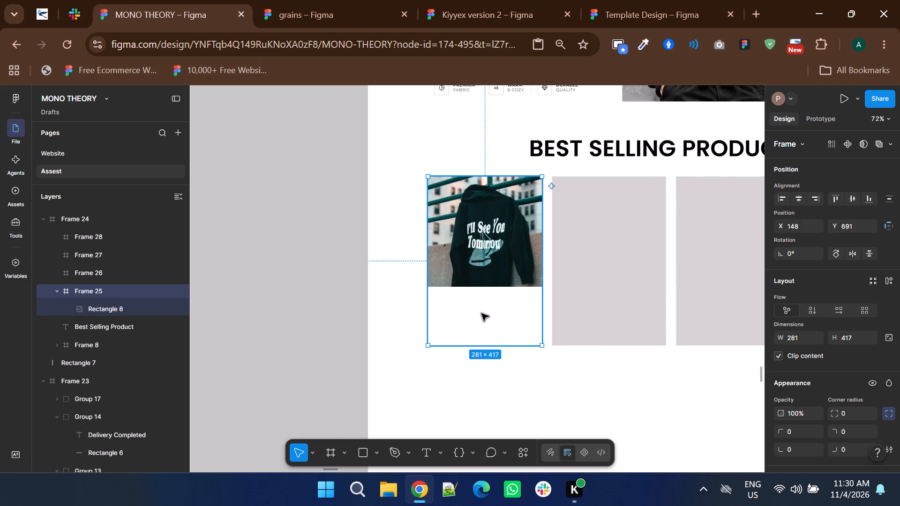
{"action": "left_click", "coordinate": [423, 452]}
{"action": "scroll", "coordinate": [457, 328], "scroll_direction": "up", "scroll_amount": 2, "text": "ctrl"}
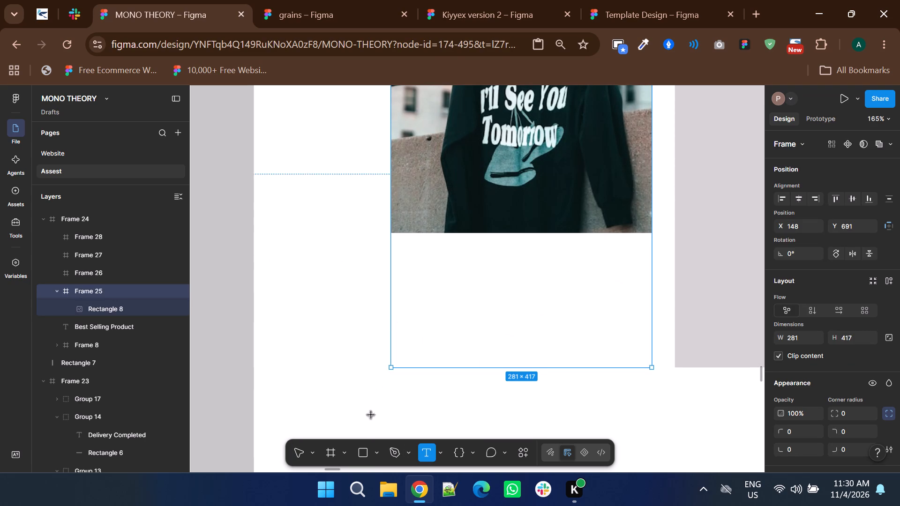
{"action": "left_click", "coordinate": [369, 452]}
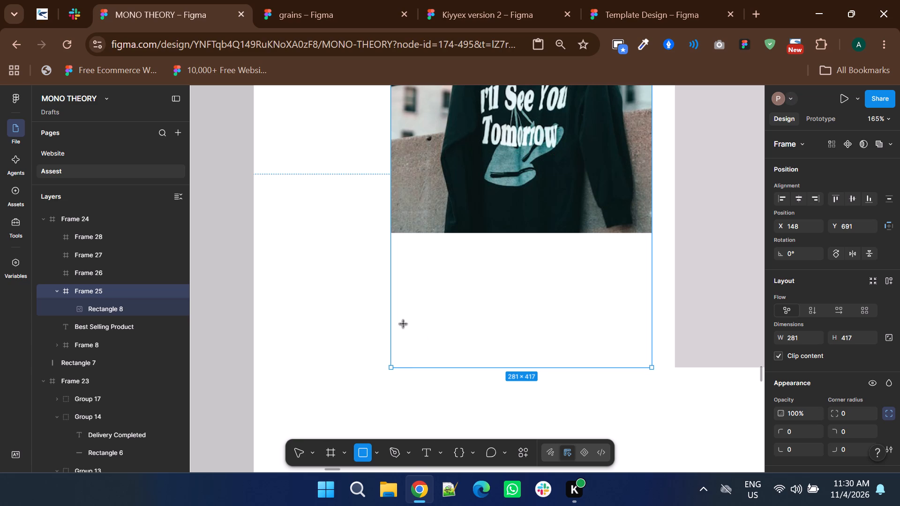
{"action": "left_click_drag", "start_coordinate": [403, 324], "coordinate": [637, 349]}
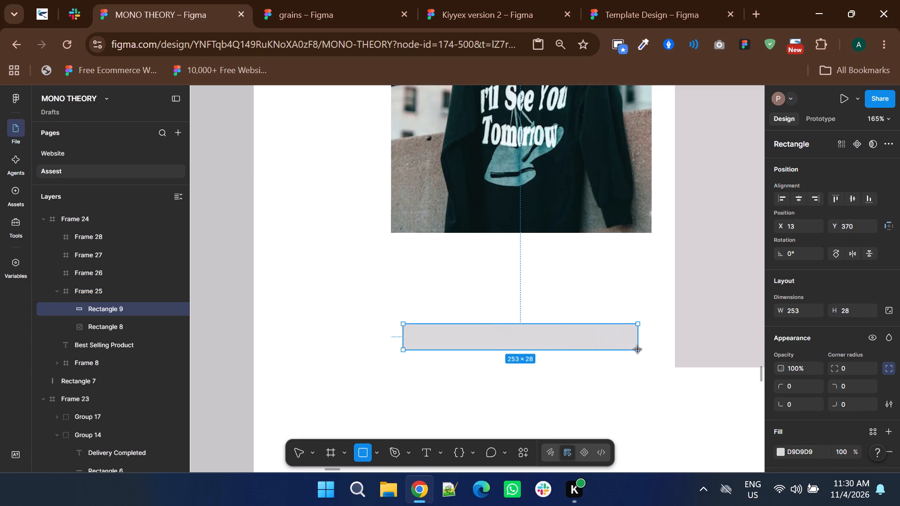
{"action": "left_click_drag", "start_coordinate": [637, 349], "coordinate": [646, 347]}
{"action": "left_click_drag", "start_coordinate": [586, 350], "coordinate": [585, 357]}
{"action": "left_click", "coordinate": [555, 334], "text": "ctrl"}
Make the first product card's C1C1C1 stroke visible again.
{"action": "left_click", "coordinate": [559, 284]}
{"action": "scroll", "coordinate": [846, 324], "scroll_direction": "down", "scroll_amount": 2}
{"action": "left_click", "coordinate": [872, 262]}
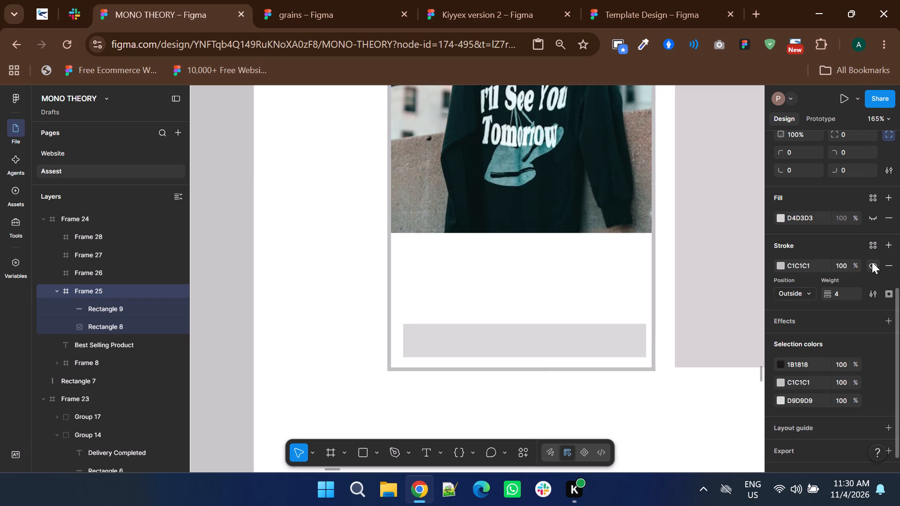
Centre the new rectangle horizontally inside the first card, at about X 10, Y 371.
{"action": "left_click_drag", "start_coordinate": [562, 342], "coordinate": [558, 342]}
{"action": "key", "text": "ctrl+z"}
{"action": "left_click", "coordinate": [546, 338]}
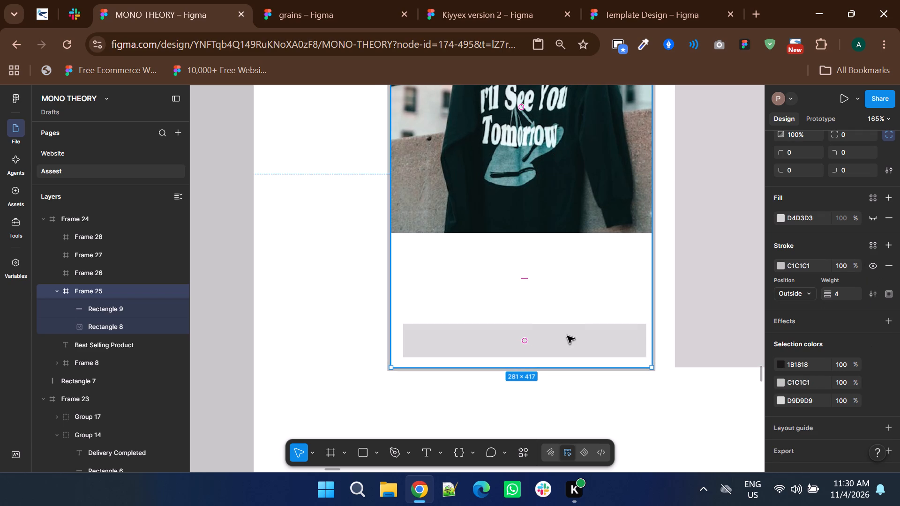
{"action": "left_click", "coordinate": [570, 337]}
{"action": "left_click", "coordinate": [570, 337], "text": "ctrl"}
{"action": "left_click", "coordinate": [568, 340]}
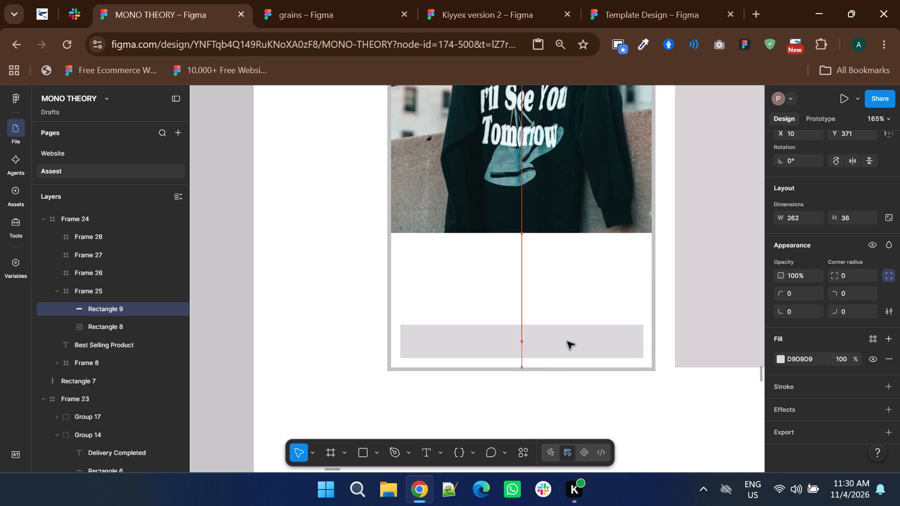
{"action": "scroll", "coordinate": [802, 212], "scroll_direction": "up", "scroll_amount": 2}
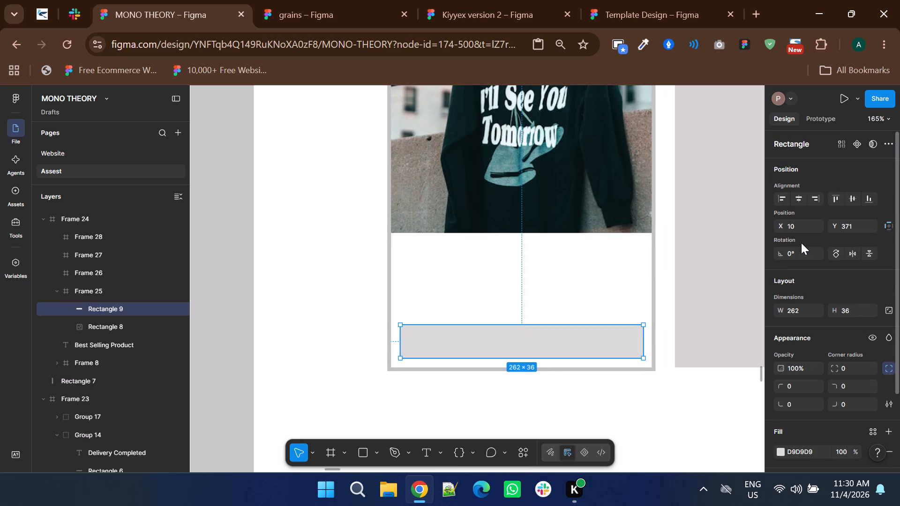
{"action": "left_click", "coordinate": [796, 199]}
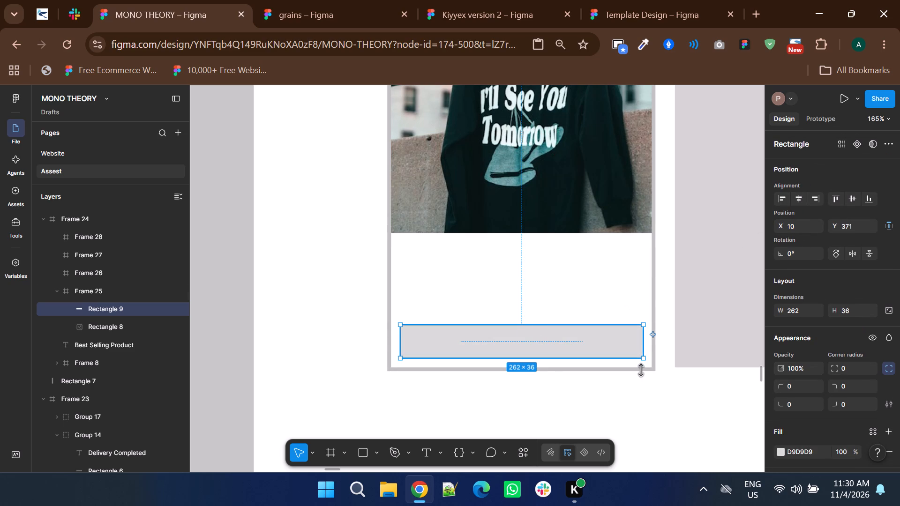
Fill the rectangle at the bottom of the first card with black, 000000.
{"action": "left_click", "coordinate": [779, 451]}
{"action": "left_click_drag", "start_coordinate": [706, 306], "coordinate": [550, 505]}
{"action": "scroll", "coordinate": [445, 379], "scroll_direction": "down", "scroll_amount": 1, "text": "shift"}
{"action": "left_click", "coordinate": [445, 328]}
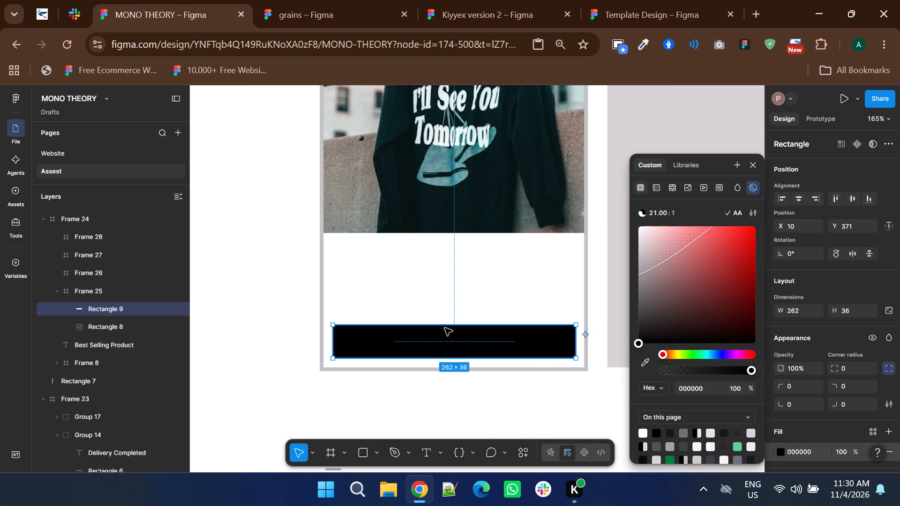
Add a text label reading "Add to Cart" over the black bar.
{"action": "left_click", "coordinate": [424, 453]}
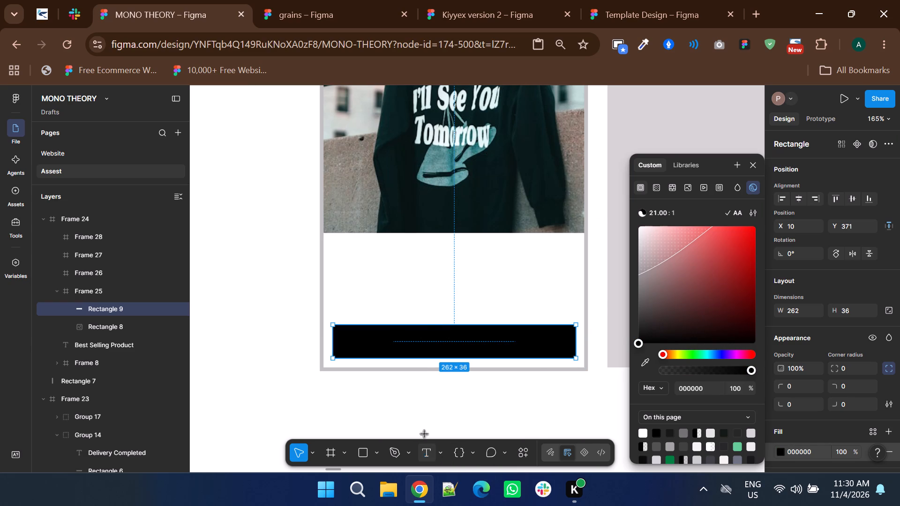
{"action": "left_click", "coordinate": [427, 330]}
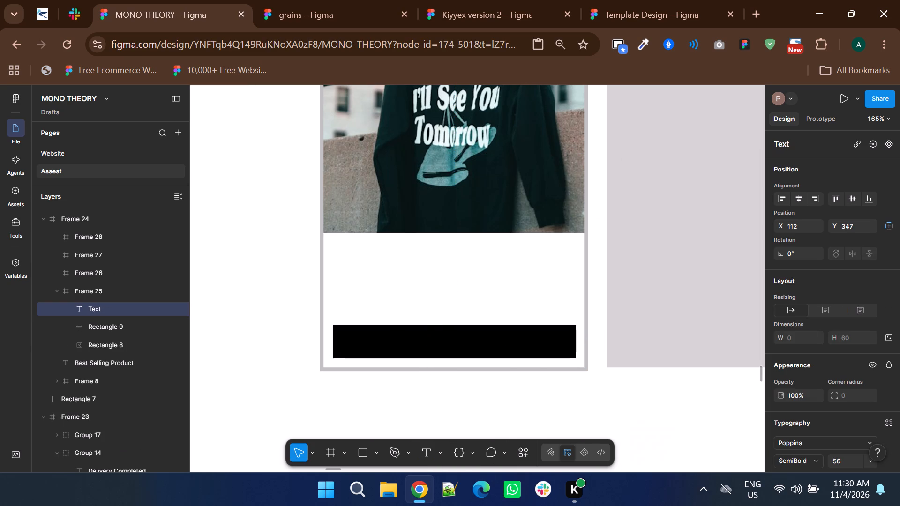
{"action": "type", "text": "Add to Cart"}
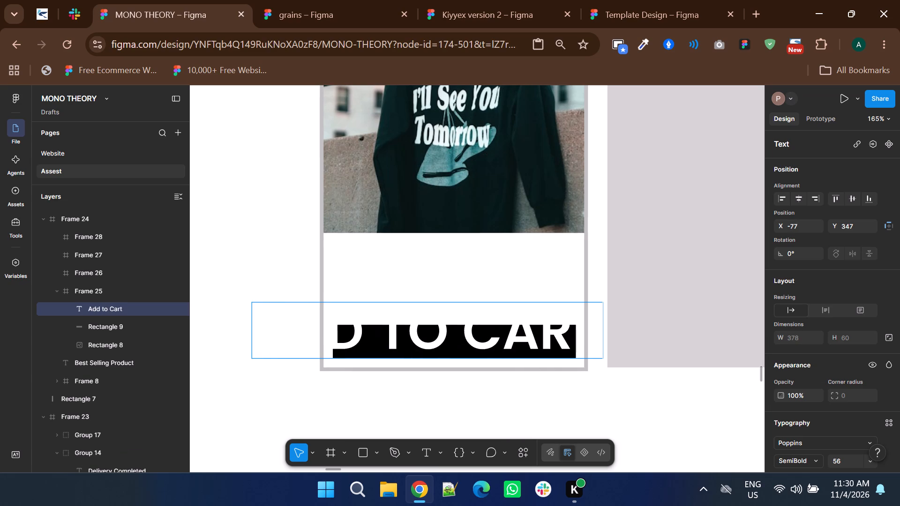
{"action": "left_click", "coordinate": [444, 251]}
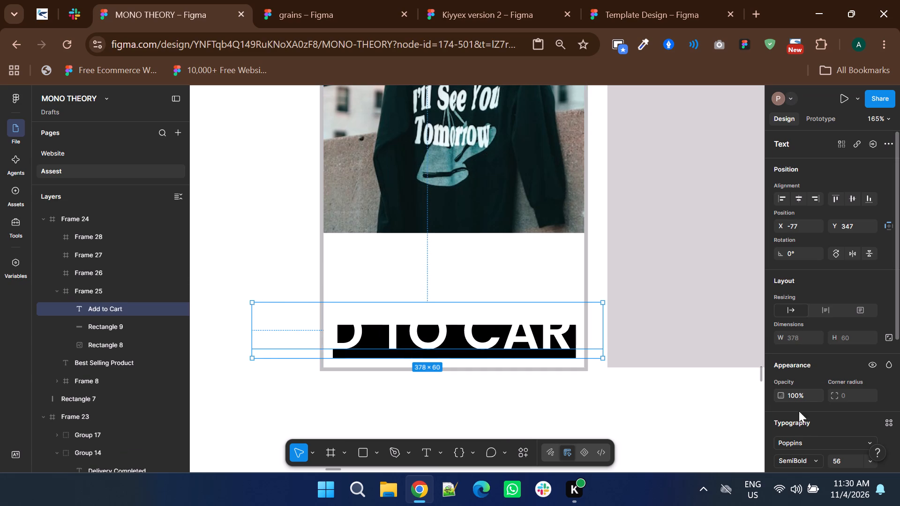
Reduce the Add to Cart label's font size to 23.
{"action": "left_click", "coordinate": [856, 460]}
{"action": "key", "text": "Down"}
{"action": "key", "text": "Down"}
{"action": "key", "text": "Down"}
{"action": "key", "text": "Down"}
{"action": "key", "text": "Down"}
{"action": "key", "text": "Down"}
{"action": "key", "text": "Down"}
{"action": "key", "text": "Down"}
{"action": "key", "text": "Down"}
{"action": "key", "text": "Down"}
{"action": "key", "text": "Down"}
{"action": "key", "text": "Down"}
{"action": "key", "text": "Down"}
{"action": "key", "text": "Down"}
{"action": "key", "text": "Down"}
{"action": "key", "text": "Down"}
{"action": "key", "text": "Down"}
{"action": "key", "text": "Down"}
{"action": "key", "text": "Down"}
{"action": "key", "text": "Down"}
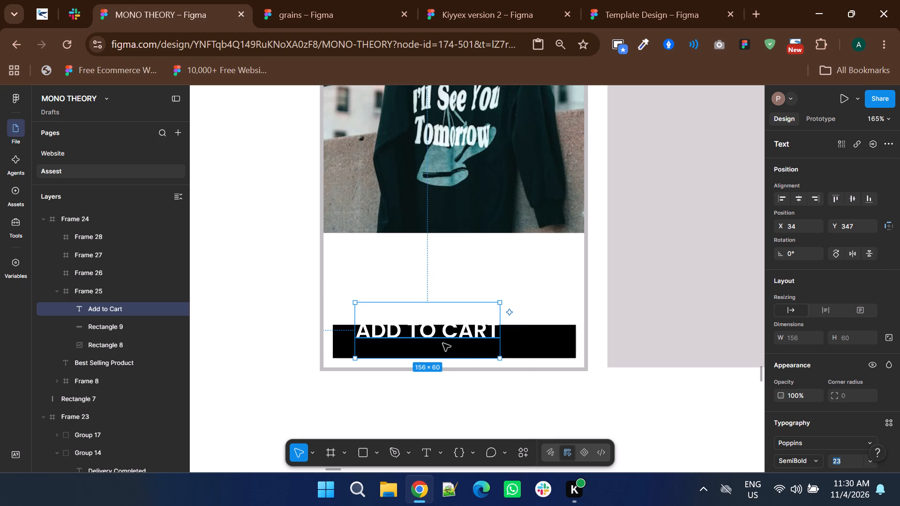
Move the Add to Cart label onto the middle of the black bar, at about X 63, Y 359.
{"action": "left_click_drag", "start_coordinate": [436, 328], "coordinate": [465, 341]}
{"action": "scroll", "coordinate": [524, 350], "scroll_direction": "down", "scroll_amount": 1, "text": "ctrl"}
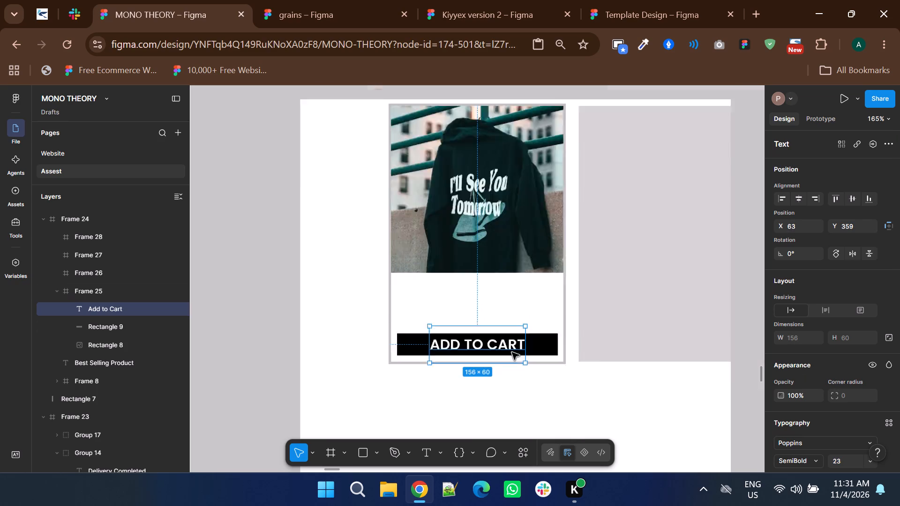
{"action": "scroll", "coordinate": [512, 352], "scroll_direction": "down", "scroll_amount": 1, "text": "ctrl"}
{"action": "left_click", "coordinate": [287, 328]}
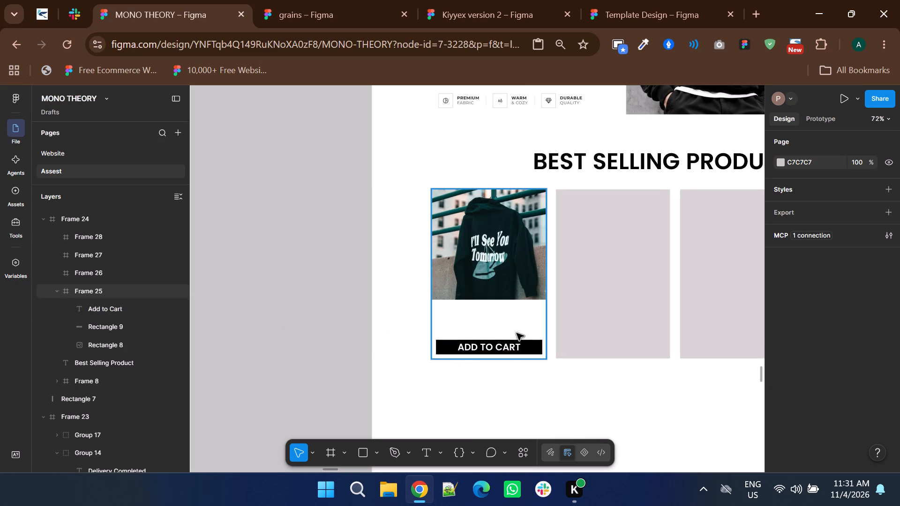
Reduce the Add to Cart label's font size to 20.
{"action": "scroll", "coordinate": [517, 333], "scroll_direction": "up", "scroll_amount": 3, "text": "ctrl"}
{"action": "left_click", "coordinate": [483, 375], "text": "ctrl"}
{"action": "left_click", "coordinate": [852, 460]}
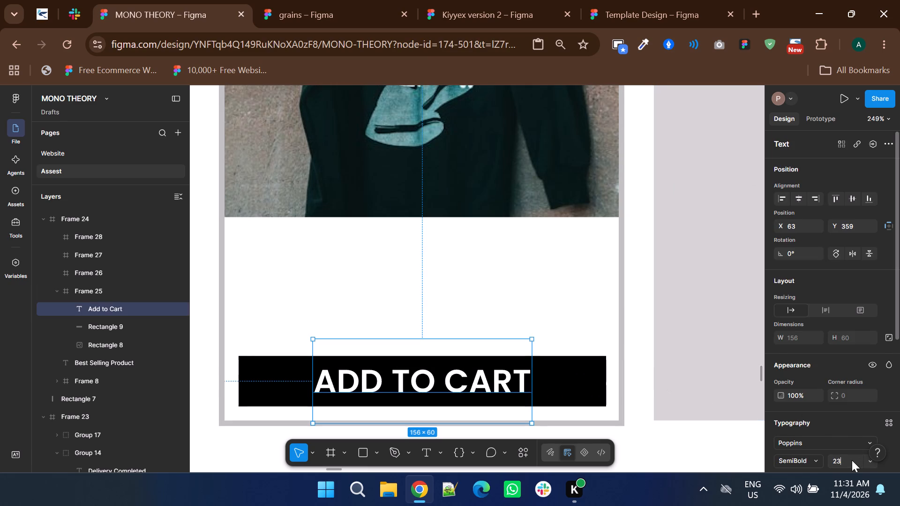
{"action": "key", "text": "Down"}
{"action": "key", "text": "Down"}
{"action": "key", "text": "Down"}
{"action": "scroll", "coordinate": [406, 326], "scroll_direction": "down", "scroll_amount": 2, "text": "ctrl"}
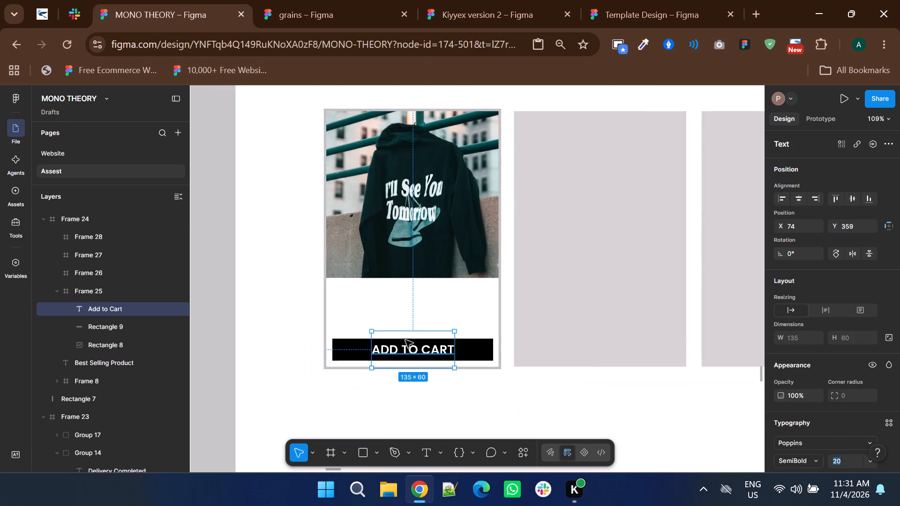
Shorten the Add to Cart text box to a height of about 18 and centre it on the black bar.
{"action": "scroll", "coordinate": [401, 366], "scroll_direction": "up", "scroll_amount": 3, "text": "ctrl"}
{"action": "left_click_drag", "start_coordinate": [401, 366], "coordinate": [401, 317]}
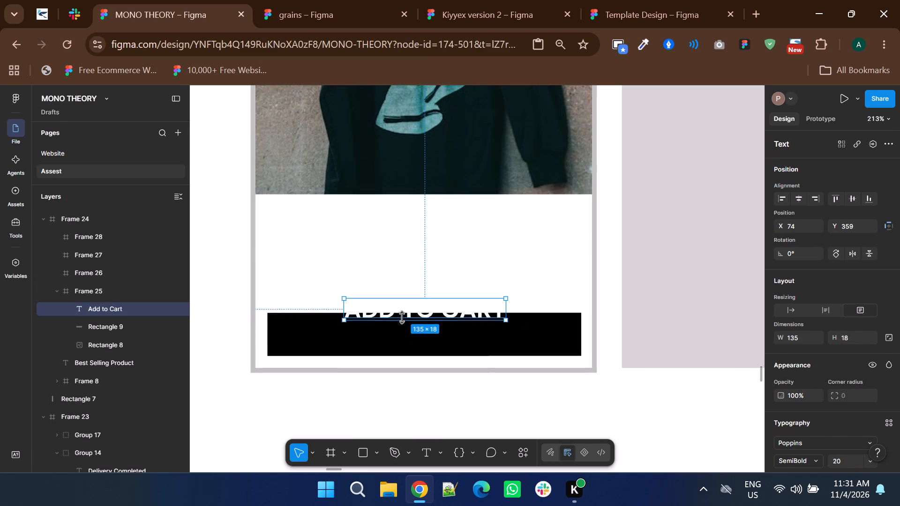
{"action": "left_click_drag", "start_coordinate": [401, 317], "coordinate": [401, 315]}
{"action": "left_click_drag", "start_coordinate": [403, 301], "coordinate": [405, 331]}
Group the Add to Cart label with its black bar.
{"action": "scroll", "coordinate": [496, 324], "scroll_direction": "down", "scroll_amount": 3, "text": "ctrl"}
{"action": "left_click", "coordinate": [516, 329], "text": "shift"}
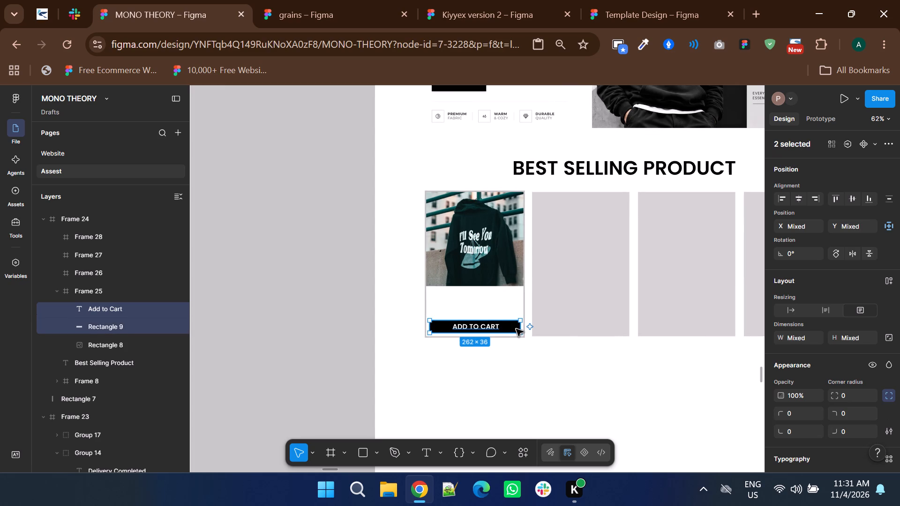
{"action": "key", "text": "ctrl+g"}
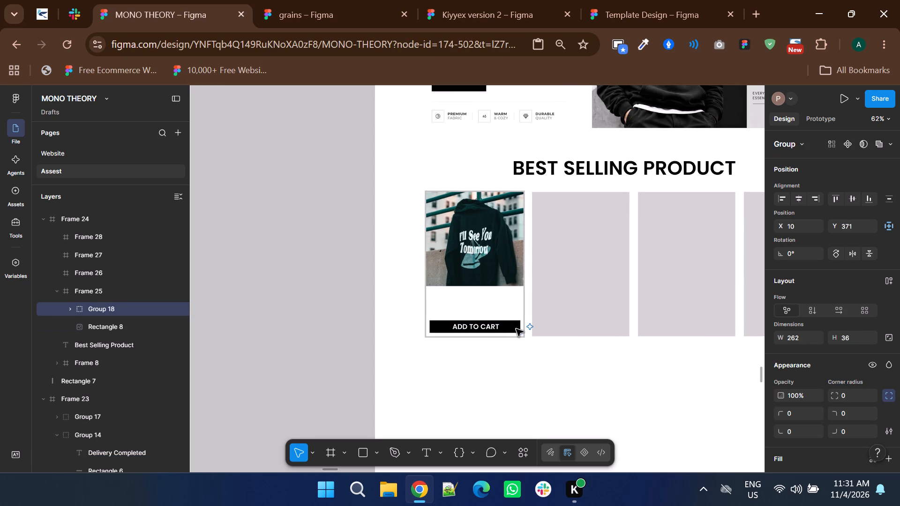
{"action": "scroll", "coordinate": [468, 287], "scroll_direction": "up", "scroll_amount": 1, "text": "ctrl"}
{"action": "left_click", "coordinate": [289, 332]}
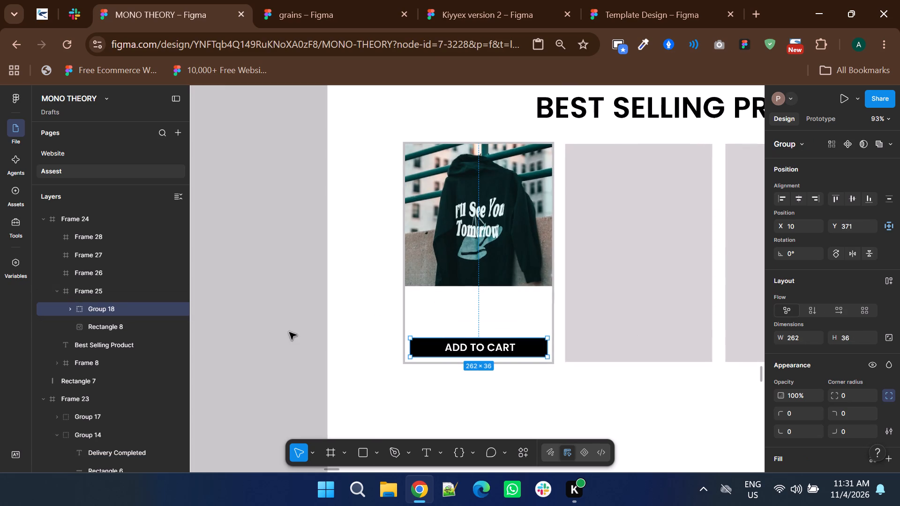
Draw a small circle of about 5 × 5 just below the photo's lower-left corner in the first card.
{"action": "scroll", "coordinate": [440, 281], "scroll_direction": "up", "scroll_amount": 4, "text": "ctrl"}
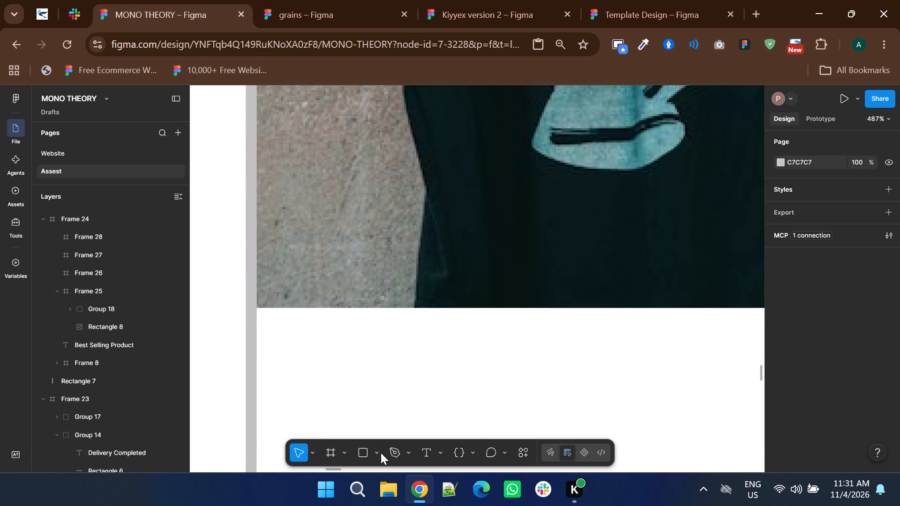
{"action": "left_click", "coordinate": [380, 453]}
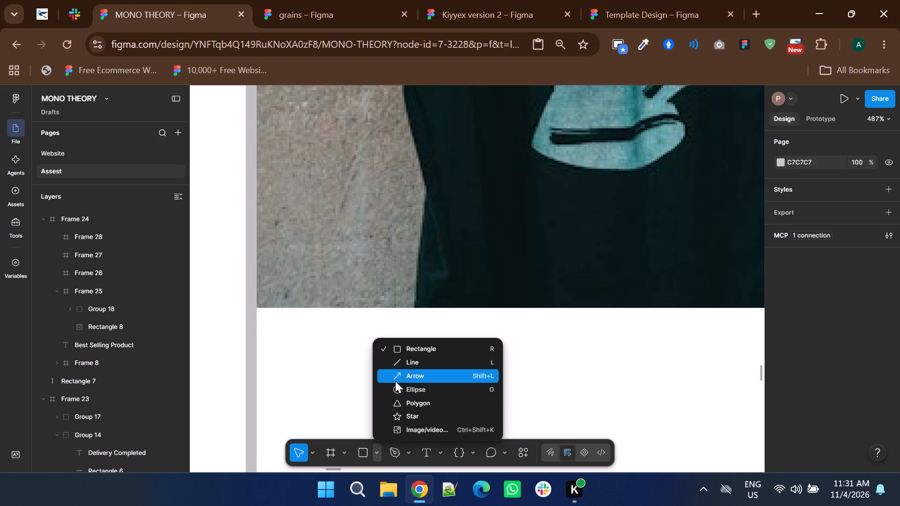
{"action": "left_click", "coordinate": [395, 381]}
{"action": "left_click", "coordinate": [379, 449]}
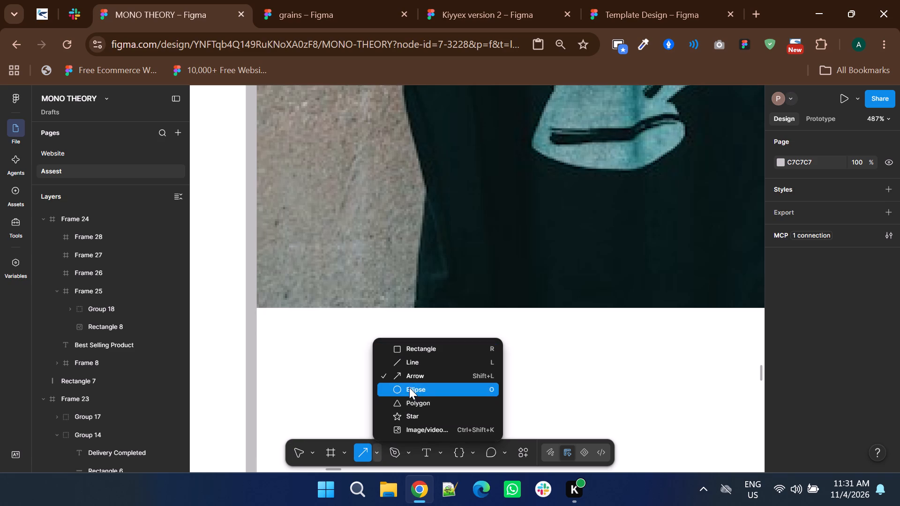
{"action": "left_click", "coordinate": [409, 387]}
{"action": "scroll", "coordinate": [279, 324], "scroll_direction": "up", "scroll_amount": 1, "text": "ctrl"}
{"action": "left_click_drag", "start_coordinate": [261, 312], "coordinate": [284, 334]}
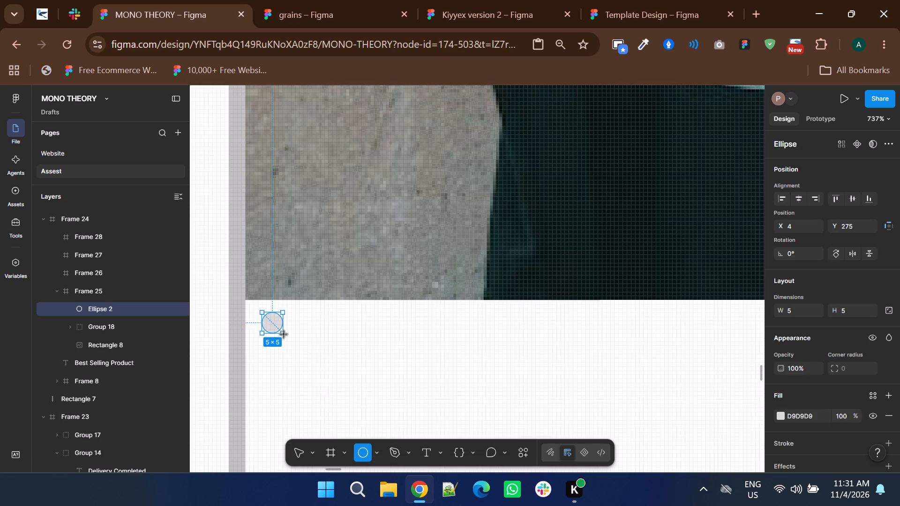
Enlarge the small circle to 10 × 10 and place it just inside the card's left edge, below the photo.
{"action": "left_click_drag", "start_coordinate": [284, 334], "coordinate": [295, 353]}
{"action": "left_click_drag", "start_coordinate": [287, 328], "coordinate": [272, 319]}
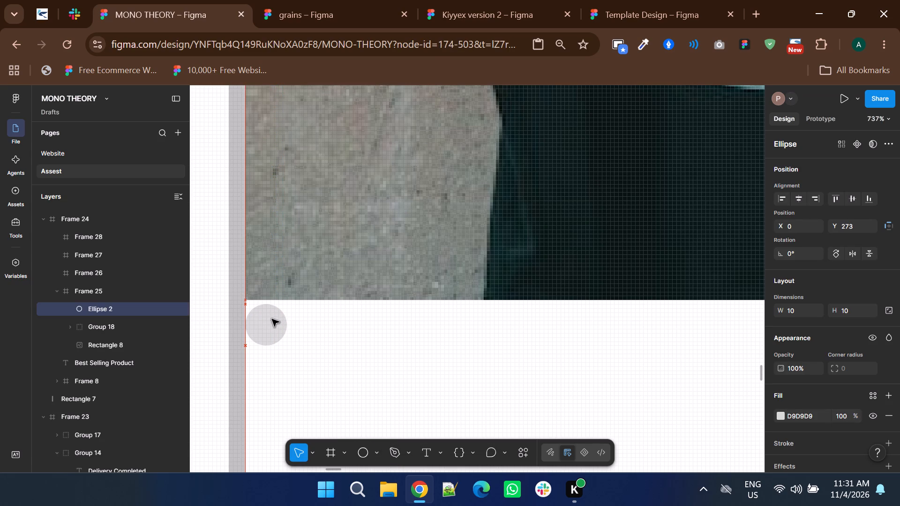
{"action": "left_click_drag", "start_coordinate": [272, 319], "coordinate": [278, 322]}
Duplicate the circle three times to form a row of four with 2 px spacing.
{"action": "left_click_drag", "start_coordinate": [278, 322], "coordinate": [353, 322]}
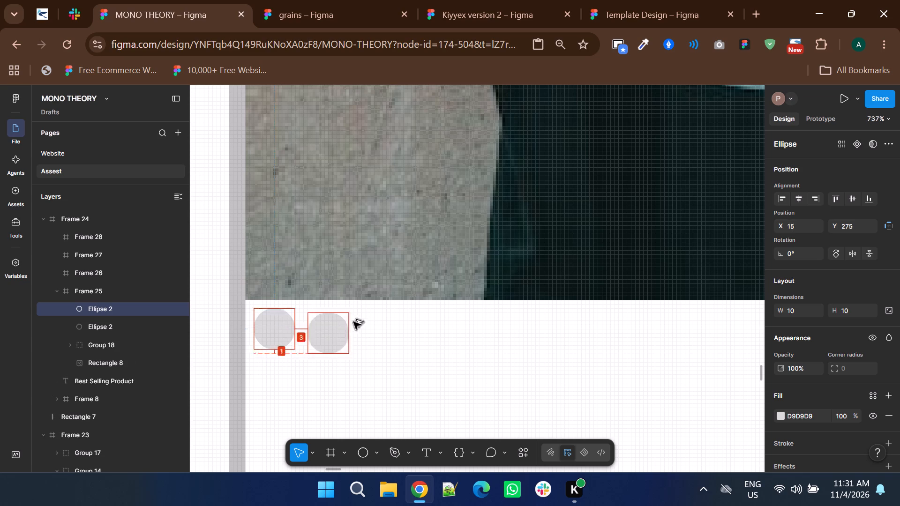
{"action": "left_click_drag", "start_coordinate": [353, 322], "coordinate": [332, 323]}
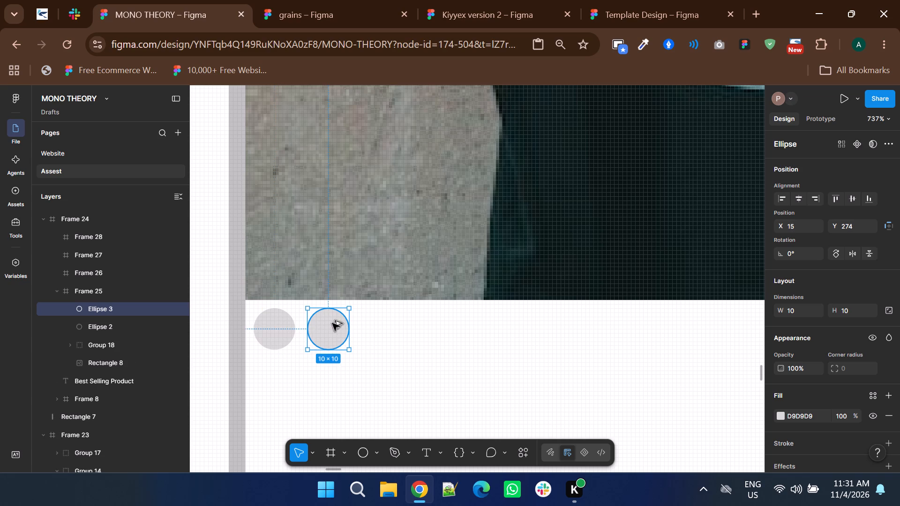
{"action": "left_click", "coordinate": [332, 323]}
{"action": "left_click_drag", "start_coordinate": [330, 323], "coordinate": [339, 324]}
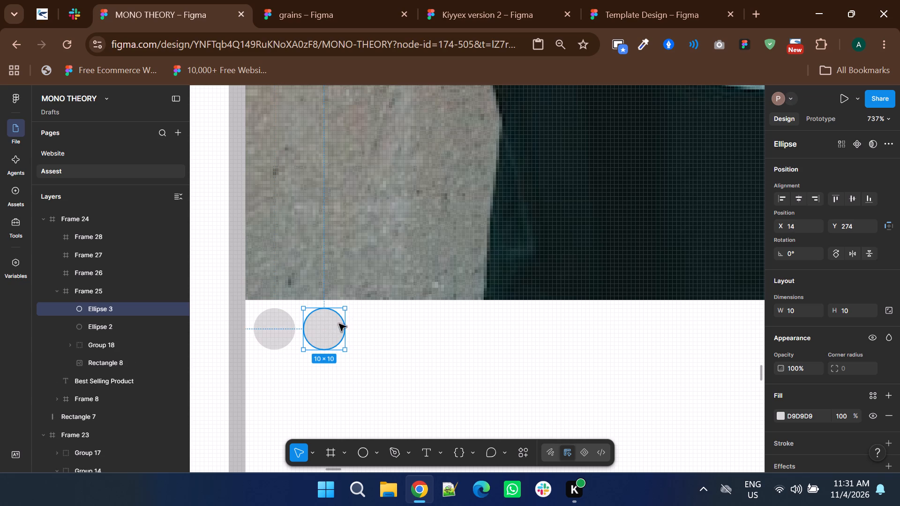
{"action": "left_click_drag", "start_coordinate": [339, 324], "coordinate": [381, 325]}
{"action": "left_click_drag", "start_coordinate": [381, 325], "coordinate": [432, 324]}
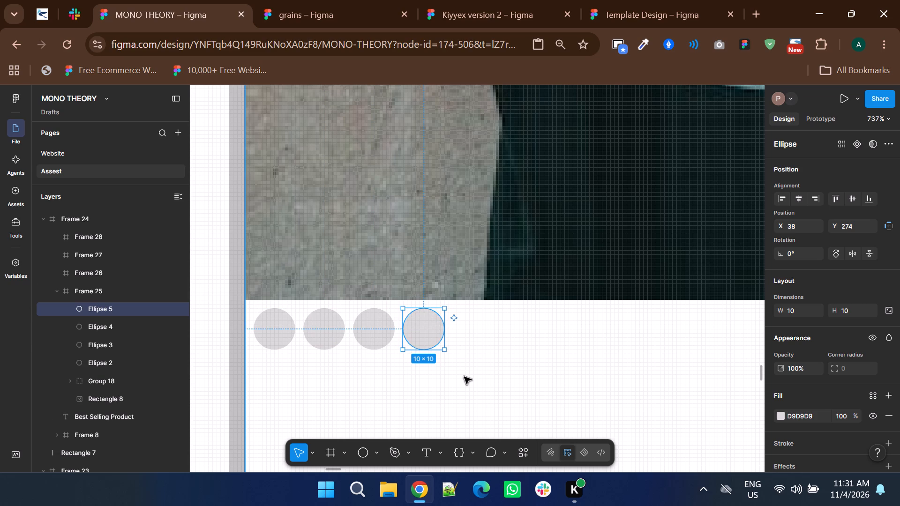
Select all four circles and change their fill to the red F65959.
{"action": "scroll", "coordinate": [464, 377], "scroll_direction": "down", "scroll_amount": 4, "text": "ctrl"}
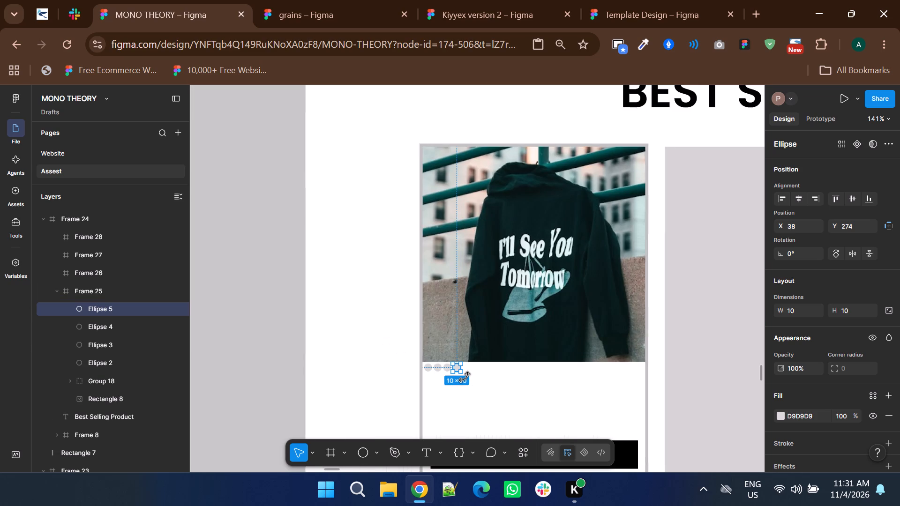
{"action": "left_click", "coordinate": [265, 342]}
{"action": "scroll", "coordinate": [444, 379], "scroll_direction": "up", "scroll_amount": 4, "text": "ctrl"}
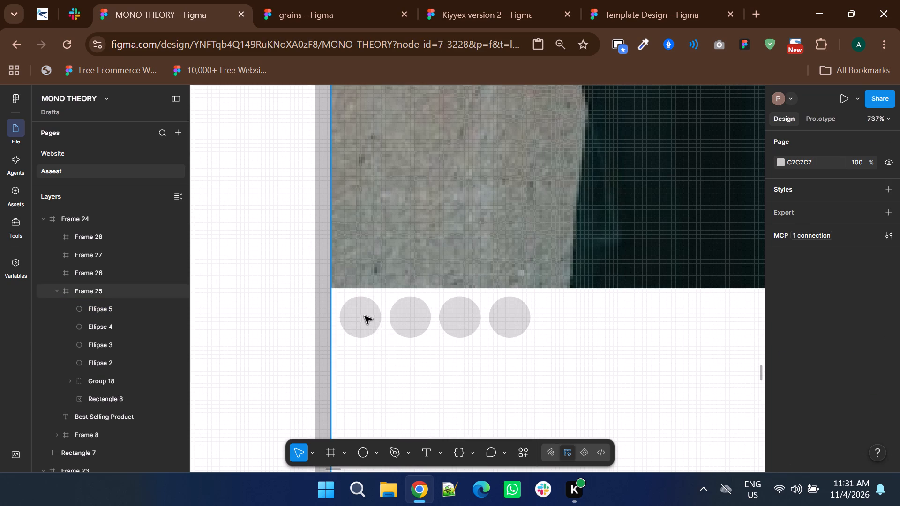
{"action": "left_click", "coordinate": [362, 314], "text": "ctrl"}
{"action": "left_click", "coordinate": [410, 316], "text": "ctrl+shift"}
{"action": "left_click", "coordinate": [451, 316], "text": "ctrl+shift"}
{"action": "left_click", "coordinate": [504, 319], "text": "ctrl+shift"}
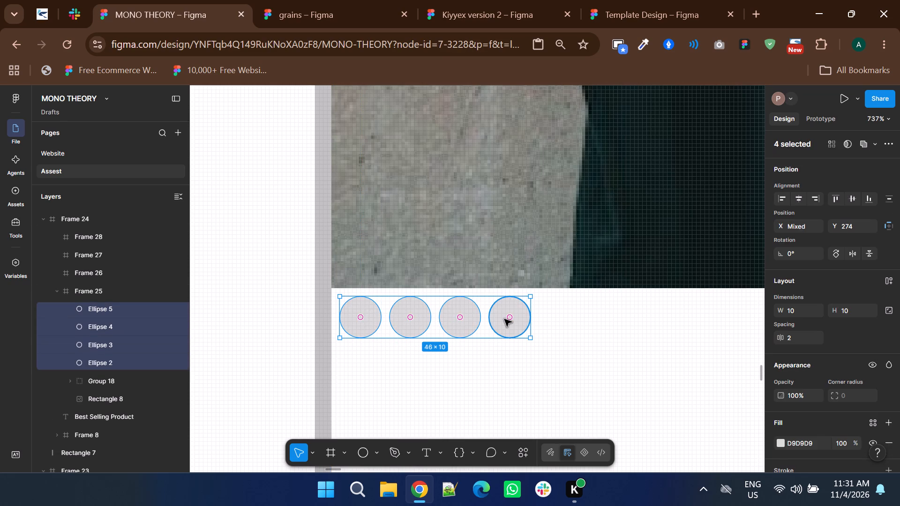
{"action": "scroll", "coordinate": [789, 360], "scroll_direction": "down", "scroll_amount": 1}
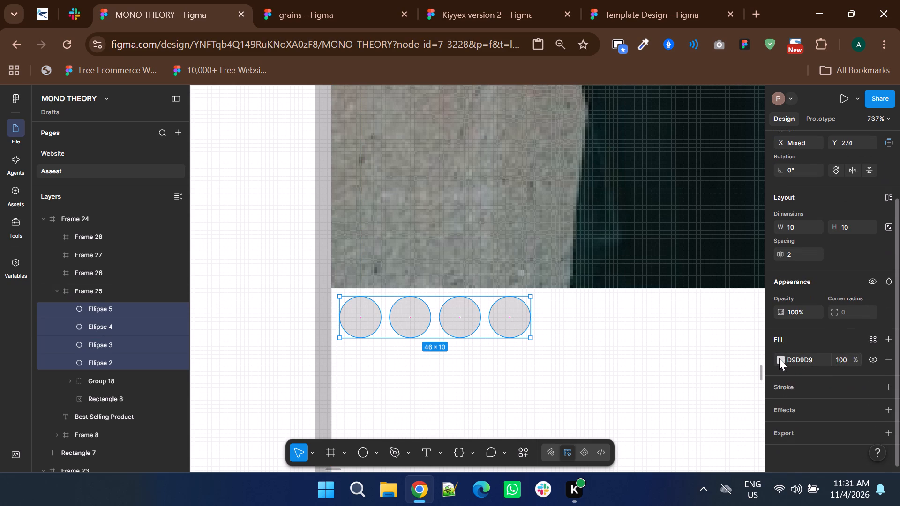
{"action": "left_click", "coordinate": [779, 358]}
{"action": "left_click", "coordinate": [644, 366]}
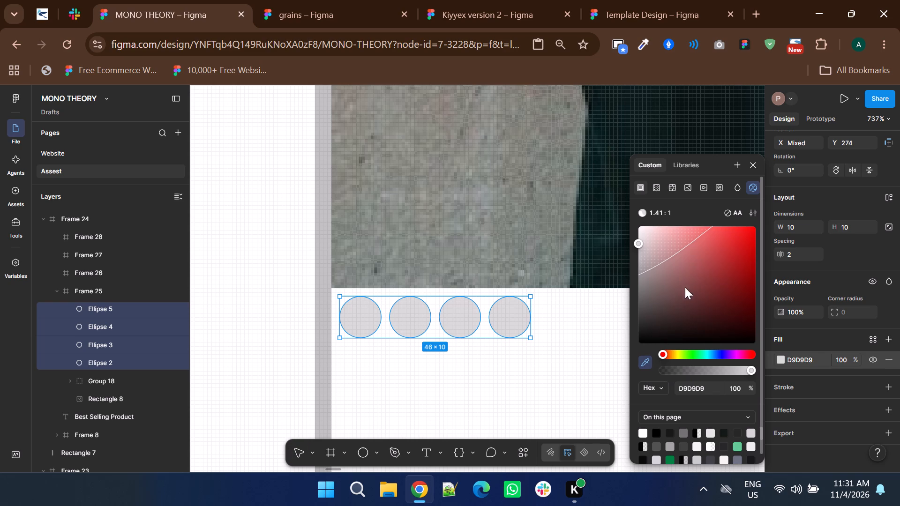
{"action": "left_click_drag", "start_coordinate": [692, 232], "coordinate": [713, 230]}
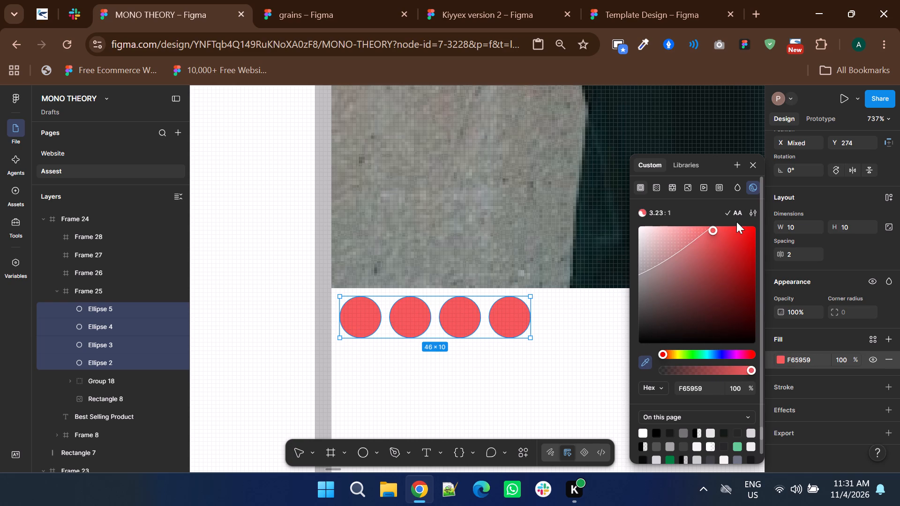
{"action": "left_click", "coordinate": [753, 163]}
Fill the second, third and fourth circles with bright green 84FF00.
{"action": "left_click", "coordinate": [421, 323], "text": "ctrl"}
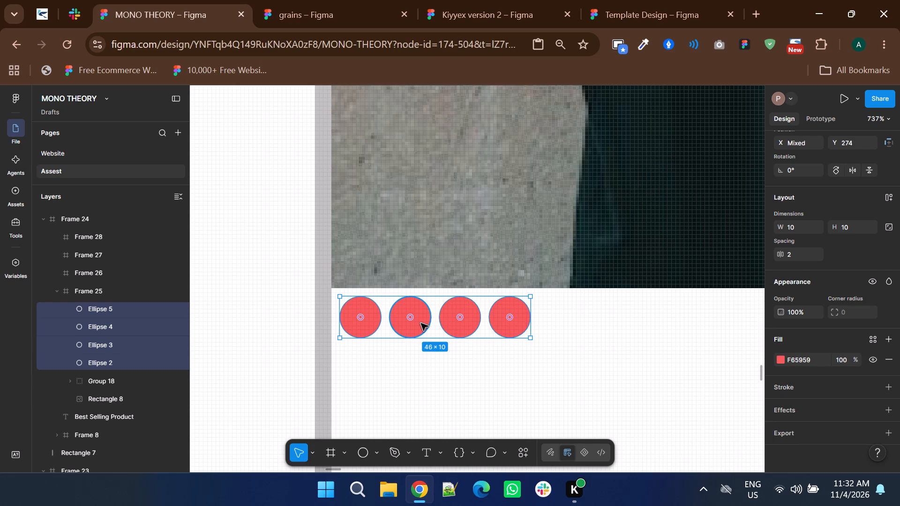
{"action": "left_click", "coordinate": [463, 323], "text": "ctrl+shift"}
{"action": "left_click", "coordinate": [503, 319], "text": "ctrl+shift"}
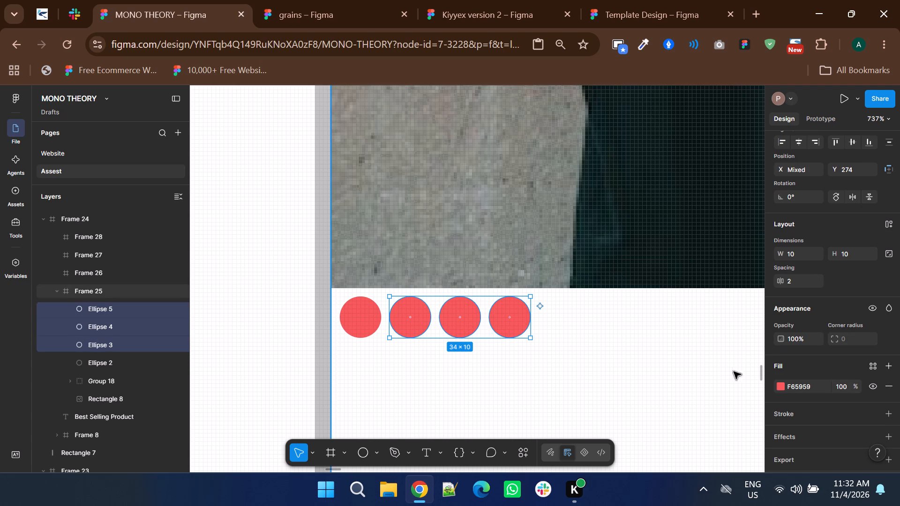
{"action": "left_click", "coordinate": [780, 387]}
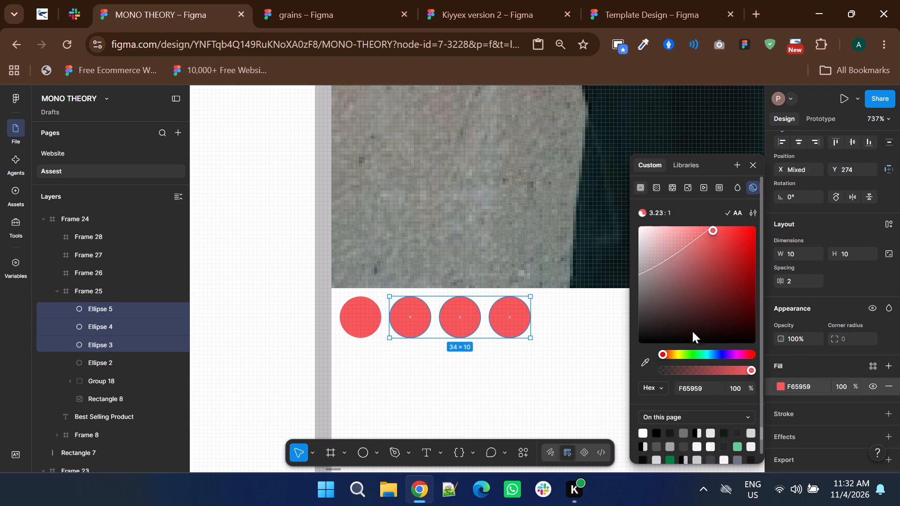
{"action": "left_click", "coordinate": [685, 350]}
{"action": "left_click_drag", "start_coordinate": [728, 242], "coordinate": [762, 221]}
Fill the third and fourth circles with black 000000.
{"action": "left_click", "coordinate": [411, 328], "text": "ctrl"}
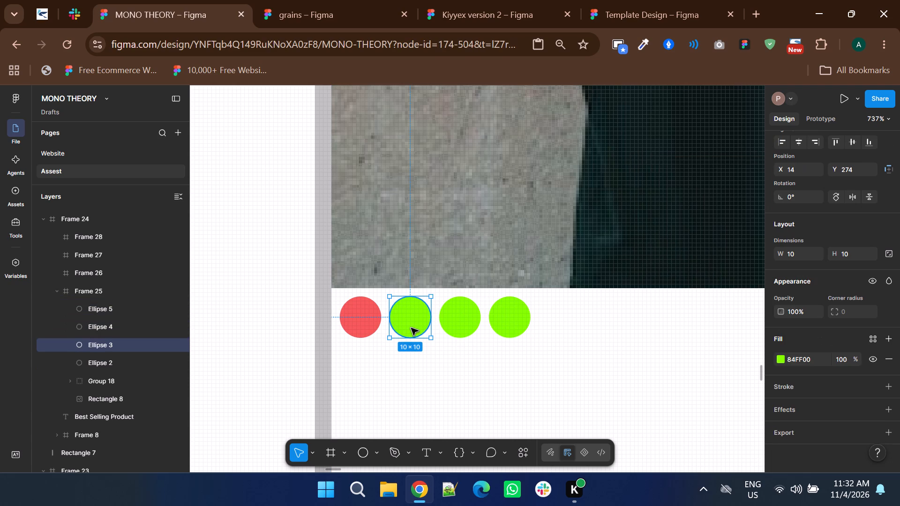
{"action": "left_click", "coordinate": [455, 321], "text": "ctrl+shift"}
{"action": "left_click", "coordinate": [517, 314], "text": "ctrl+shift"}
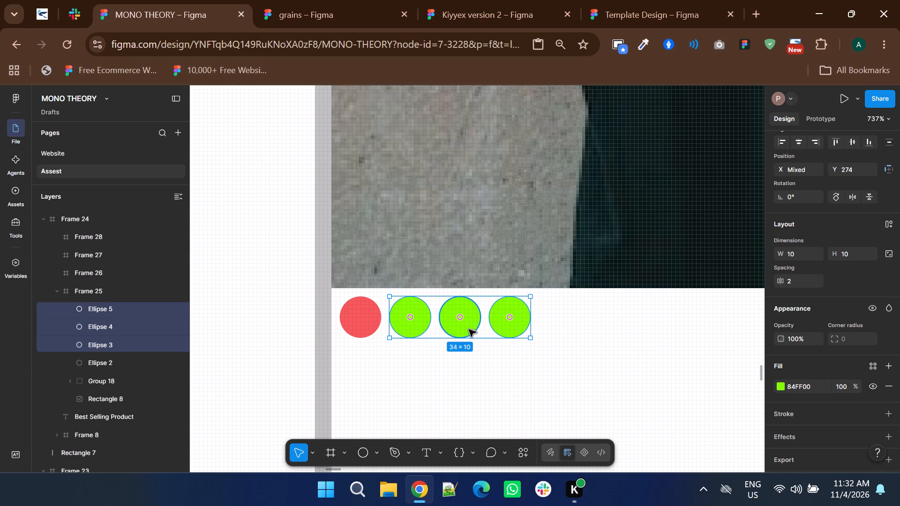
{"action": "left_click", "coordinate": [424, 325], "text": "ctrl+shift"}
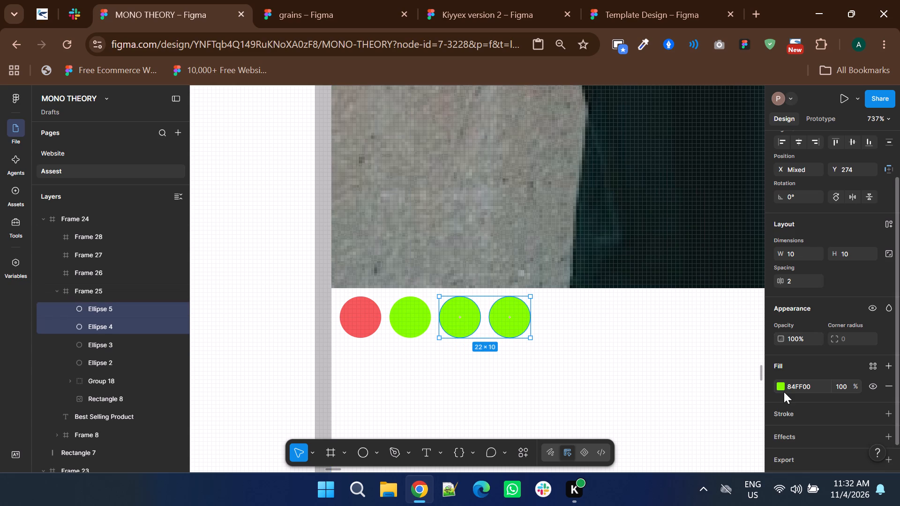
{"action": "left_click", "coordinate": [781, 383]}
{"action": "left_click_drag", "start_coordinate": [692, 304], "coordinate": [622, 386]}
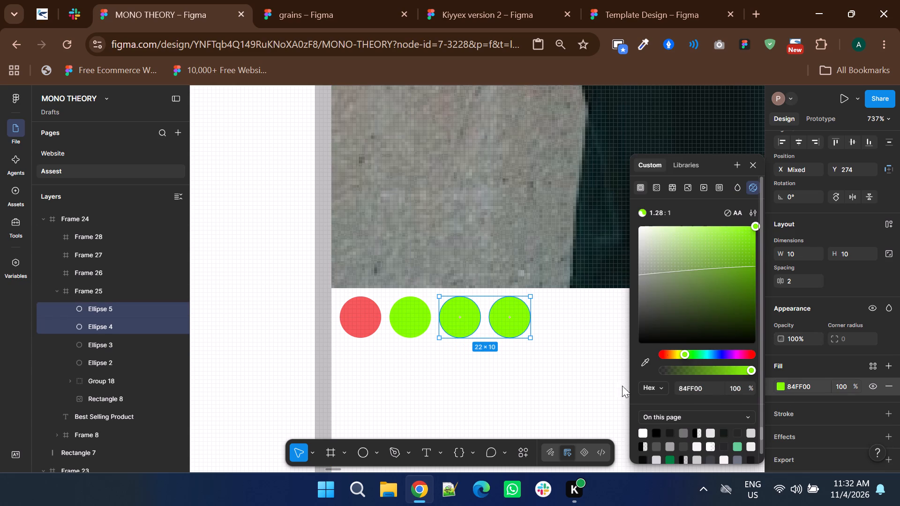
{"action": "left_click_drag", "start_coordinate": [622, 386], "coordinate": [550, 467]}
Change only the fourth circle's fill to a teal green.
{"action": "left_click", "coordinate": [518, 323], "text": "ctrl+shift"}
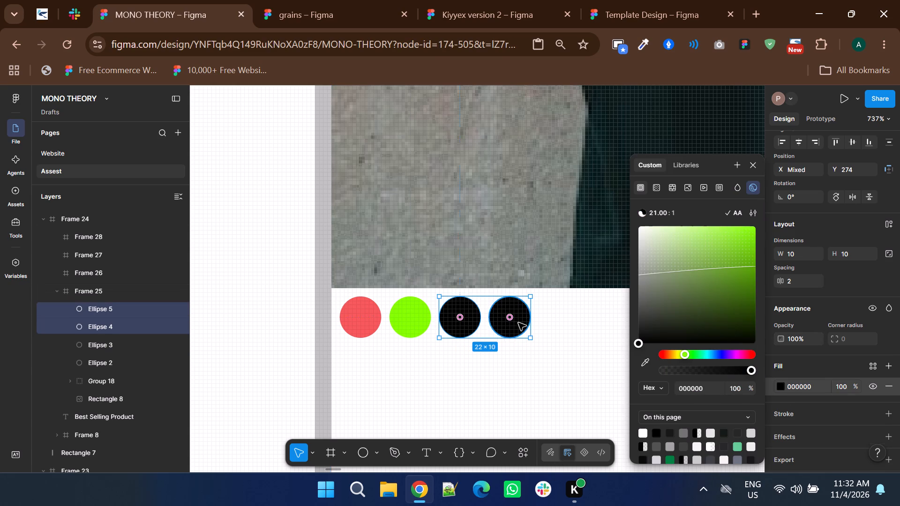
{"action": "left_click", "coordinate": [514, 321], "text": "ctrl+shift"}
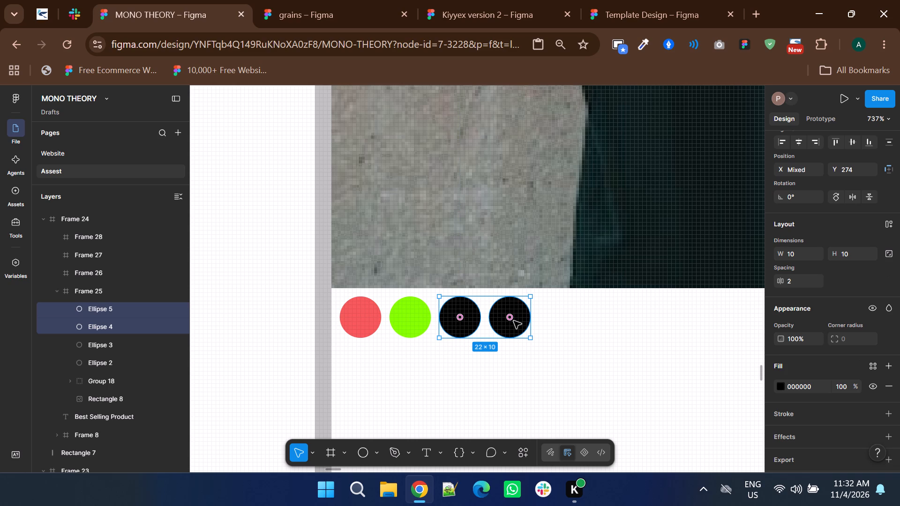
{"action": "left_click", "coordinate": [477, 325], "text": "ctrl+shift"}
{"action": "left_click", "coordinate": [789, 354]}
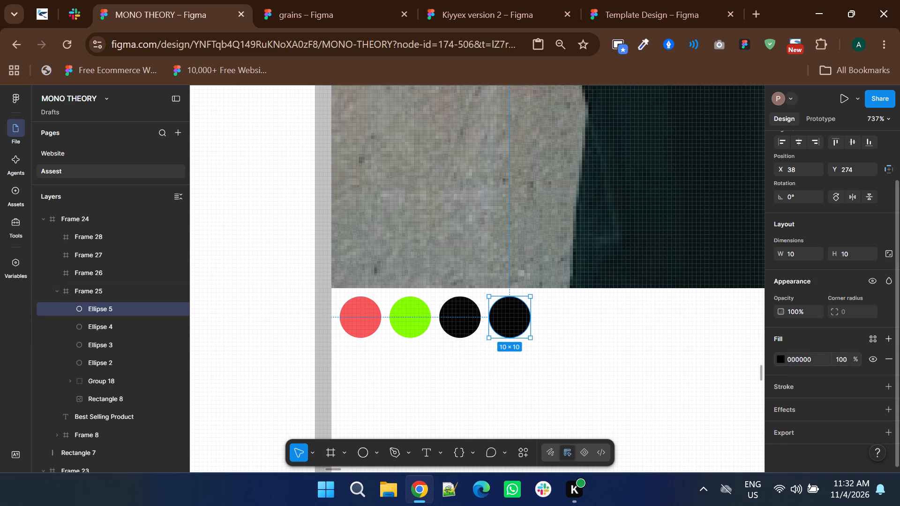
{"action": "left_click", "coordinate": [782, 356]}
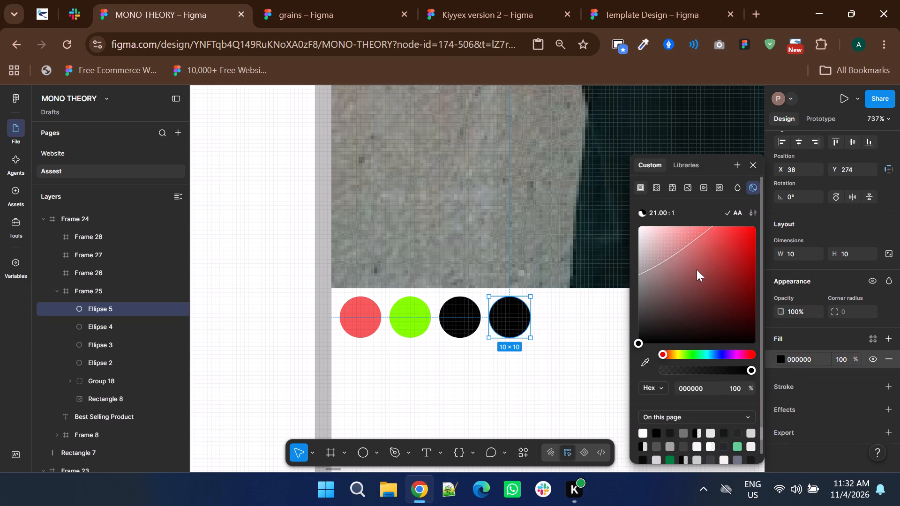
{"action": "left_click", "coordinate": [705, 357]}
{"action": "left_click_drag", "start_coordinate": [727, 295], "coordinate": [778, 268]}
{"action": "scroll", "coordinate": [511, 313], "scroll_direction": "down", "scroll_amount": 3, "text": "ctrl"}
{"action": "double_click", "coordinate": [257, 316]}
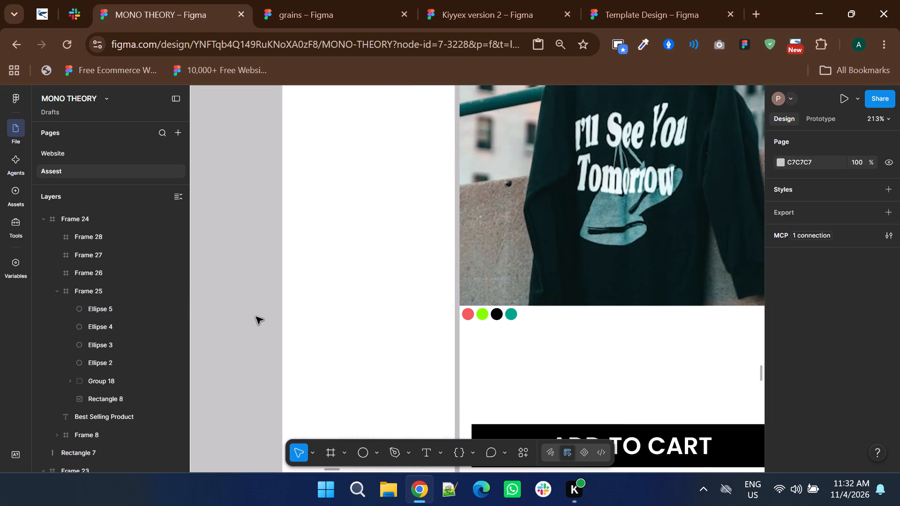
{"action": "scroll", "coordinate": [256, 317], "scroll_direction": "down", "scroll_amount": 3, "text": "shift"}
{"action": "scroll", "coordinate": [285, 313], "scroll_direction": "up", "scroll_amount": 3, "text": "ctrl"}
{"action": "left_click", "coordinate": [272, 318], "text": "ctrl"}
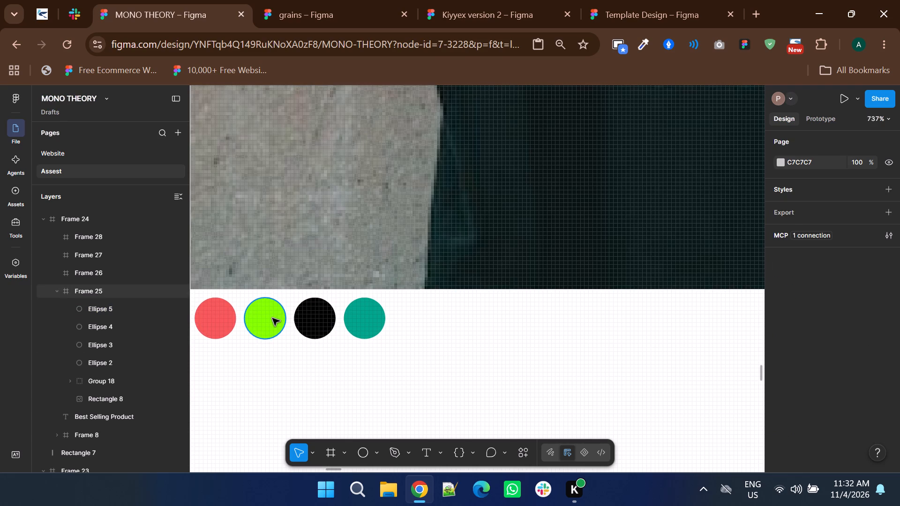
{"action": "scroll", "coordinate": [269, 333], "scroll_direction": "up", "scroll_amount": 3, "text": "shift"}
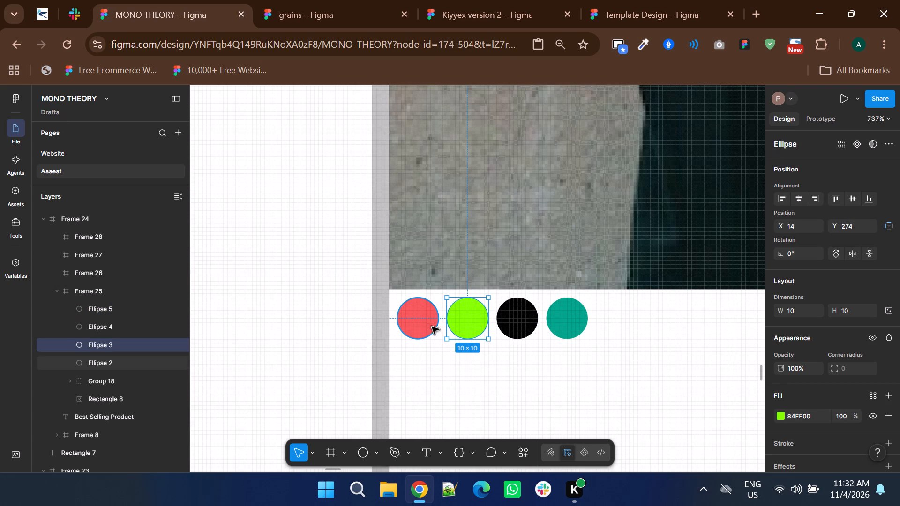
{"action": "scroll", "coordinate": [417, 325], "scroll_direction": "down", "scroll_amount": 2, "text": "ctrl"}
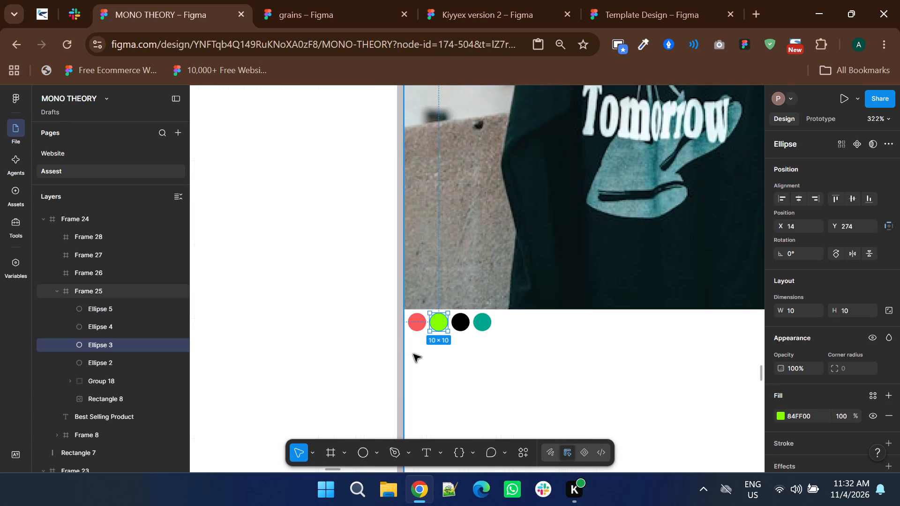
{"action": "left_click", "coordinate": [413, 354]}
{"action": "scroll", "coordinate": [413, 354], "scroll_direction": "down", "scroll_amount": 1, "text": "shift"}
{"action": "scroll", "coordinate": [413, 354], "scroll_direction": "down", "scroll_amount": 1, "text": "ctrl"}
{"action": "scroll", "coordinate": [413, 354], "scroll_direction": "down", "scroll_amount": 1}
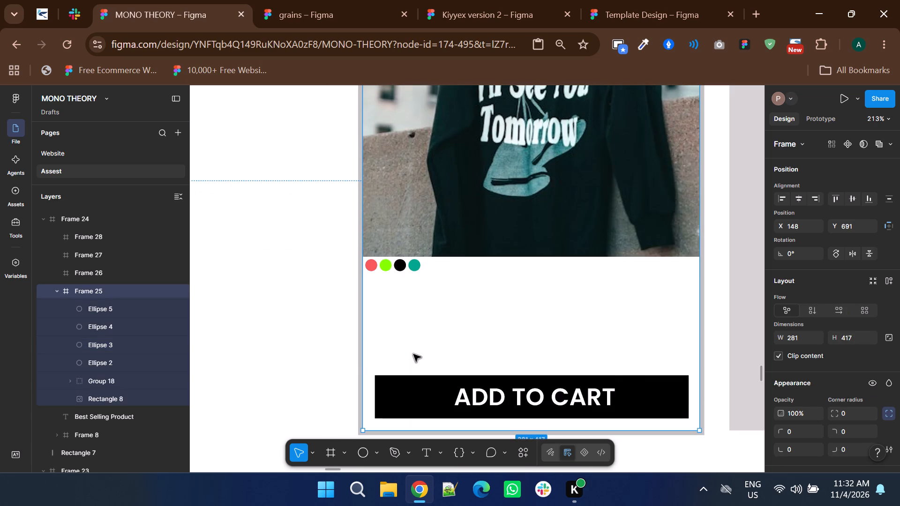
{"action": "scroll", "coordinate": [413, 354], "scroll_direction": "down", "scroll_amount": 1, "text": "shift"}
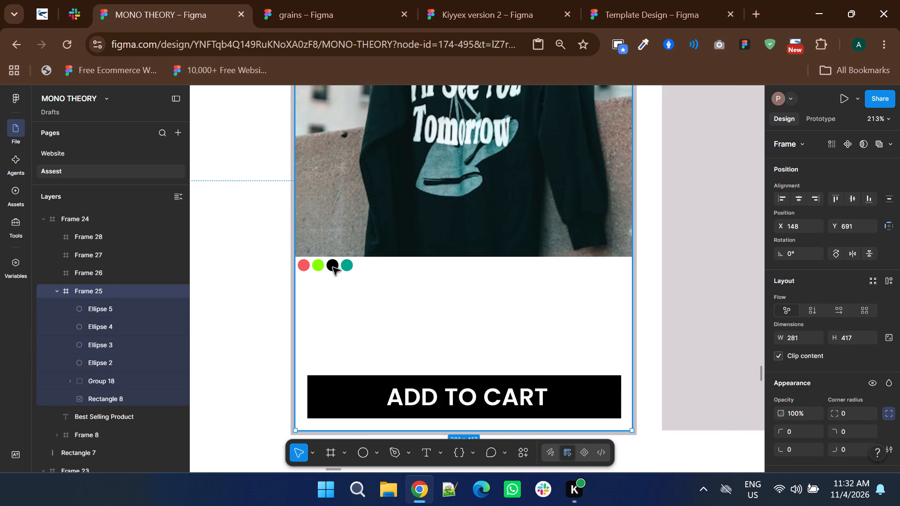
Move all four colour circles together so the row lines up with the Add to Cart bar's left edge, just below the photo.
{"action": "scroll", "coordinate": [333, 268], "scroll_direction": "up", "scroll_amount": 2, "text": "ctrl"}
{"action": "left_click", "coordinate": [369, 271], "text": "ctrl"}
{"action": "left_click", "coordinate": [317, 267], "text": "ctrl+shift"}
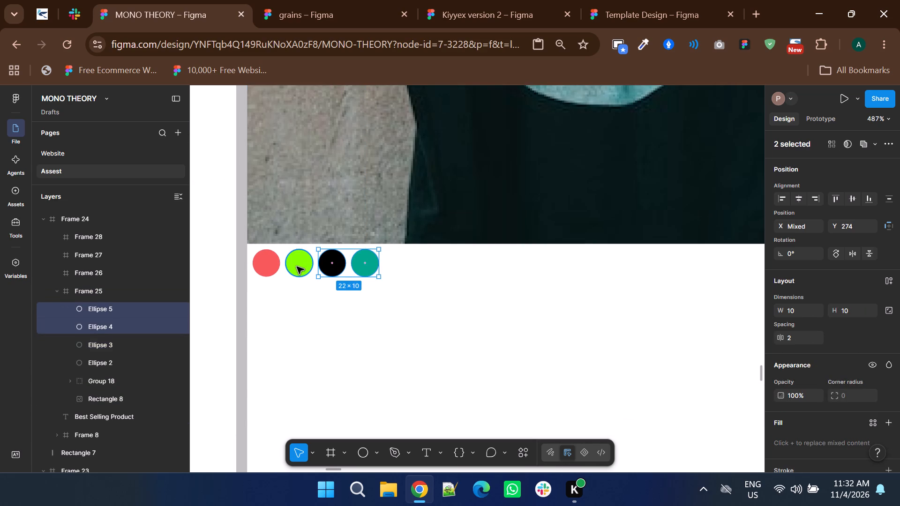
{"action": "left_click", "coordinate": [297, 267], "text": "ctrl+shift"}
{"action": "left_click", "coordinate": [273, 264], "text": "ctrl+shift"}
{"action": "scroll", "coordinate": [322, 258], "scroll_direction": "down", "scroll_amount": 2, "text": "ctrl"}
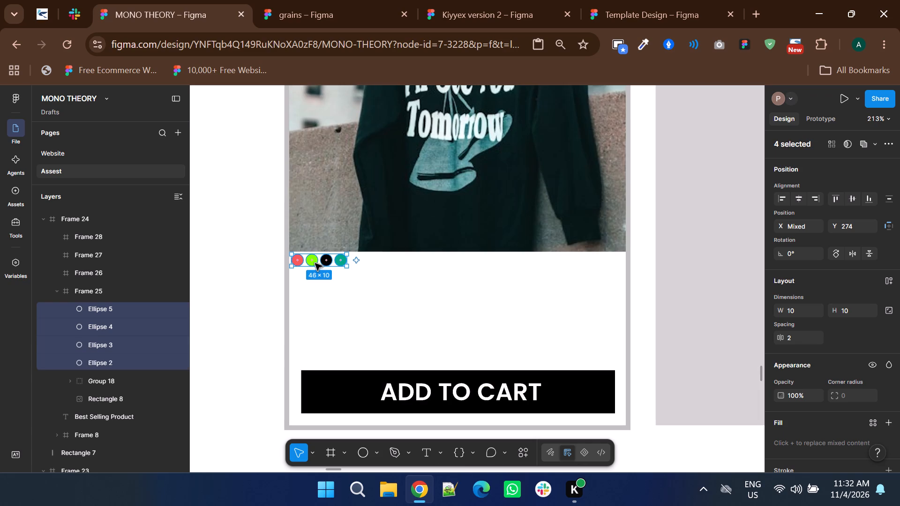
{"action": "left_click_drag", "start_coordinate": [307, 265], "coordinate": [314, 265]}
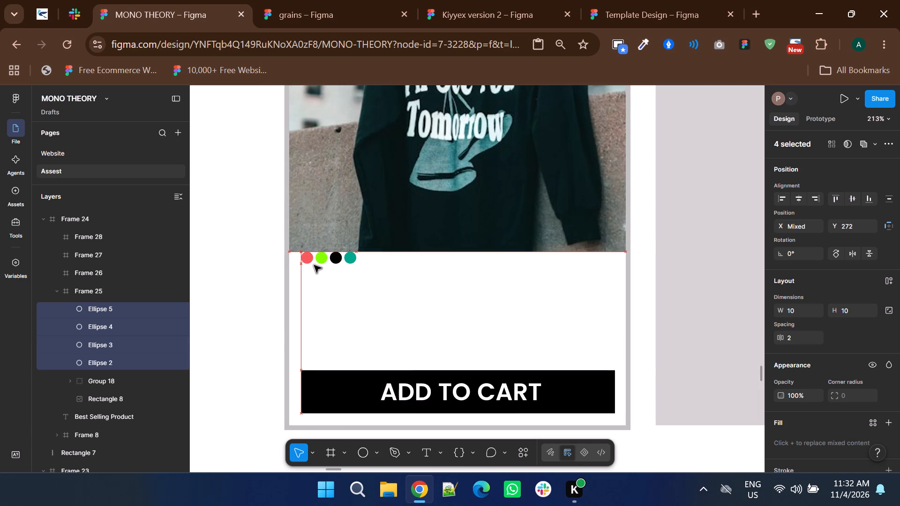
{"action": "left_click_drag", "start_coordinate": [314, 265], "coordinate": [315, 269]}
{"action": "key", "text": "Up"}
{"action": "key", "text": "Up"}
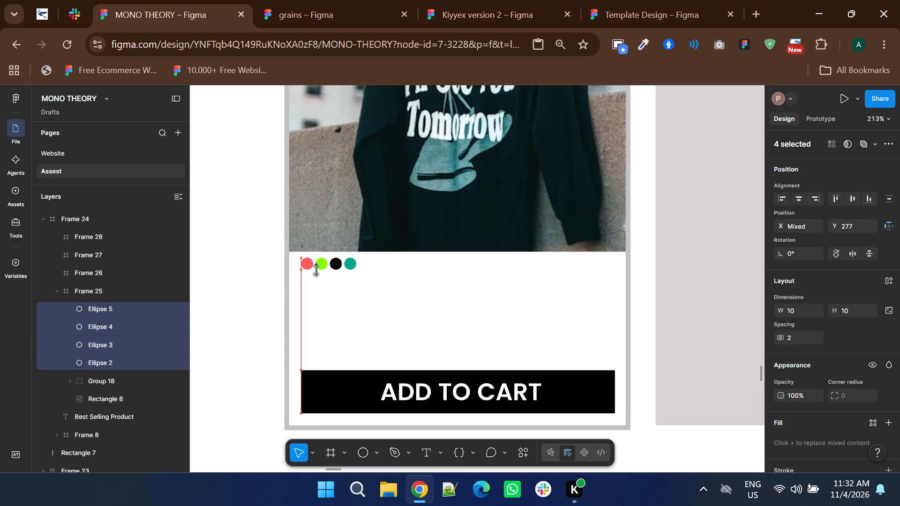
Add the product name text "cotton Premium Hoodie" on two lines between the colour circles and the Add to Cart bar.
{"action": "scroll", "coordinate": [458, 340], "scroll_direction": "down", "scroll_amount": 3, "text": "ctrl"}
{"action": "left_click", "coordinate": [305, 347]}
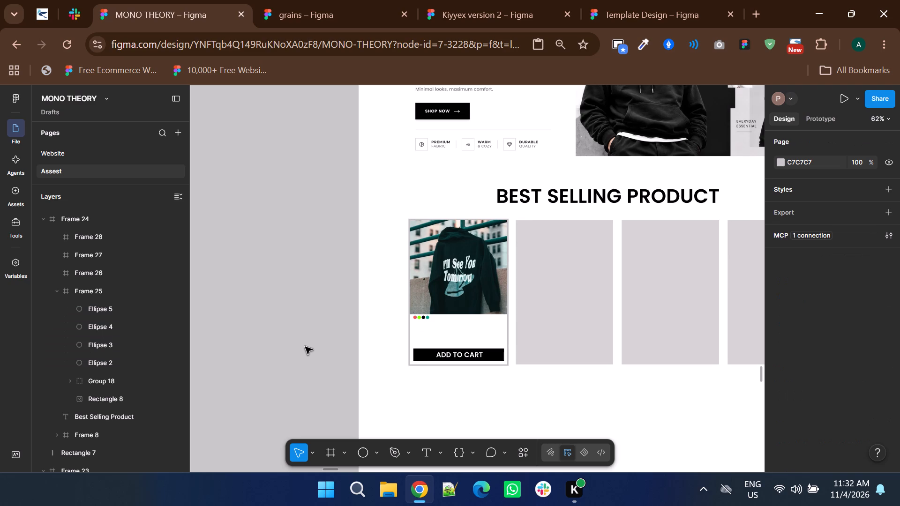
Add the product name text "cotton Premium Hoodie" just below the colour circles in the first product card.
{"action": "scroll", "coordinate": [416, 328], "scroll_direction": "up", "scroll_amount": 2, "text": "ctrl"}
{"action": "scroll", "coordinate": [420, 327], "scroll_direction": "down", "scroll_amount": 1, "text": "shift"}
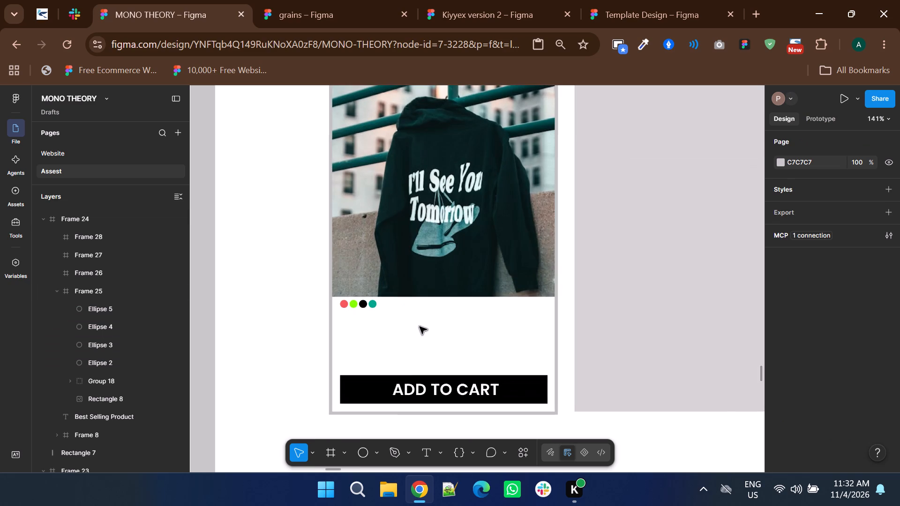
{"action": "left_click", "coordinate": [430, 454]}
{"action": "left_click", "coordinate": [354, 321]}
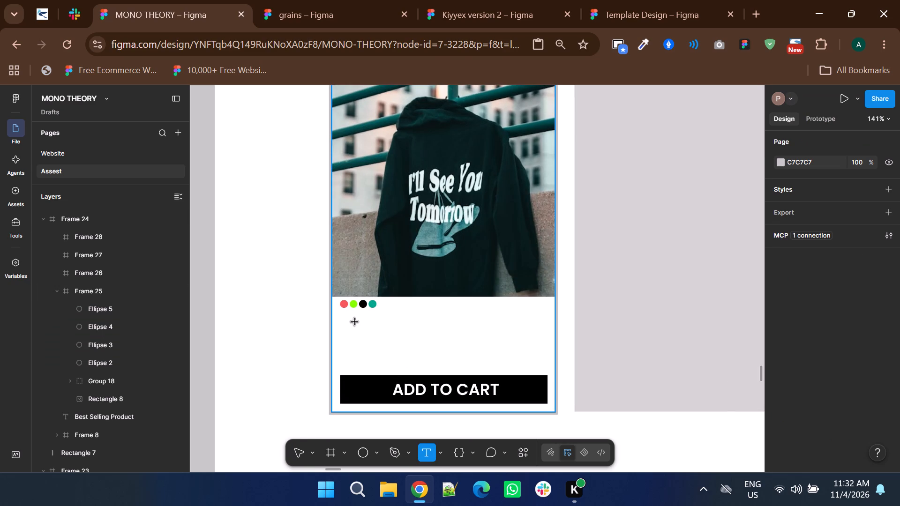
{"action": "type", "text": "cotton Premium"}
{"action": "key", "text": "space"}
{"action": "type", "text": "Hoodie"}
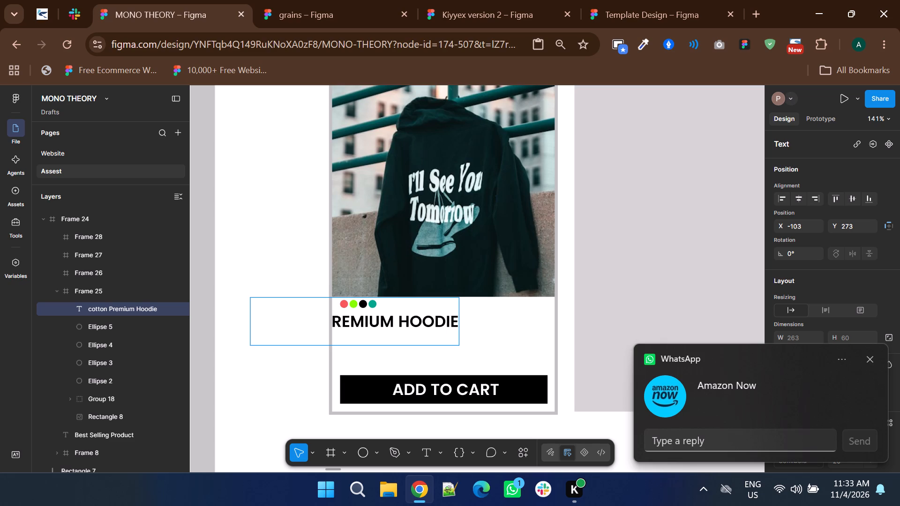
{"action": "left_click", "coordinate": [281, 382]}
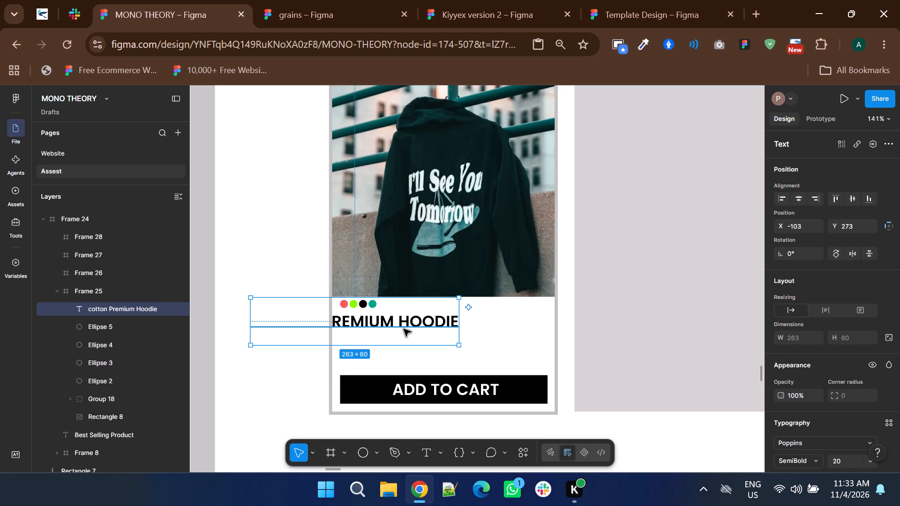
Move the product name to about X 9, Y 276, in line with the Add to Cart bar's left edge.
{"action": "left_click_drag", "start_coordinate": [375, 320], "coordinate": [460, 323]}
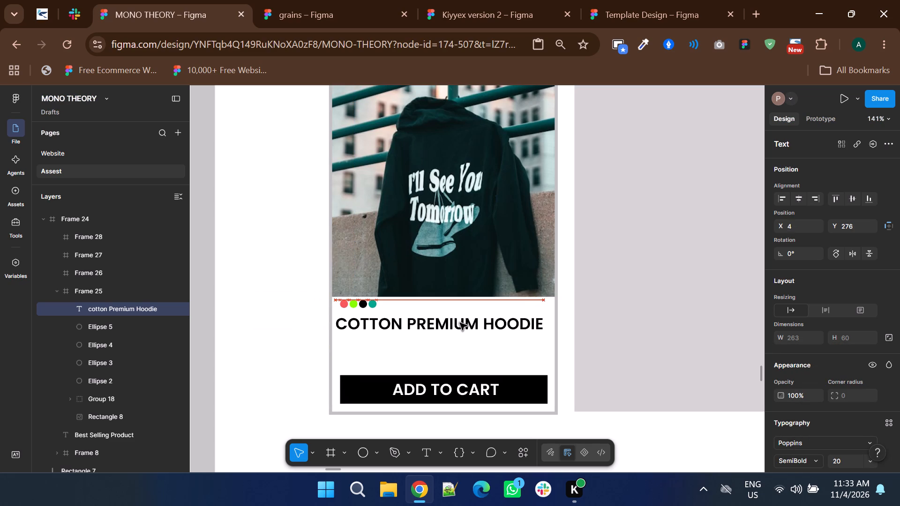
{"action": "left_click_drag", "start_coordinate": [460, 323], "coordinate": [464, 322]}
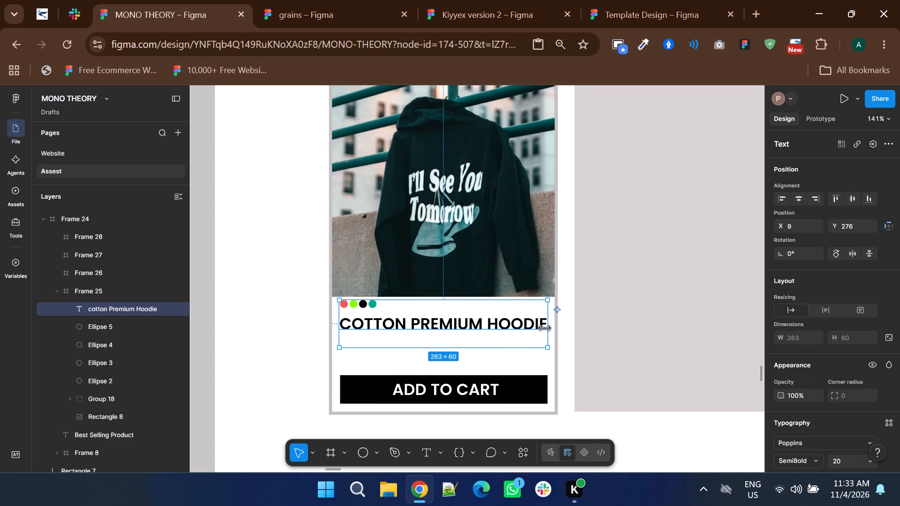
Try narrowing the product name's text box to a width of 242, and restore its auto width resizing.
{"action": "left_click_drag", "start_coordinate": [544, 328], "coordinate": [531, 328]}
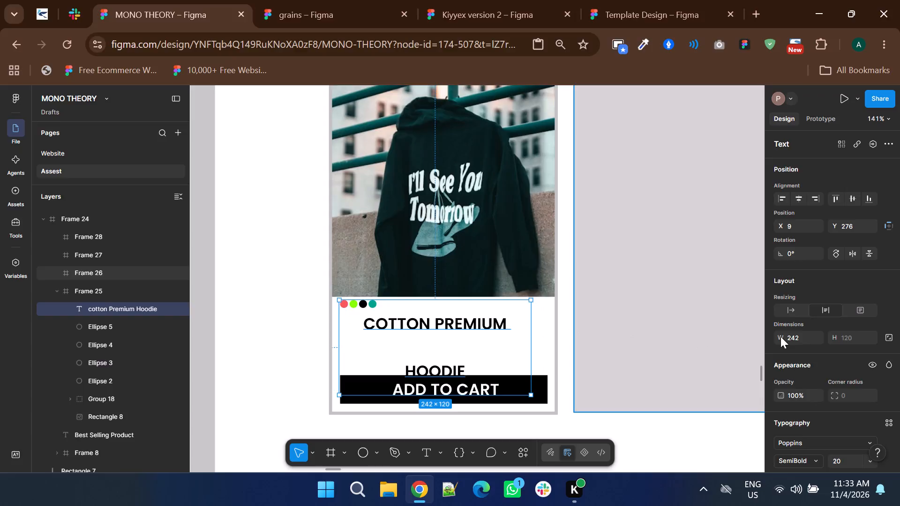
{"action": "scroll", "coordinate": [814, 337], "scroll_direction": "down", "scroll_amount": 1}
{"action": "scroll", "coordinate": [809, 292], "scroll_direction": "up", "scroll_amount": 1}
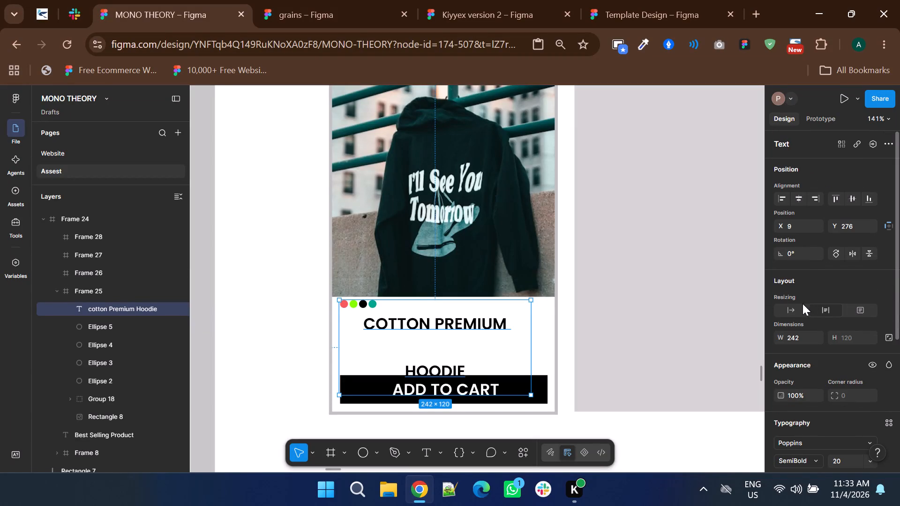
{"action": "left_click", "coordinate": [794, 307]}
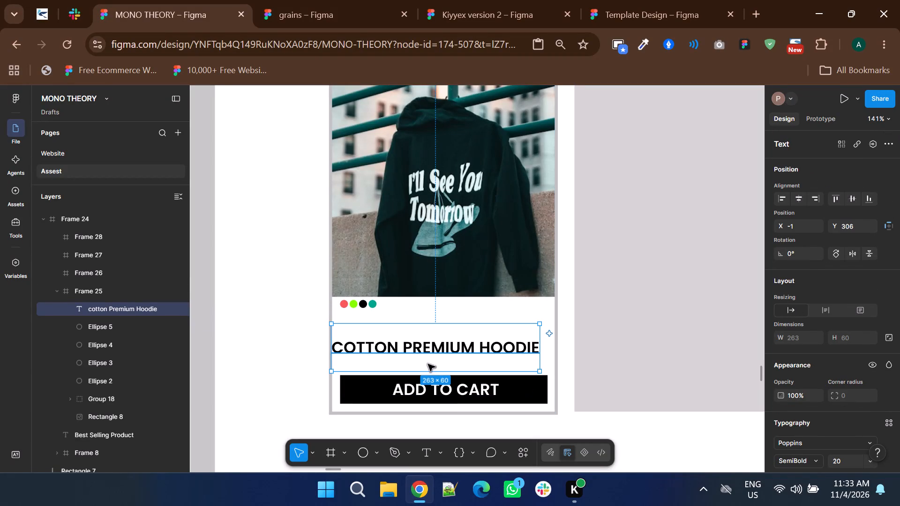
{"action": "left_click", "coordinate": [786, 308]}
Move the product name up under the colour circles to X 10, Y 278, level with the Add to Cart bar's left edge.
{"action": "scroll", "coordinate": [372, 369], "scroll_direction": "up", "scroll_amount": 2, "text": "ctrl"}
{"action": "left_click_drag", "start_coordinate": [361, 334], "coordinate": [383, 284]}
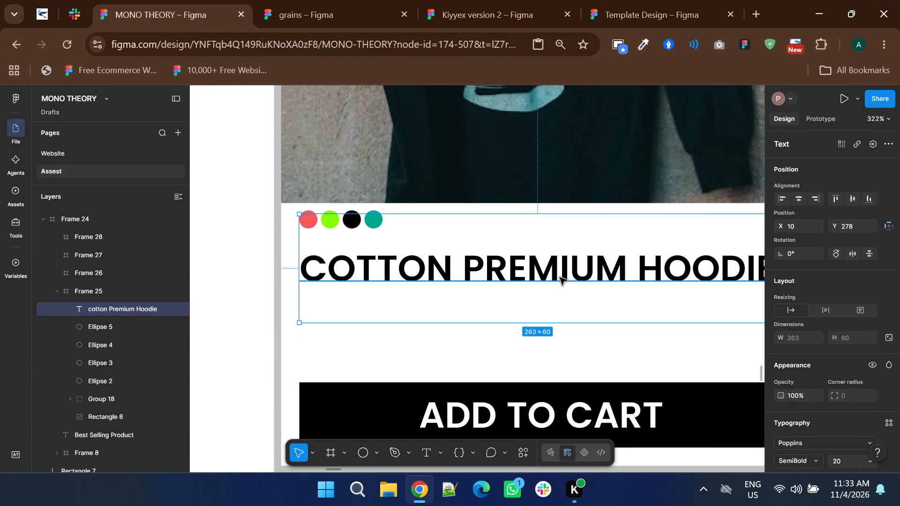
Insert a line break before "Hoodie" so the product name runs over two lines.
{"action": "scroll", "coordinate": [560, 277], "scroll_direction": "down", "scroll_amount": 2, "text": "shift"}
{"action": "double_click", "coordinate": [532, 261]}
{"action": "left_click", "coordinate": [499, 269]}
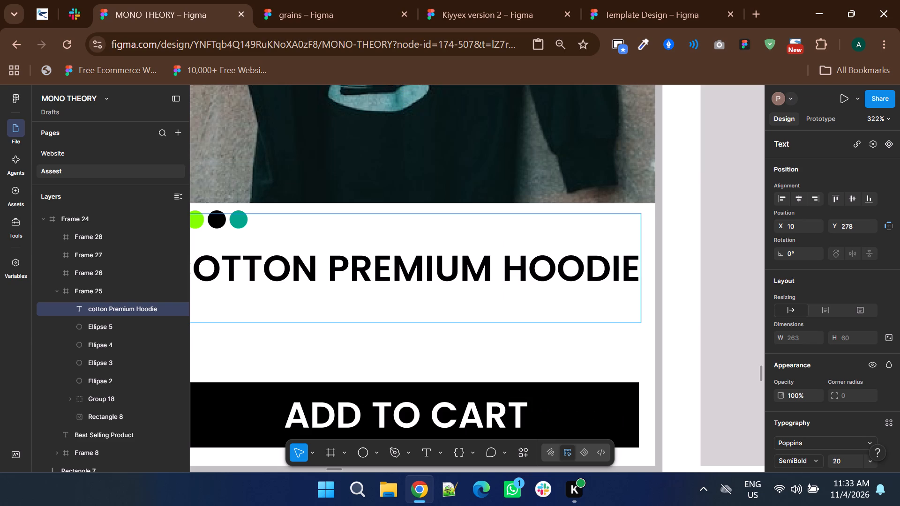
{"action": "key", "text": "Return"}
{"action": "left_click", "coordinate": [667, 295]}
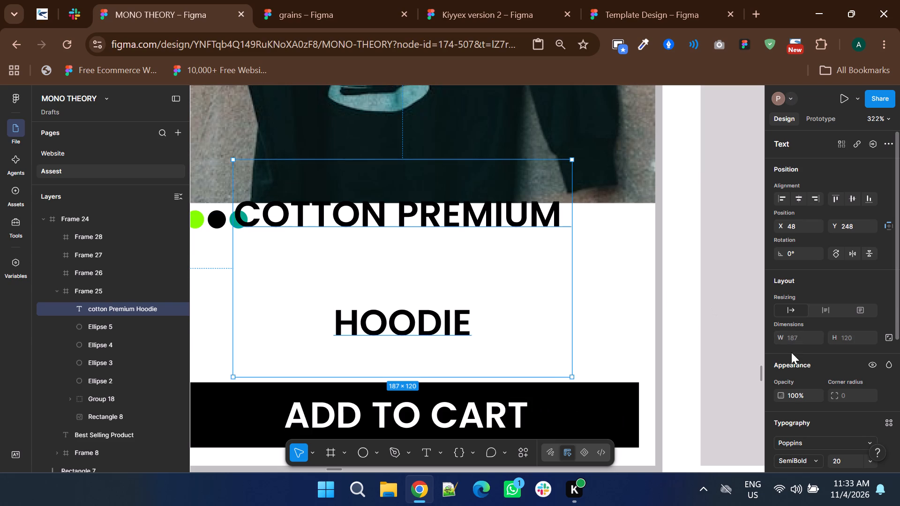
Left-align the Cotton Premium Hoodie text.
{"action": "scroll", "coordinate": [791, 363], "scroll_direction": "down", "scroll_amount": 1}
{"action": "left_click", "coordinate": [782, 312]}
Reduce the Cotton Premium Hoodie text's line height to 21.
{"action": "left_click", "coordinate": [803, 286]}
{"action": "key", "text": "Down"}
{"action": "key", "text": "Down"}
{"action": "key", "text": "Down"}
{"action": "key", "text": "Down"}
{"action": "key", "text": "Down"}
{"action": "key", "text": "Down"}
{"action": "key", "text": "Down"}
{"action": "key", "text": "Down"}
{"action": "key", "text": "Down"}
{"action": "key", "text": "Down"}
{"action": "key", "text": "Down"}
{"action": "key", "text": "Down"}
{"action": "key", "text": "Down"}
{"action": "key", "text": "Down"}
{"action": "key", "text": "Down"}
{"action": "key", "text": "Down"}
{"action": "key", "text": "Down"}
{"action": "key", "text": "Down"}
{"action": "key", "text": "Down"}
{"action": "key", "text": "Down"}
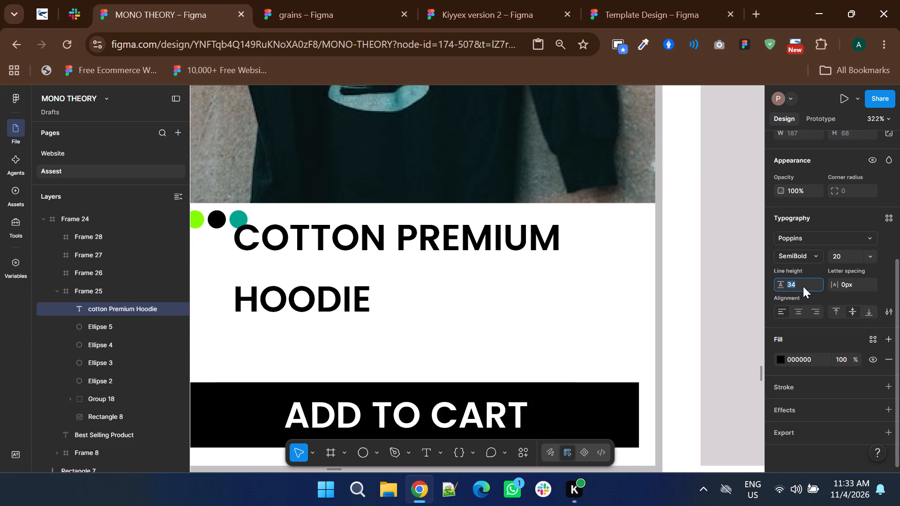
{"action": "key", "text": "Down"}
{"action": "key", "text": "Down"}
{"action": "key", "text": "Up"}
{"action": "key", "text": "Down"}
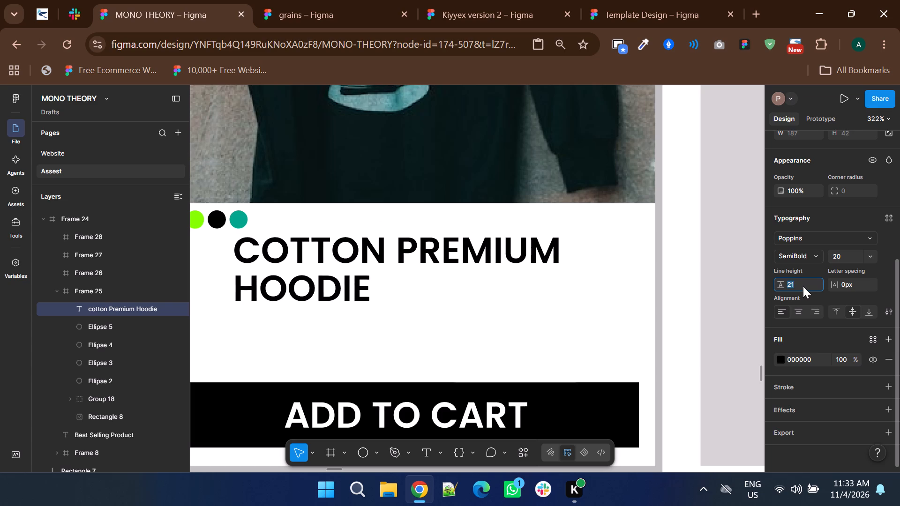
Move the Cotton Premium Hoodie text just below the colour circles, aligned with the Add to Cart bar's left edge.
{"action": "scroll", "coordinate": [567, 316], "scroll_direction": "down", "scroll_amount": 2, "text": "ctrl"}
{"action": "scroll", "coordinate": [451, 292], "scroll_direction": "up", "scroll_amount": 2, "text": "ctrl"}
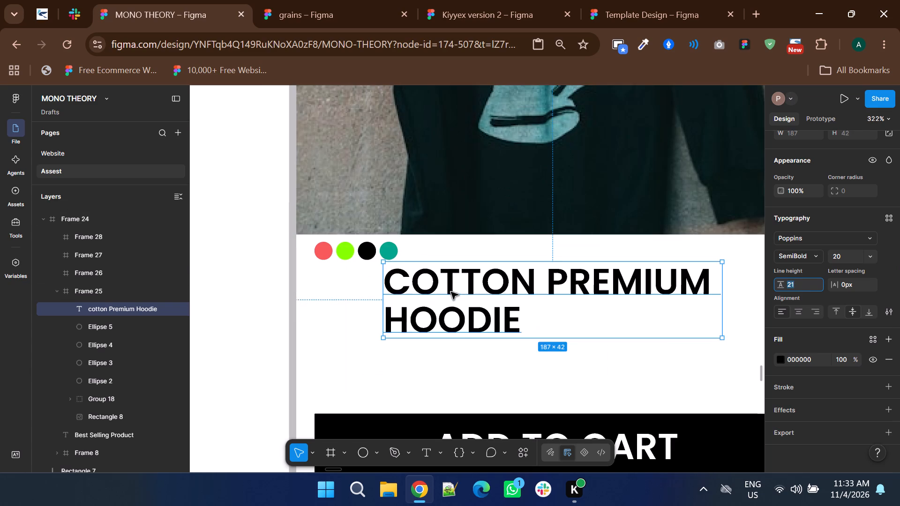
{"action": "left_click_drag", "start_coordinate": [451, 292], "coordinate": [381, 301]}
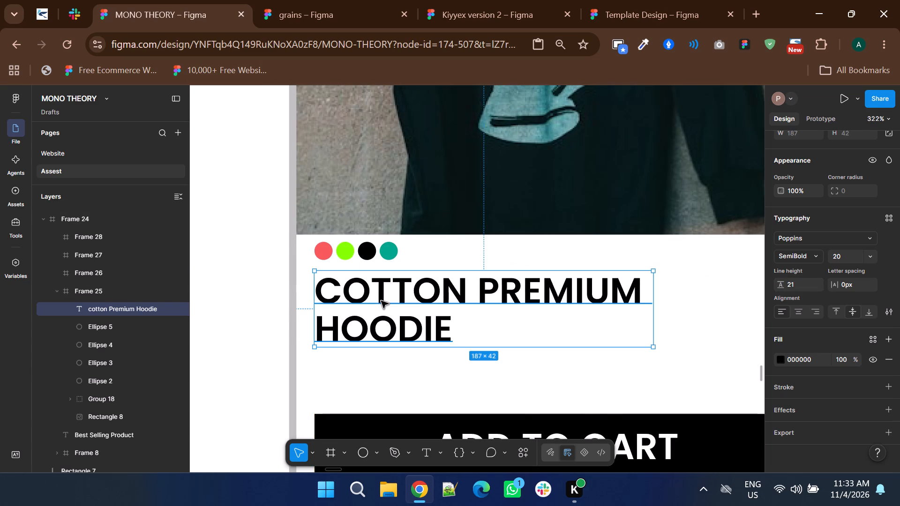
Reduce the Cotton Premium Hoodie text's font size to 16.
{"action": "scroll", "coordinate": [381, 301], "scroll_direction": "down", "scroll_amount": 1, "text": "ctrl"}
{"action": "left_click", "coordinate": [599, 288]}
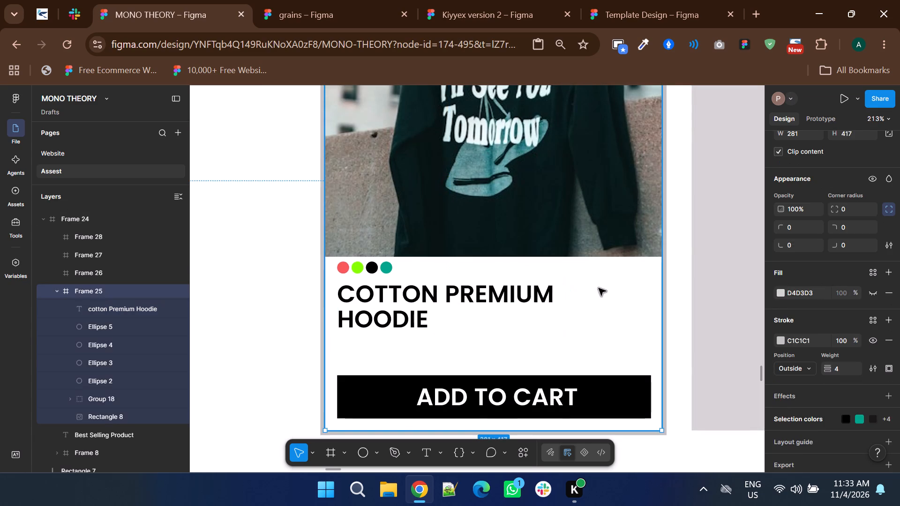
{"action": "left_click", "coordinate": [457, 308], "text": "ctrl"}
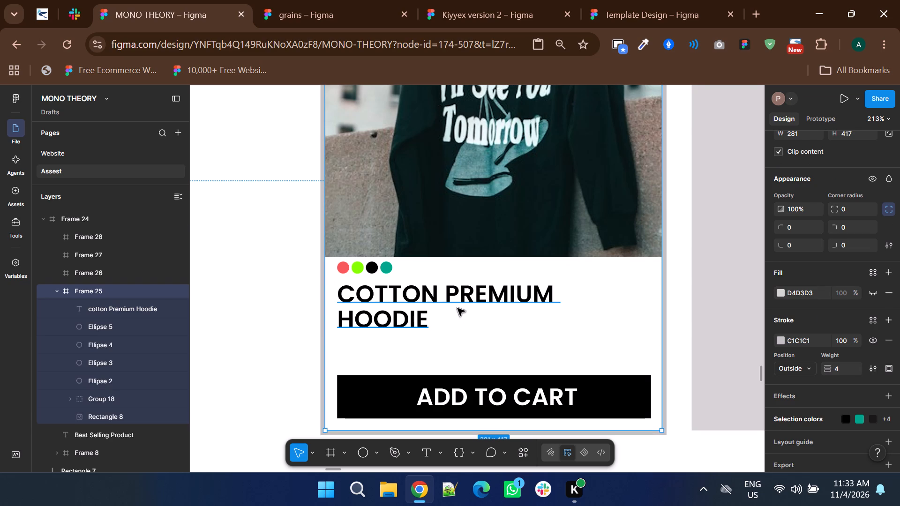
{"action": "left_click", "coordinate": [848, 254]}
{"action": "key", "text": "Down"}
{"action": "key", "text": "Down"}
{"action": "key", "text": "Down"}
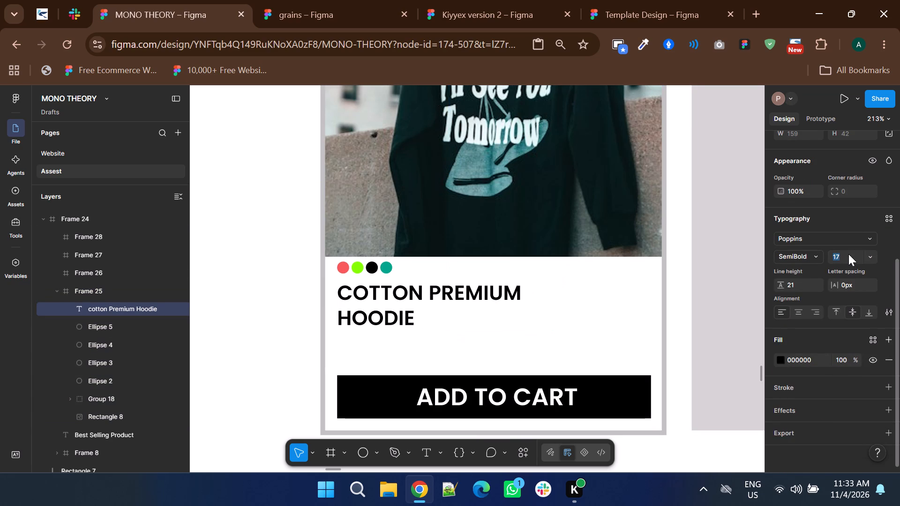
{"action": "key", "text": "Down"}
Put Cotton Premium Hoodie on a single line by widening its text box to 227 and replacing the line break with a space.
{"action": "left_click_drag", "start_coordinate": [516, 307], "coordinate": [572, 309]}
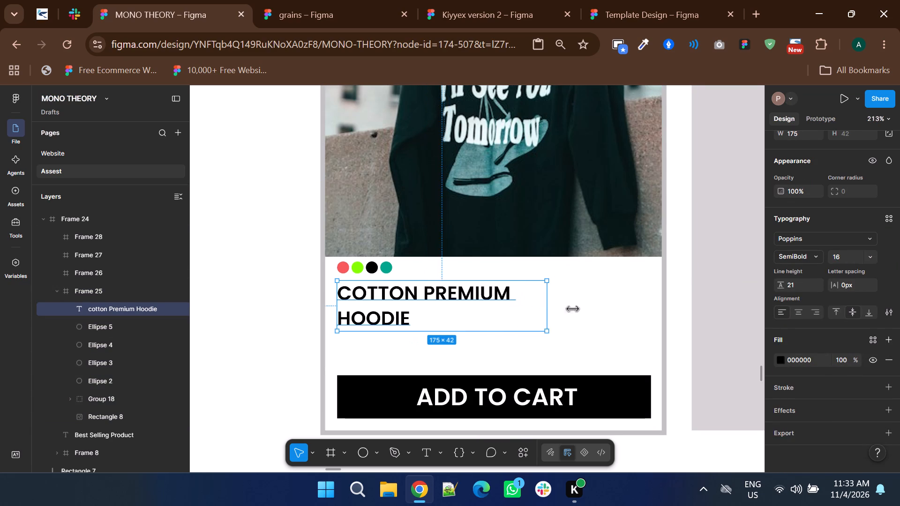
{"action": "left_click_drag", "start_coordinate": [572, 309], "coordinate": [609, 309]}
{"action": "double_click", "coordinate": [375, 319]}
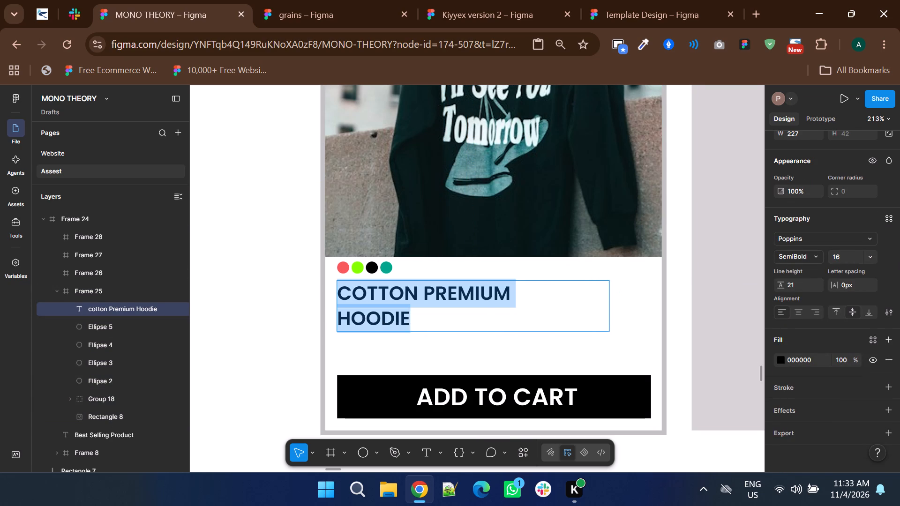
{"action": "left_click", "coordinate": [343, 320]}
{"action": "key", "text": "BackSpace"}
{"action": "key", "text": "space"}
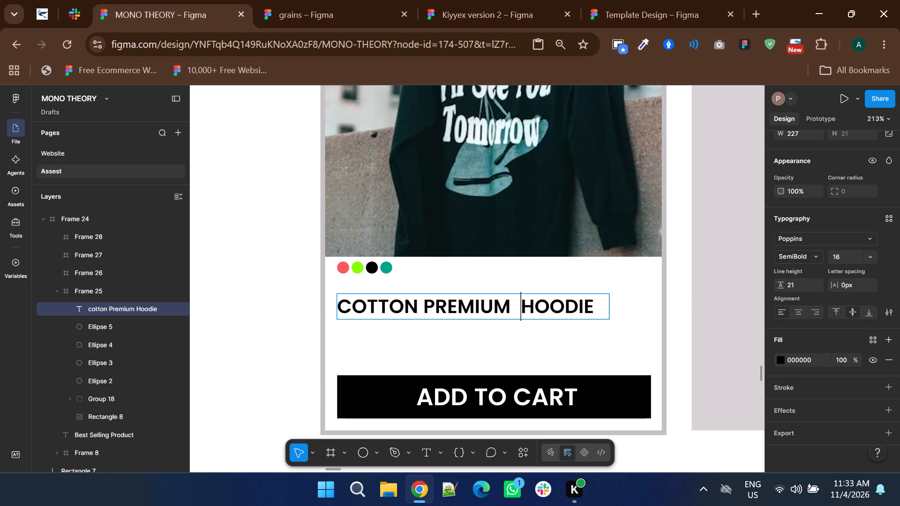
{"action": "key", "text": "BackSpace"}
{"action": "key", "text": "BackSpace"}
{"action": "key", "text": "space"}
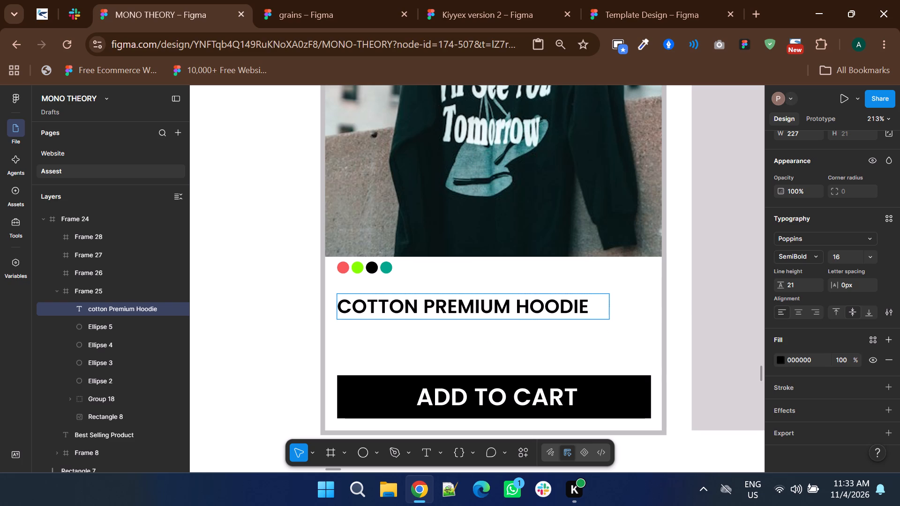
{"action": "double_click", "coordinate": [633, 309]}
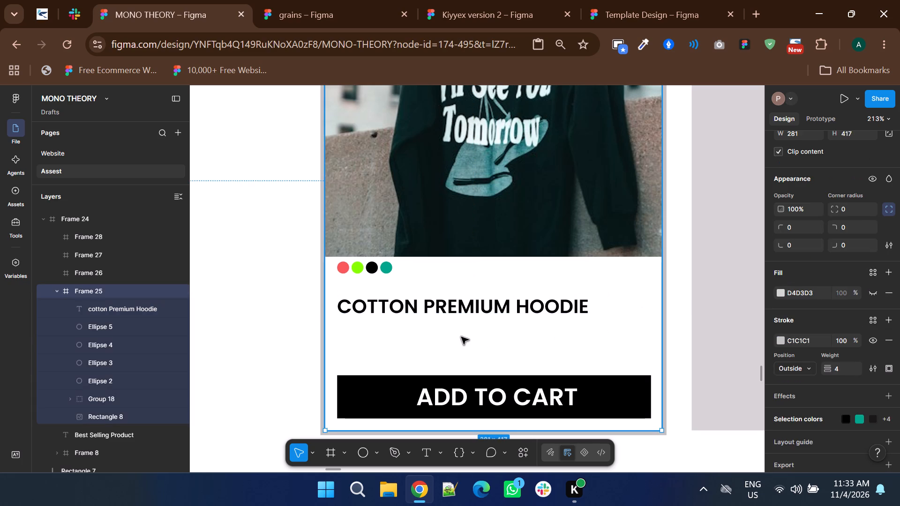
Duplicate the Cotton Premium Hoodie text directly below the original, left-aligned with it and above the Add to Cart bar.
{"action": "left_click", "coordinate": [401, 310]}
{"action": "left_click", "coordinate": [398, 306], "text": "ctrl"}
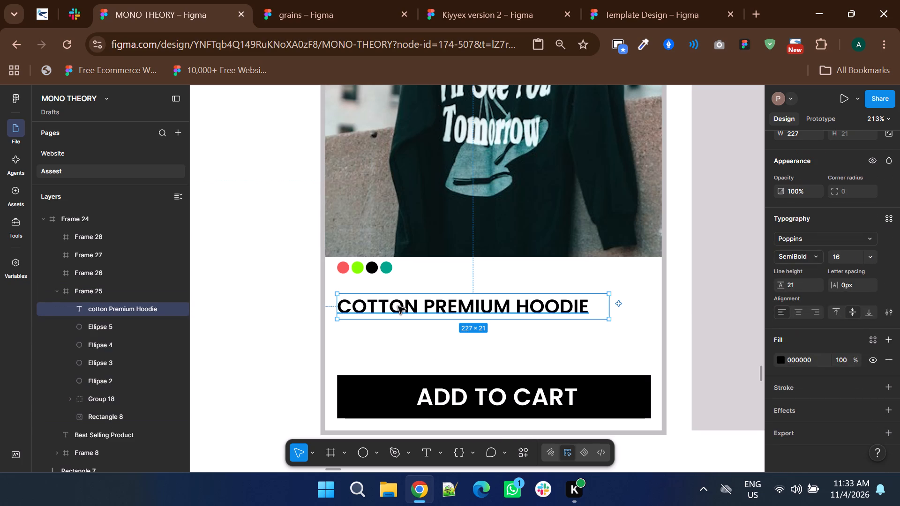
{"action": "left_click_drag", "start_coordinate": [398, 306], "coordinate": [395, 344]}
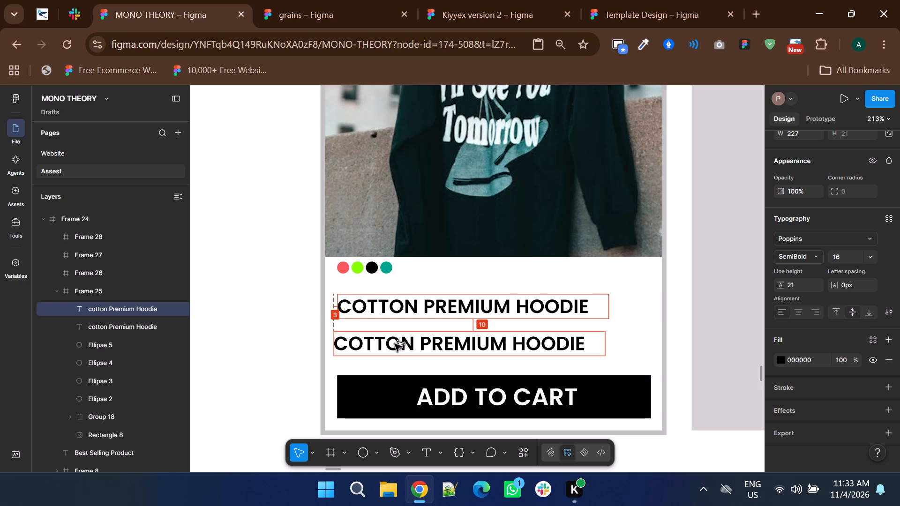
{"action": "left_click_drag", "start_coordinate": [395, 344], "coordinate": [396, 347]}
Clear the content of the duplicated product name text.
{"action": "double_click", "coordinate": [396, 347], "text": "alt"}
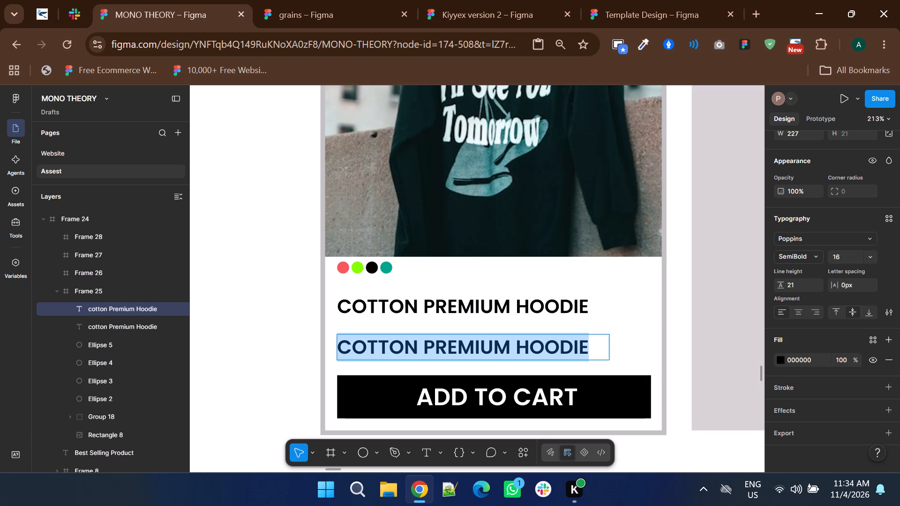
{"action": "key", "text": "BackSpace"}
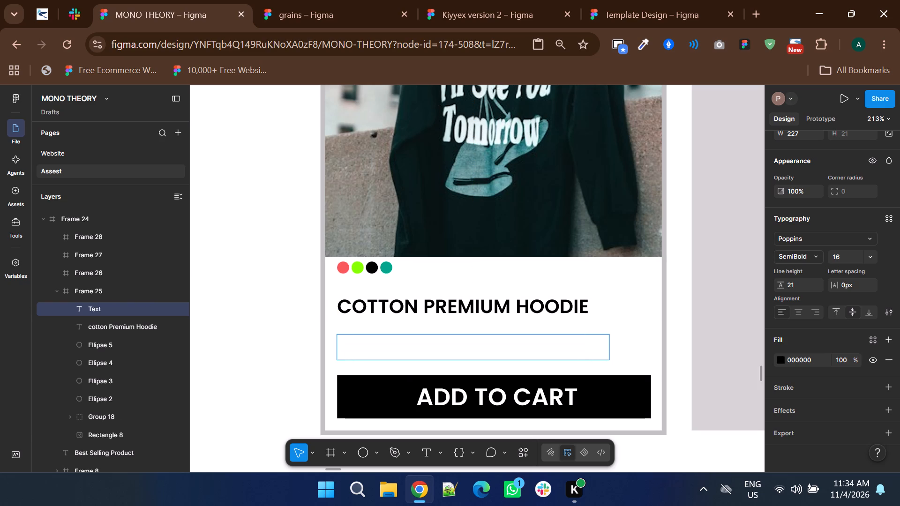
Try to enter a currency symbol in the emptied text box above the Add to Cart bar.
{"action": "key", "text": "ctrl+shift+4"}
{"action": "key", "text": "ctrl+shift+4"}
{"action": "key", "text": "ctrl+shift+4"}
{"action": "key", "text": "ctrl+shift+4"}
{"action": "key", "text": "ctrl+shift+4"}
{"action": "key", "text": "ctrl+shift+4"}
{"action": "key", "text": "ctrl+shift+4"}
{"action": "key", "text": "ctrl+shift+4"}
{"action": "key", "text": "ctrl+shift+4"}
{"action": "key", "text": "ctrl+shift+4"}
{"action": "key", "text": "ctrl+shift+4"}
Enter 54854 in the emptied text box above the Add to Cart bar.
{"action": "type", "text": "54854"}
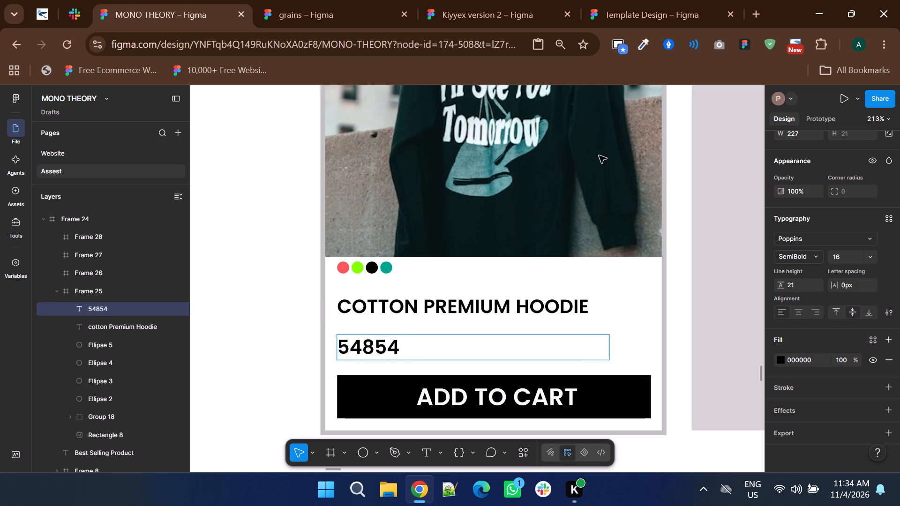
Search Google for "rupee unicode" in a new browser tab and copy the ₹ symbol from the results.
{"action": "left_click", "coordinate": [755, 7]}
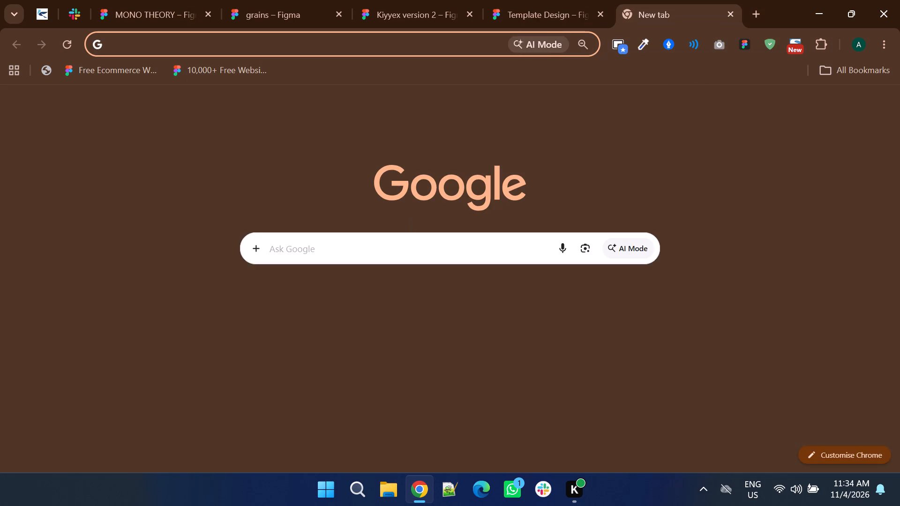
{"action": "left_click", "coordinate": [391, 252]}
{"action": "type", "text": "RUP"}
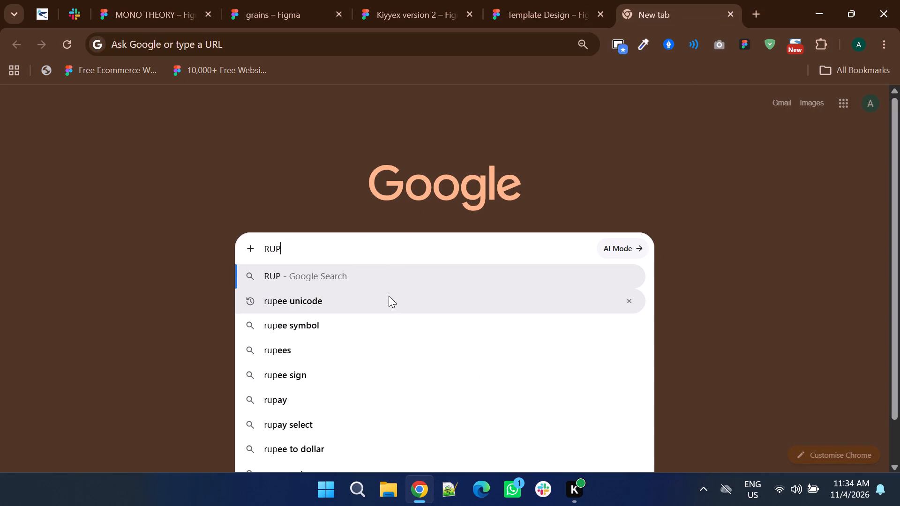
{"action": "left_click", "coordinate": [389, 296]}
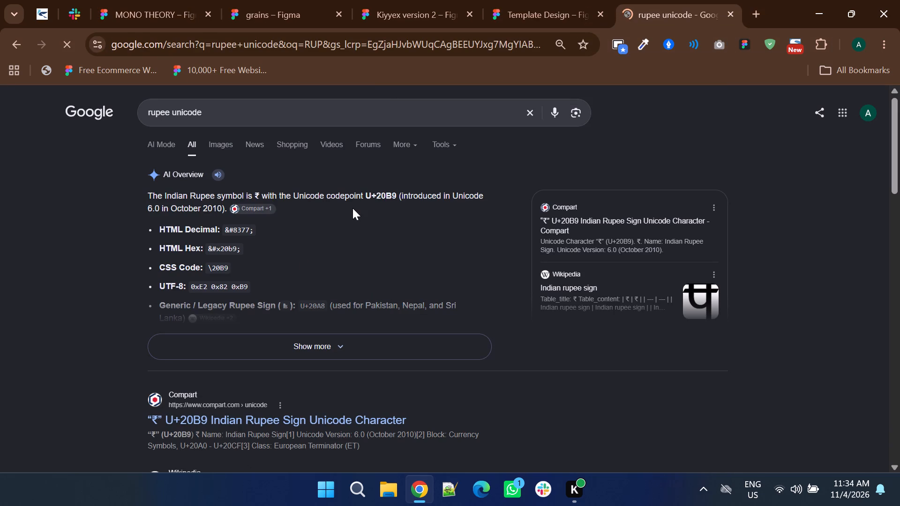
{"action": "left_click", "coordinate": [255, 194]}
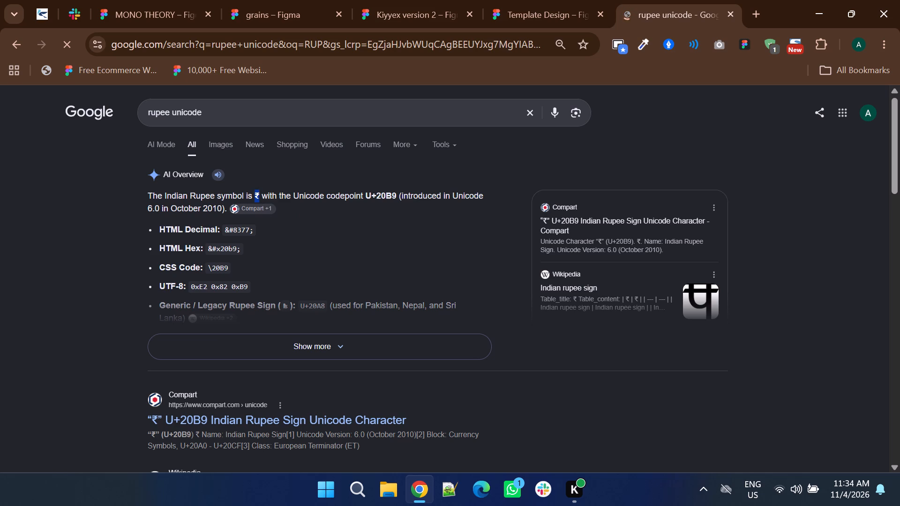
{"action": "key", "text": "ctrl+c"}
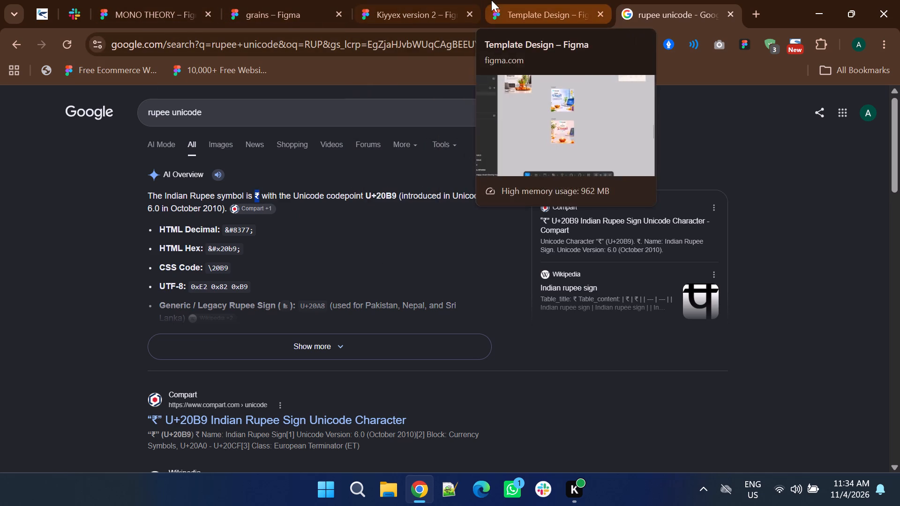
Back in the MONO THEORY design, replace the first digit of 54854 with the copied ₹ symbol to make ₹4854.
{"action": "left_click", "coordinate": [165, 0]}
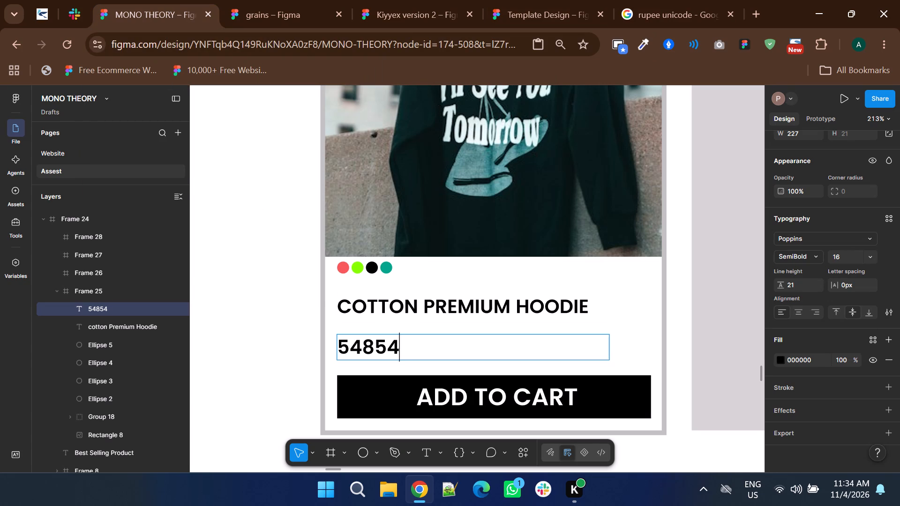
{"action": "left_click_drag", "start_coordinate": [347, 346], "coordinate": [320, 352]}
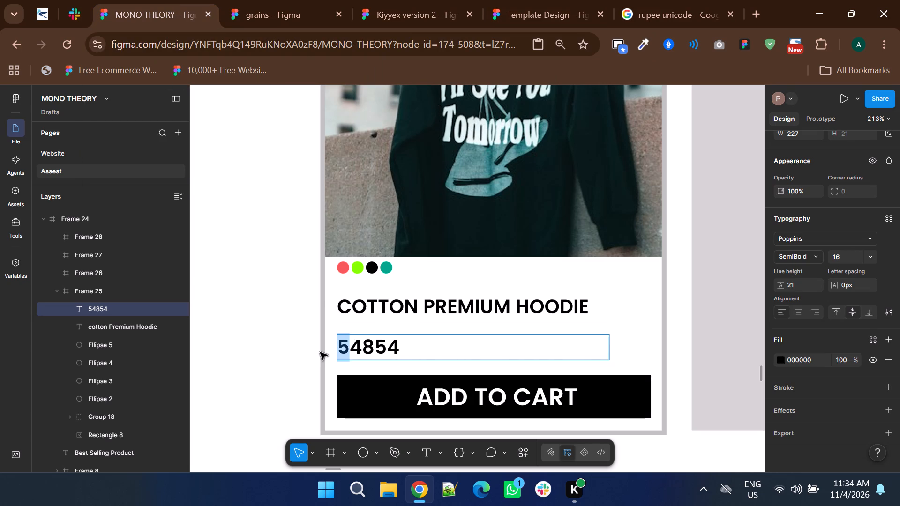
{"action": "key", "text": "ctrl+v"}
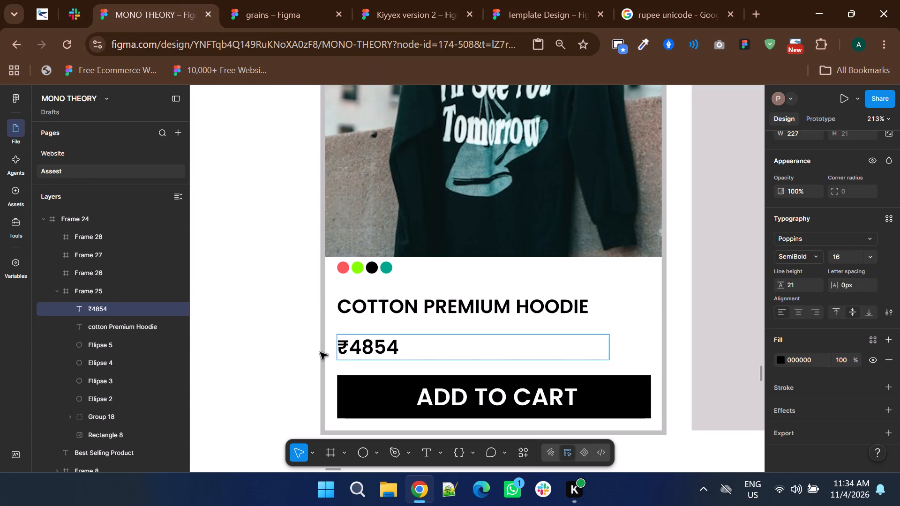
{"action": "left_click", "coordinate": [404, 350]}
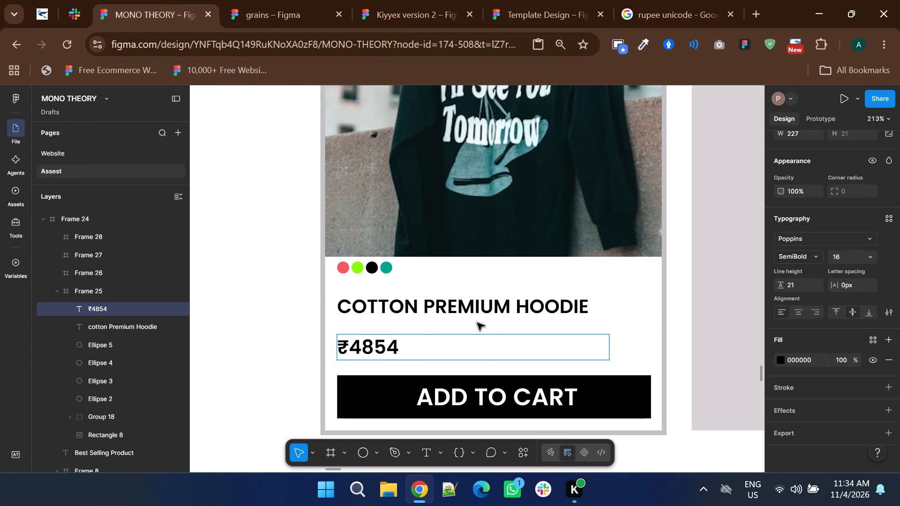
{"action": "left_click", "coordinate": [477, 323]}
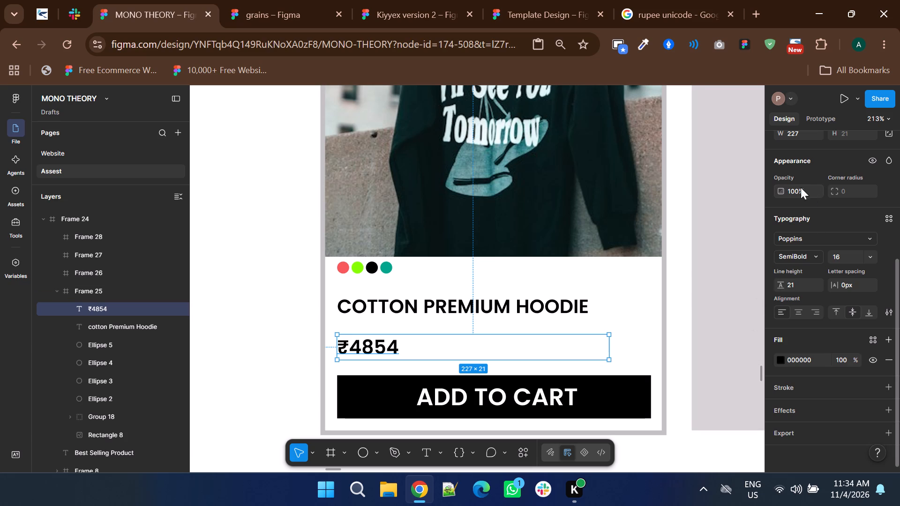
Set the ₹4854 price text to auto-width resizing.
{"action": "scroll", "coordinate": [826, 270], "scroll_direction": "up", "scroll_amount": 1}
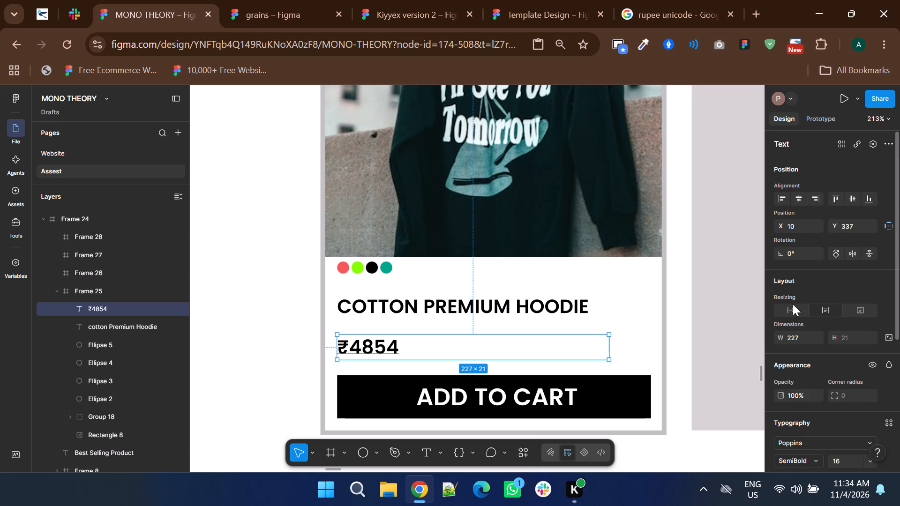
{"action": "left_click", "coordinate": [793, 304]}
Duplicate the ₹4854 price and place the copy immediately to its right on the same line.
{"action": "scroll", "coordinate": [410, 352], "scroll_direction": "up", "scroll_amount": 2, "text": "ctrl"}
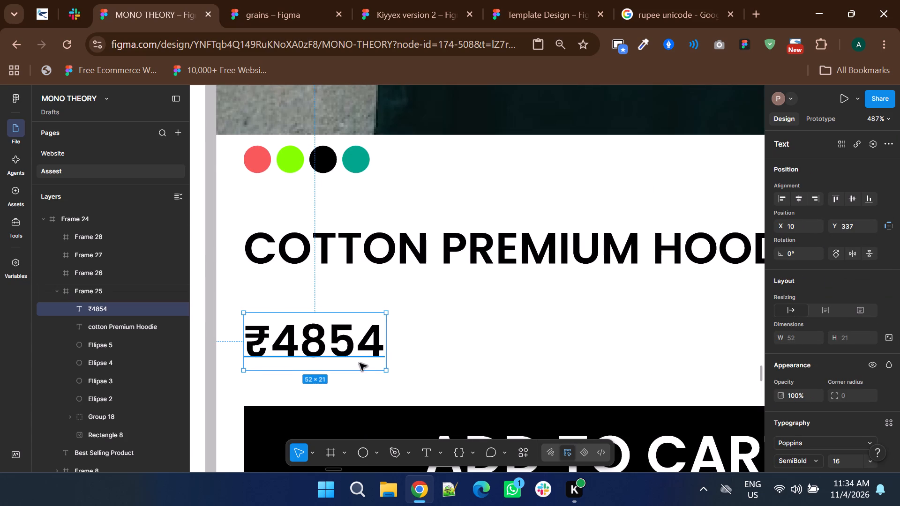
{"action": "left_click_drag", "start_coordinate": [350, 351], "coordinate": [482, 339]}
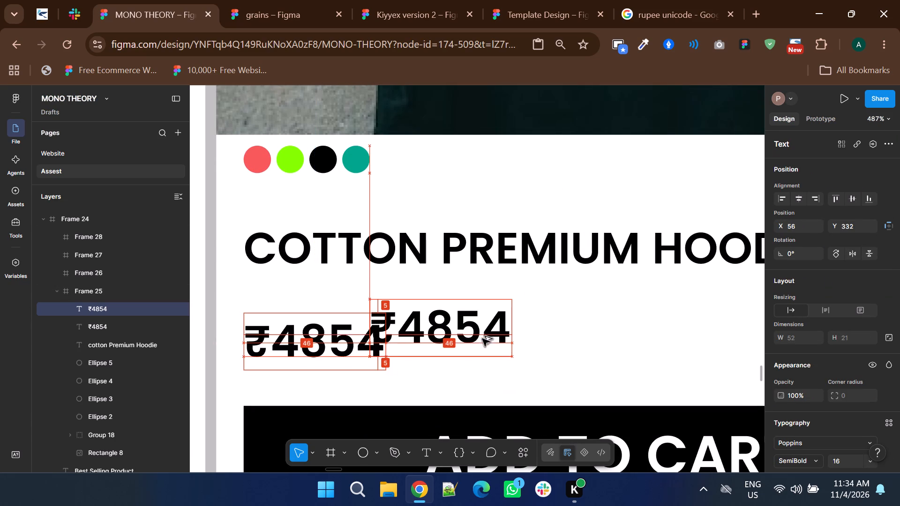
{"action": "left_click_drag", "start_coordinate": [482, 339], "coordinate": [496, 355]}
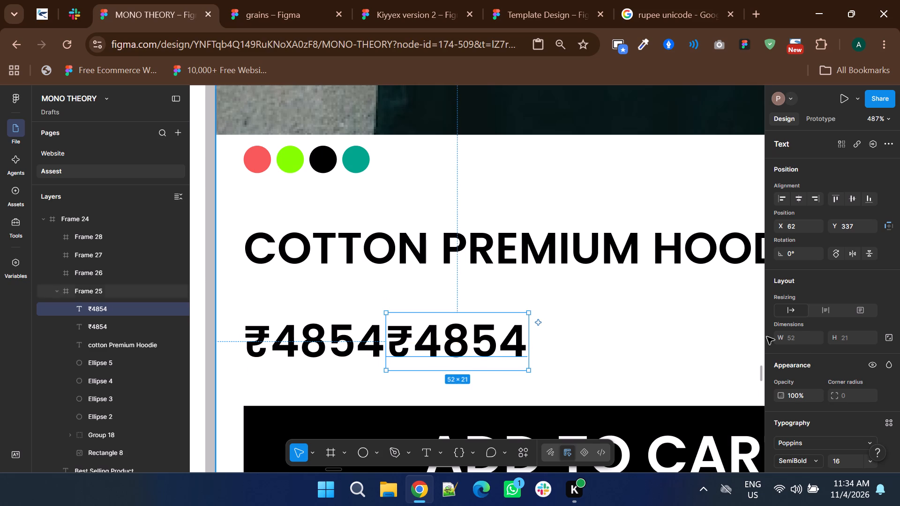
Apply strikethrough to the duplicated ₹4854 price.
{"action": "scroll", "coordinate": [826, 348], "scroll_direction": "down", "scroll_amount": 1}
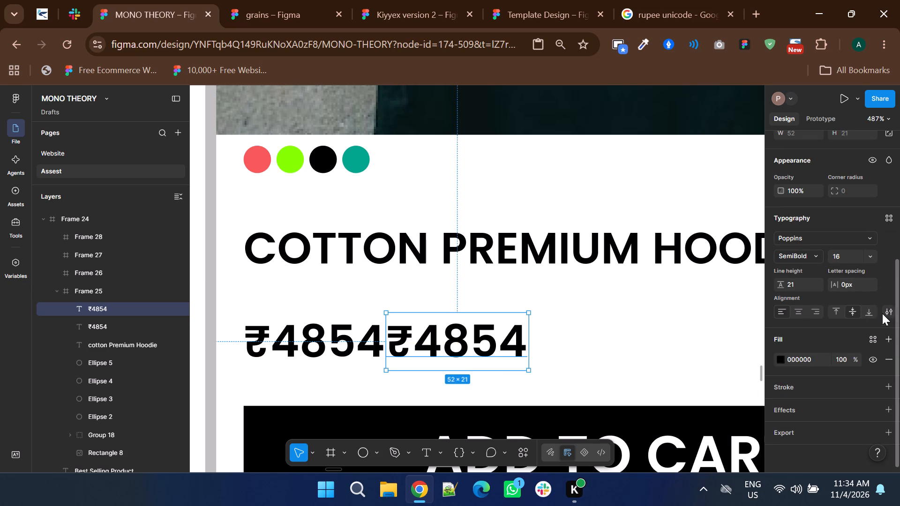
{"action": "left_click", "coordinate": [882, 316]}
{"action": "left_click", "coordinate": [735, 307]}
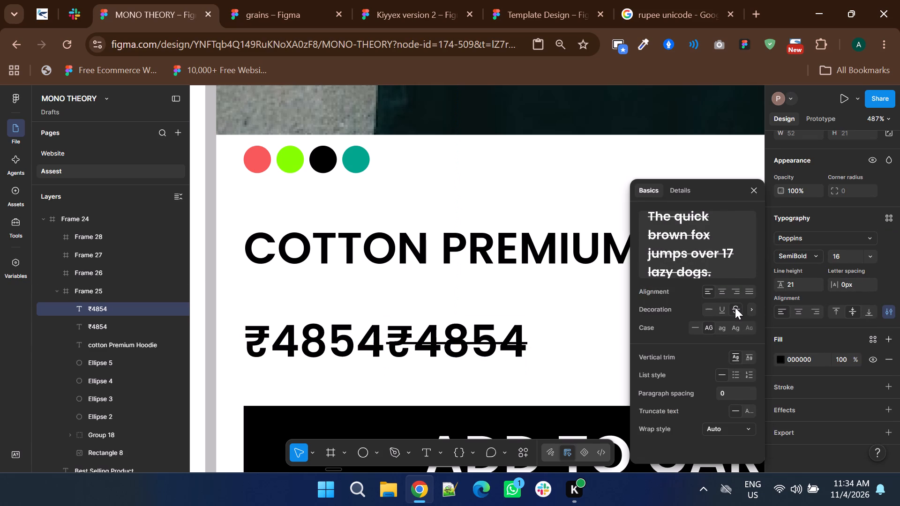
Reduce the struck-through price's font size by 5.
{"action": "left_click", "coordinate": [855, 253]}
{"action": "key", "text": "Down"}
{"action": "key", "text": "Down"}
{"action": "key", "text": "Down"}
{"action": "key", "text": "Down"}
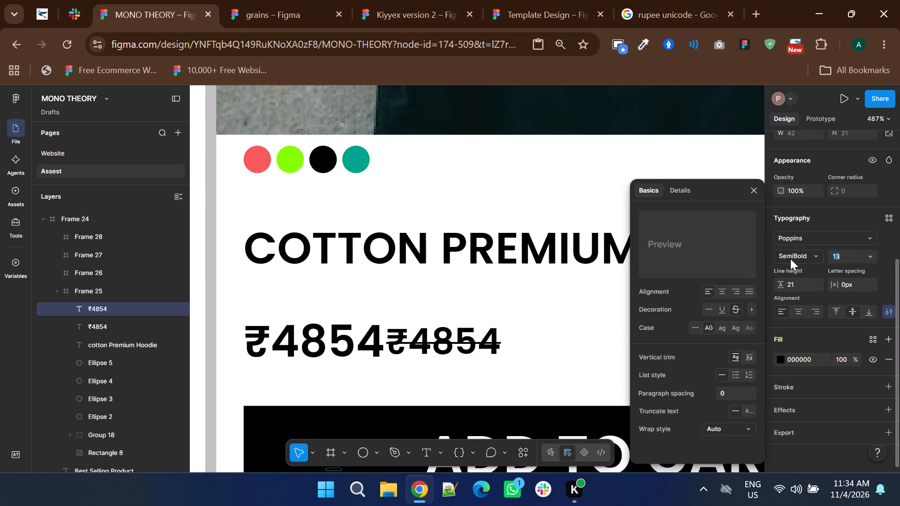
{"action": "key", "text": "Down"}
Set the struck-through ₹4854 price to Regular weight and font size 10.
{"action": "left_click", "coordinate": [790, 259]}
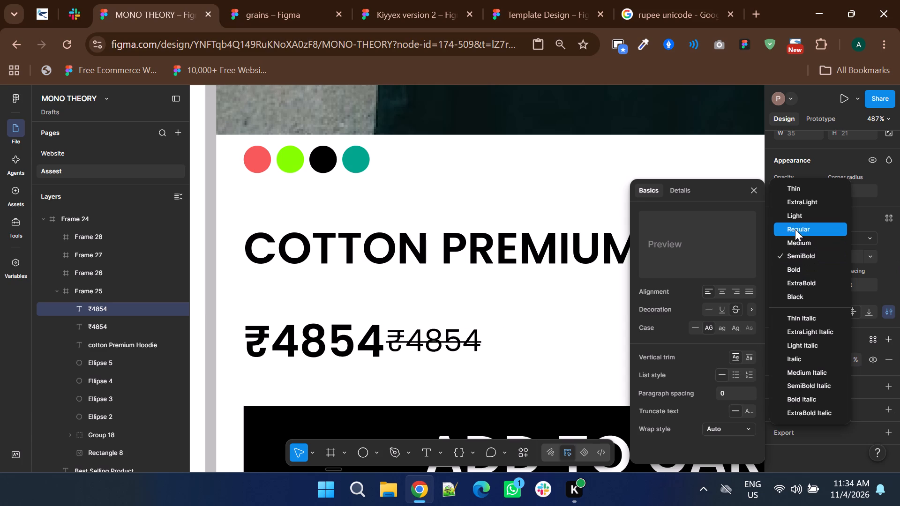
{"action": "left_click", "coordinate": [795, 229]}
{"action": "left_click", "coordinate": [849, 264]}
{"action": "left_click", "coordinate": [847, 258]}
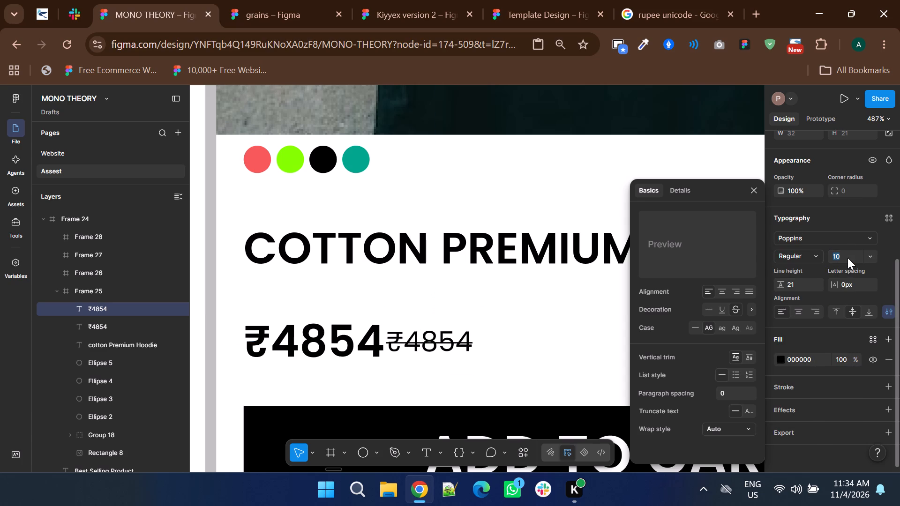
Shrink the struck-through price's text box to 32 × 11 and align its text baseline with the main price, at X 62, Y 344.
{"action": "scroll", "coordinate": [420, 339], "scroll_direction": "up", "scroll_amount": 2, "text": "ctrl"}
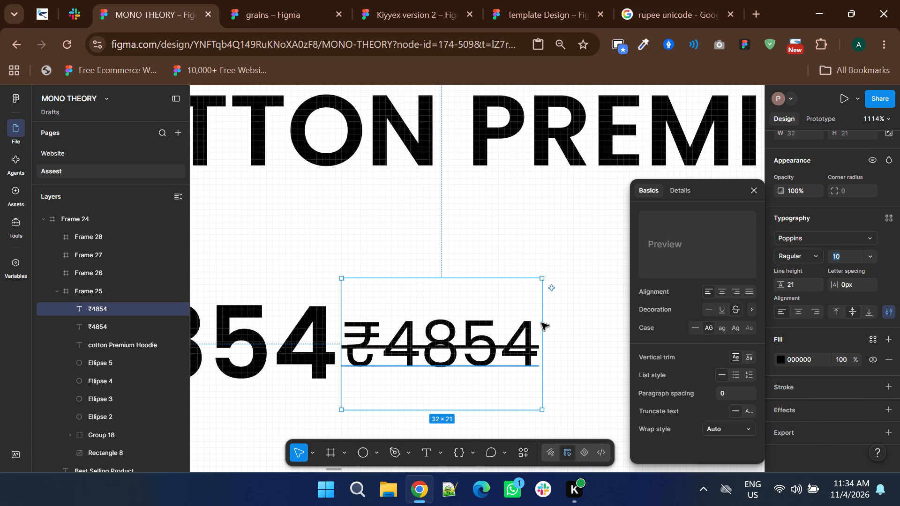
{"action": "scroll", "coordinate": [813, 250], "scroll_direction": "up", "scroll_amount": 2}
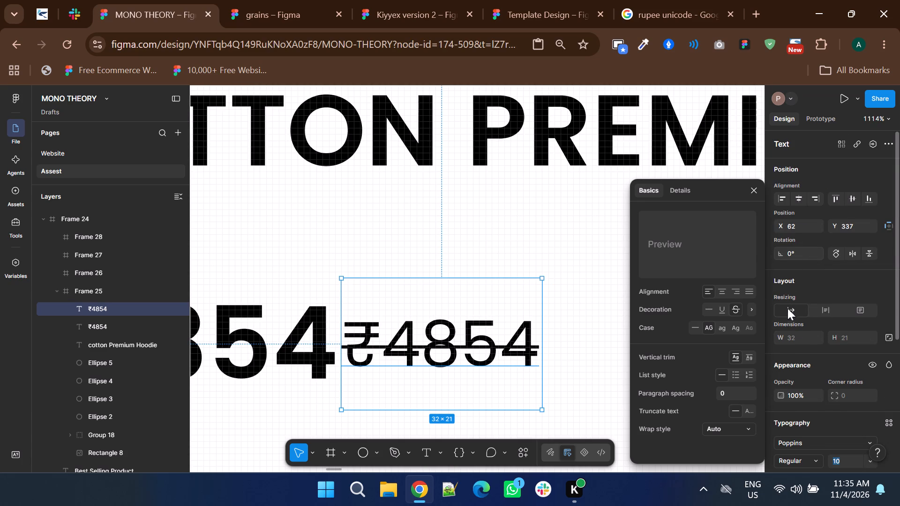
{"action": "left_click", "coordinate": [785, 298]}
{"action": "left_click_drag", "start_coordinate": [413, 408], "coordinate": [413, 405]}
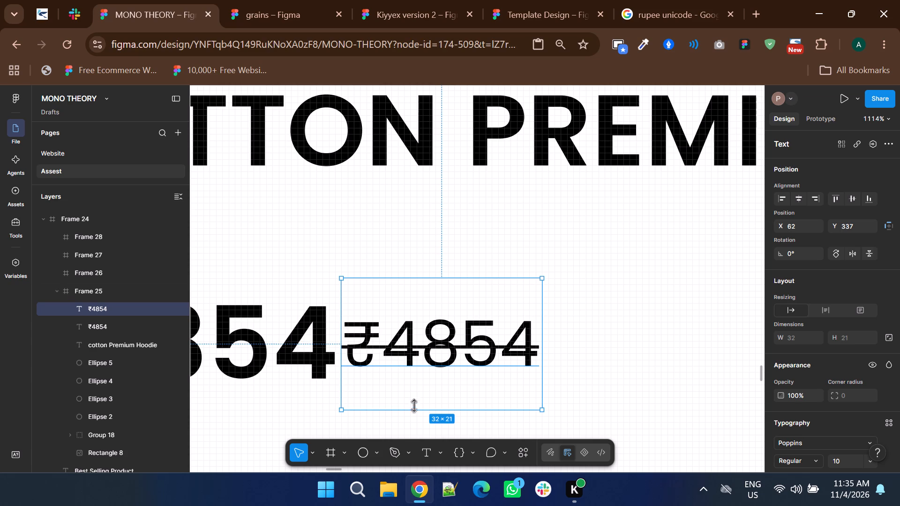
{"action": "left_click_drag", "start_coordinate": [413, 405], "coordinate": [420, 348]}
{"action": "left_click_drag", "start_coordinate": [410, 309], "coordinate": [403, 342]}
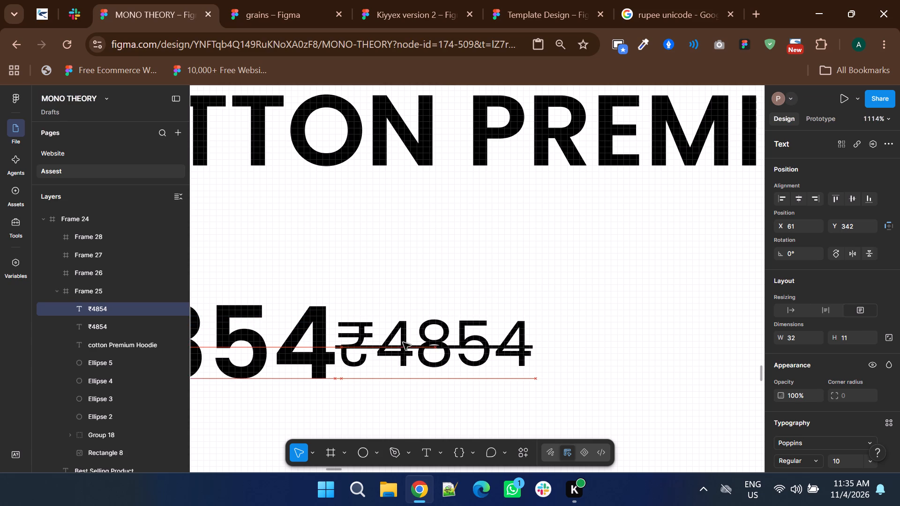
{"action": "left_click_drag", "start_coordinate": [403, 342], "coordinate": [410, 352]}
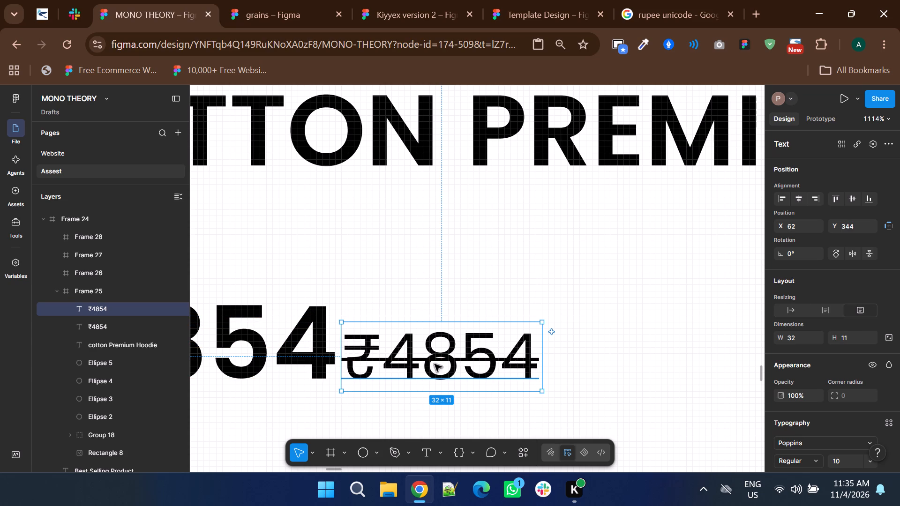
Change the struck-through price text to ₹5854.
{"action": "double_click", "coordinate": [412, 354]}
{"action": "left_click_drag", "start_coordinate": [419, 354], "coordinate": [398, 356]}
{"action": "key", "text": "5"}
{"action": "scroll", "coordinate": [416, 356], "scroll_direction": "down", "scroll_amount": 4, "text": "ctrl"}
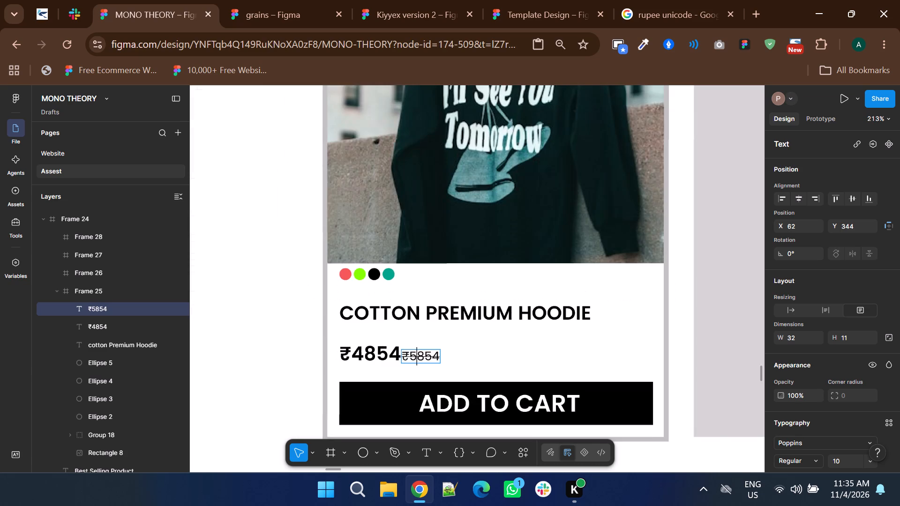
{"action": "double_click", "coordinate": [284, 368]}
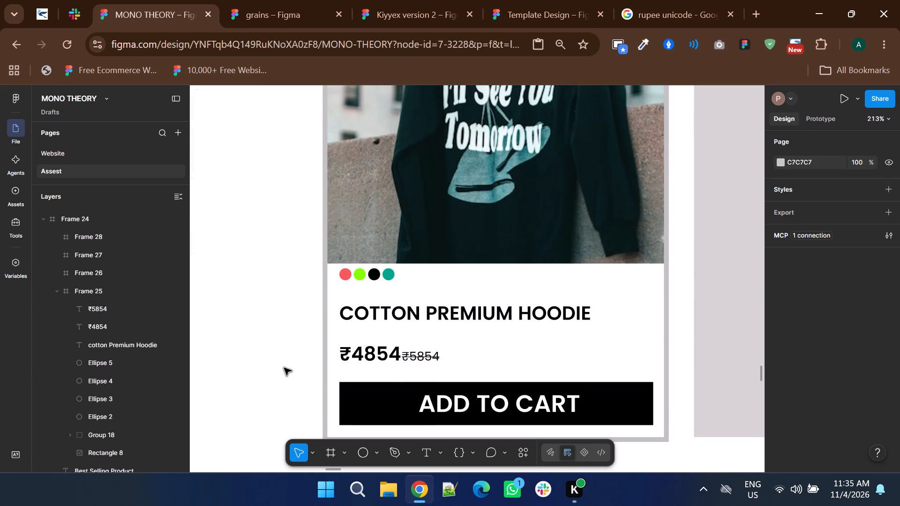
Nudge the struck-through ₹5854 price 2 px right to X 64, away from the main price.
{"action": "left_click", "coordinate": [410, 356]}
{"action": "left_click", "coordinate": [427, 362], "text": "ctrl"}
{"action": "key", "text": "Right"}
{"action": "key", "text": "Right"}
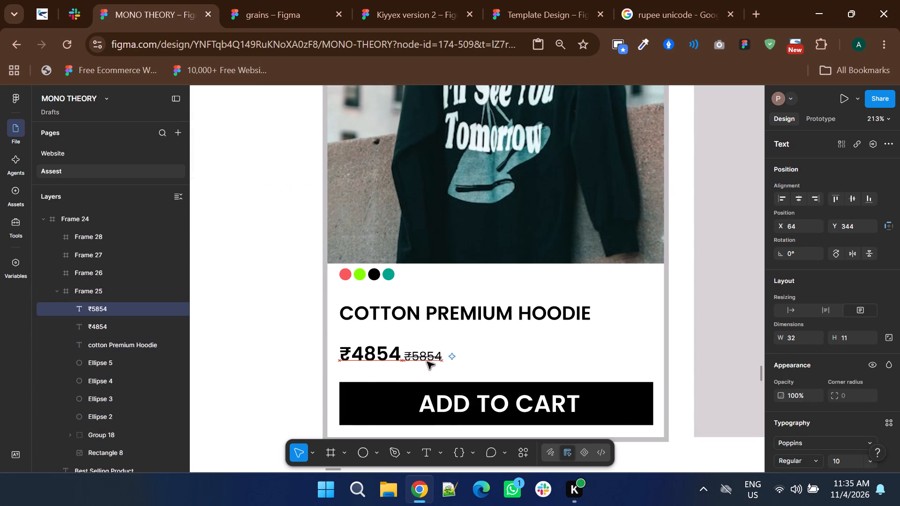
Hide the C1C1C1 outside stroke on the Cotton Premium Hoodie product card frame.
{"action": "scroll", "coordinate": [427, 368], "scroll_direction": "down", "scroll_amount": 4, "text": "ctrl"}
{"action": "left_click", "coordinate": [371, 356]}
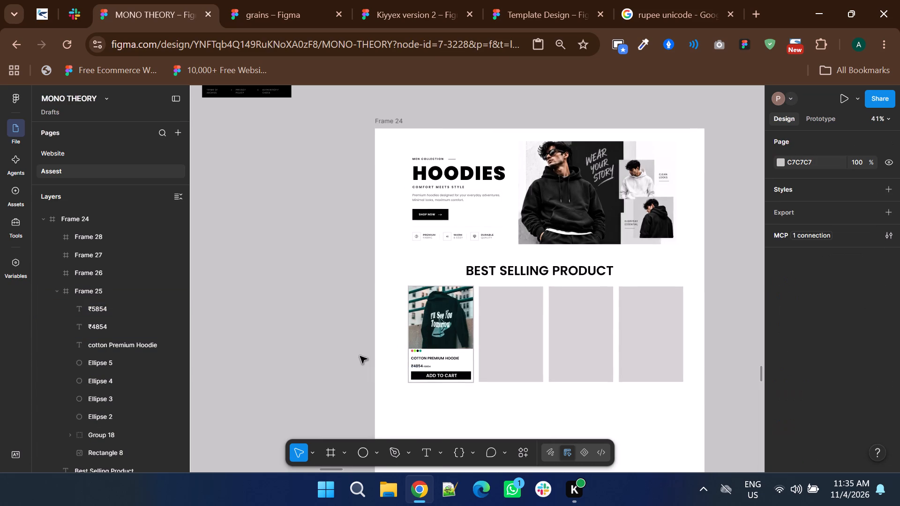
{"action": "scroll", "coordinate": [360, 356], "scroll_direction": "up", "scroll_amount": 1, "text": "shift"}
{"action": "scroll", "coordinate": [396, 351], "scroll_direction": "down", "scroll_amount": 1, "text": "ctrl"}
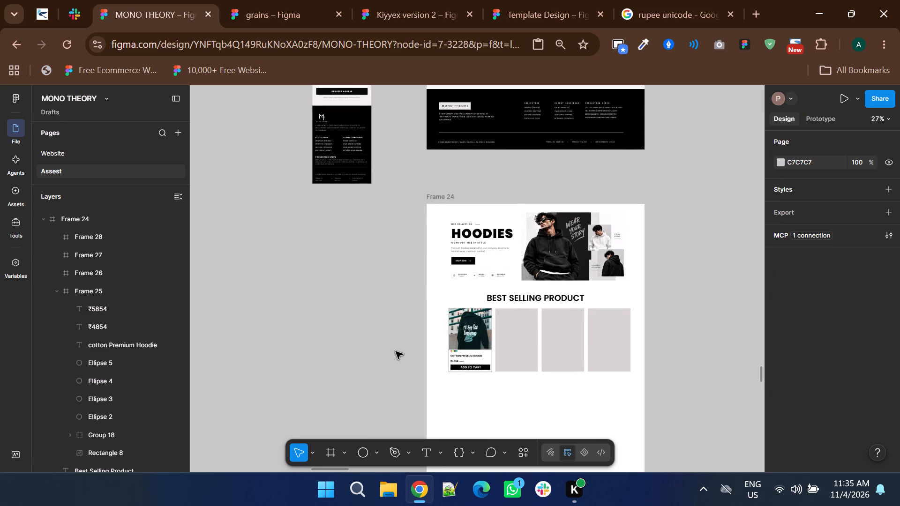
{"action": "scroll", "coordinate": [469, 350], "scroll_direction": "up", "scroll_amount": 2, "text": "ctrl"}
{"action": "left_click", "coordinate": [511, 367]}
{"action": "scroll", "coordinate": [776, 383], "scroll_direction": "down", "scroll_amount": 2}
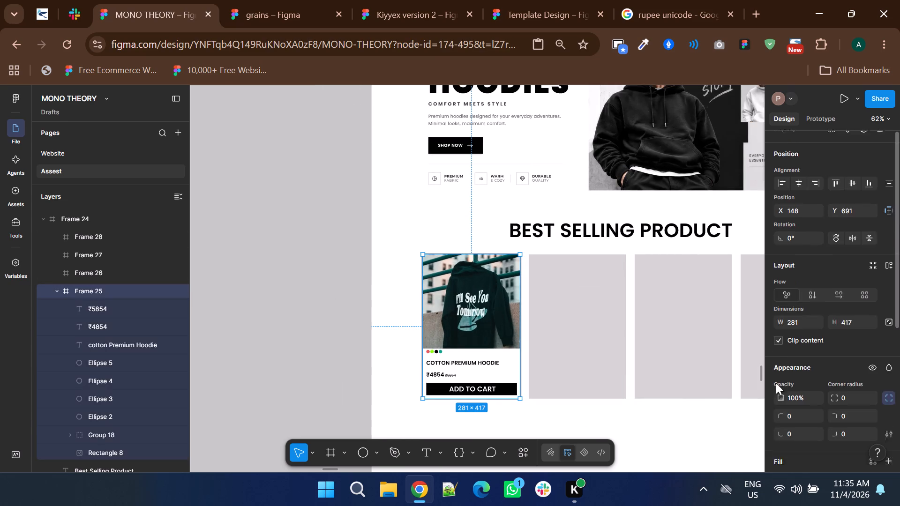
{"action": "scroll", "coordinate": [776, 383], "scroll_direction": "down", "scroll_amount": 2}
{"action": "left_click", "coordinate": [872, 313]}
{"action": "left_click", "coordinate": [228, 401]}
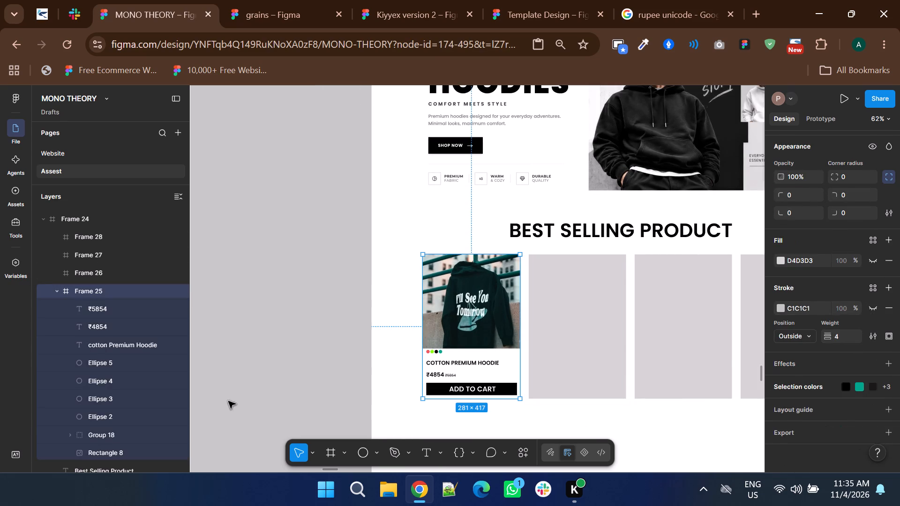
Add a drop shadow effect to the Cotton Premium Hoodie product card frame.
{"action": "left_click", "coordinate": [499, 338]}
{"action": "scroll", "coordinate": [801, 358], "scroll_direction": "down", "scroll_amount": 4}
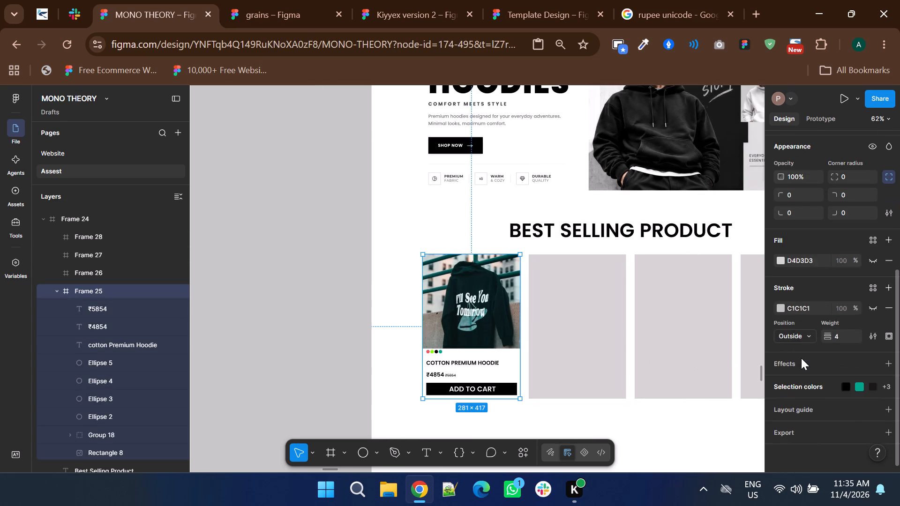
{"action": "left_click", "coordinate": [802, 366]}
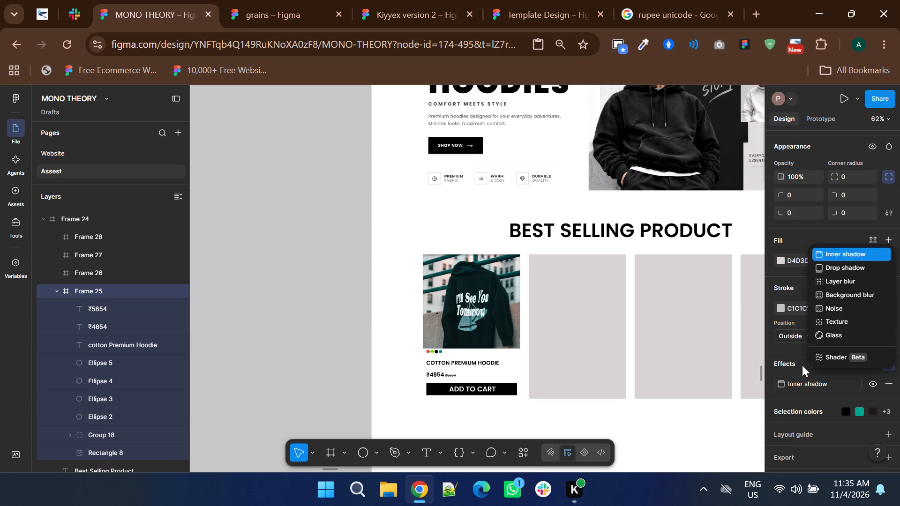
{"action": "left_click", "coordinate": [832, 266]}
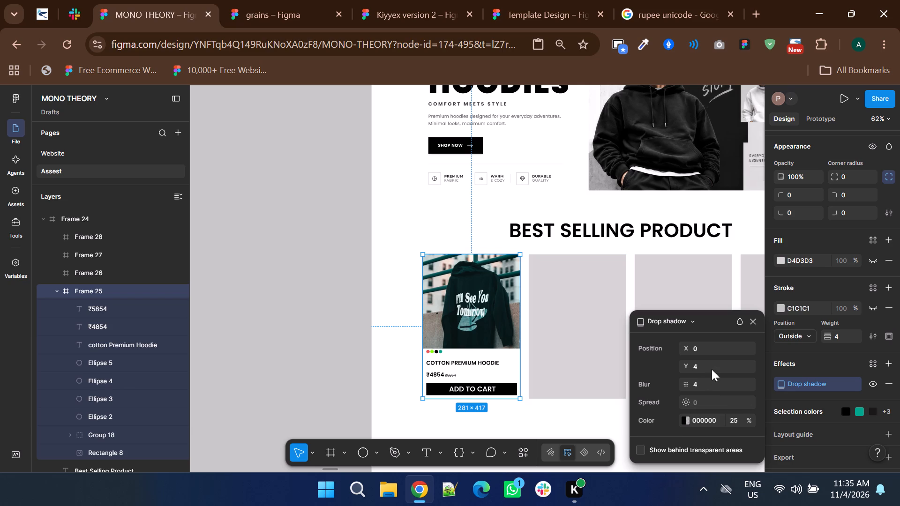
Set the card's drop shadow blur to 16.
{"action": "left_click", "coordinate": [706, 379]}
{"action": "key", "text": "Up"}
{"action": "key", "text": "Up"}
{"action": "key", "text": "Up"}
{"action": "key", "text": "Up"}
{"action": "key", "text": "Up"}
{"action": "key", "text": "Up"}
{"action": "key", "text": "Up"}
{"action": "key", "text": "Up"}
{"action": "key", "text": "Up"}
{"action": "key", "text": "Up"}
{"action": "key", "text": "Up"}
{"action": "key", "text": "Up"}
{"action": "key", "text": "Up"}
{"action": "key", "text": "Up"}
{"action": "key", "text": "Up"}
{"action": "key", "text": "Up"}
{"action": "key", "text": "Up"}
{"action": "key", "text": "Up"}
{"action": "key", "text": "Up"}
Adjust the drop shadow's horizontal offset, trying values up to 3 and bringing X back to 1.
{"action": "left_click", "coordinate": [712, 345]}
{"action": "key", "text": "Up"}
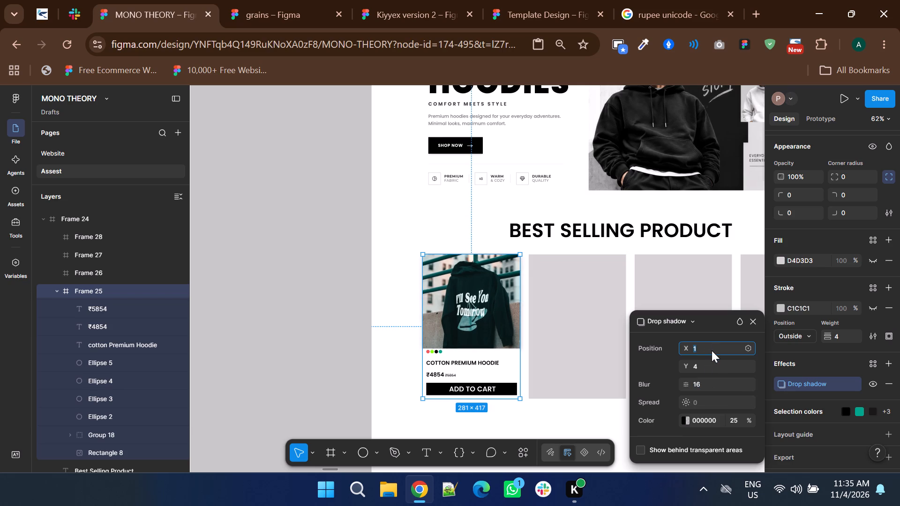
{"action": "key", "text": "Down"}
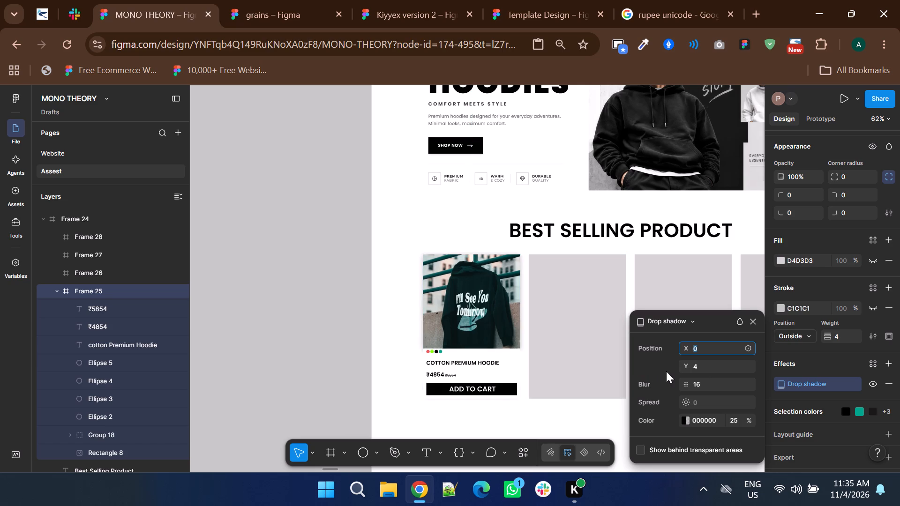
{"action": "key", "text": "Up"}
{"action": "key", "text": "Up"}
{"action": "key", "text": "Up"}
{"action": "key", "text": "Down"}
{"action": "key", "text": "Down"}
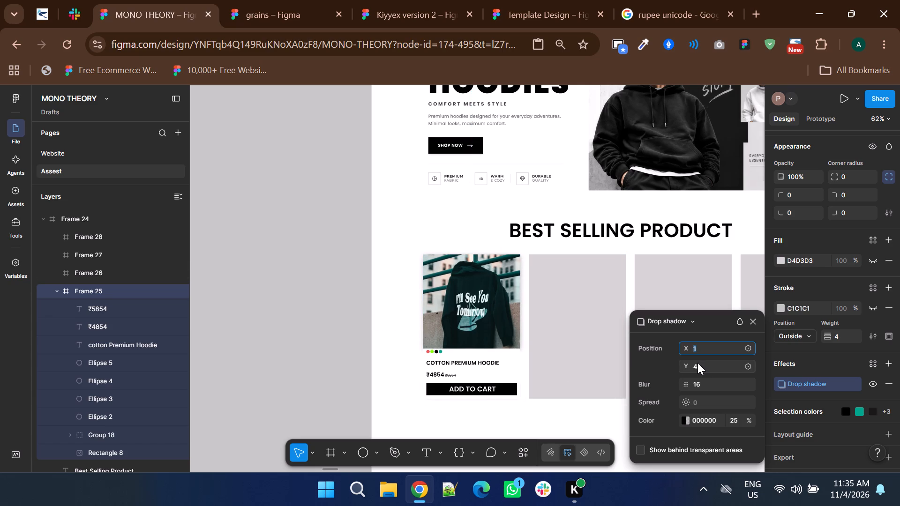
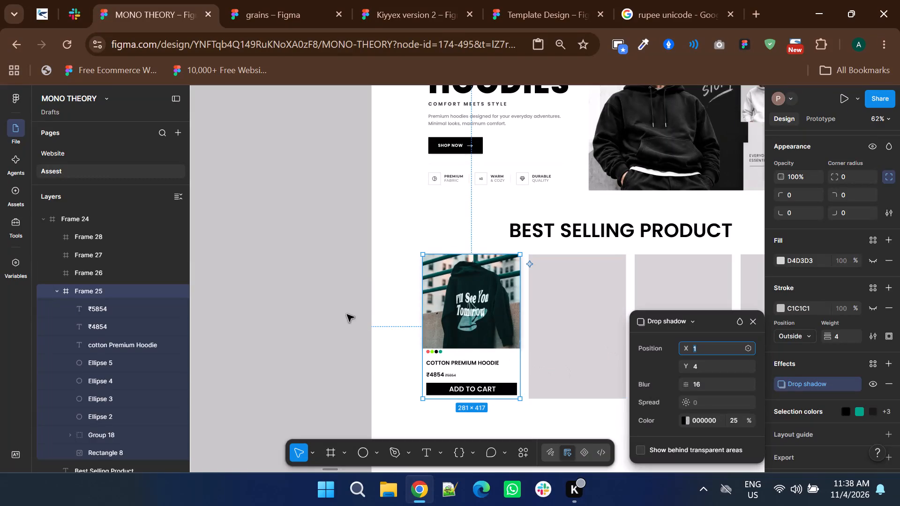
Set the vertical offset of the Cotton Premium Hoodie card's drop shadow to 13.
{"action": "double_click", "coordinate": [343, 311]}
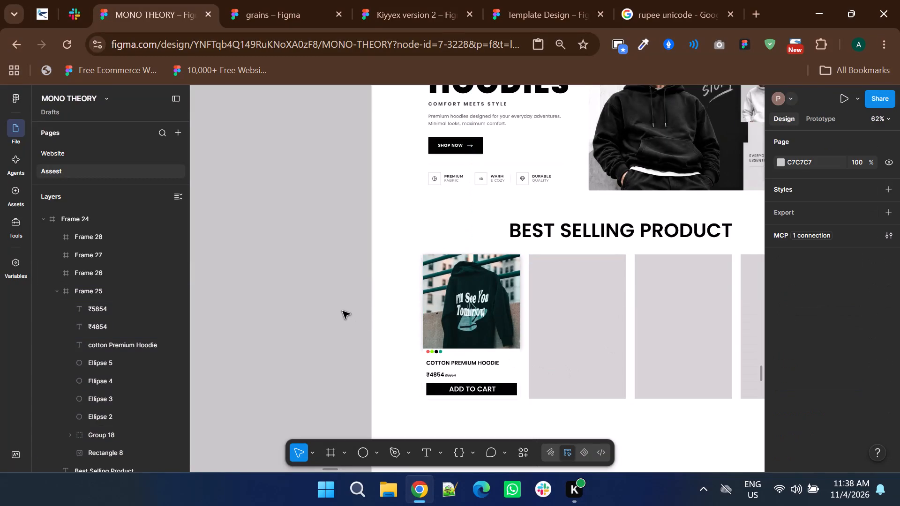
{"action": "scroll", "coordinate": [481, 410], "scroll_direction": "up", "scroll_amount": 2, "text": "ctrl"}
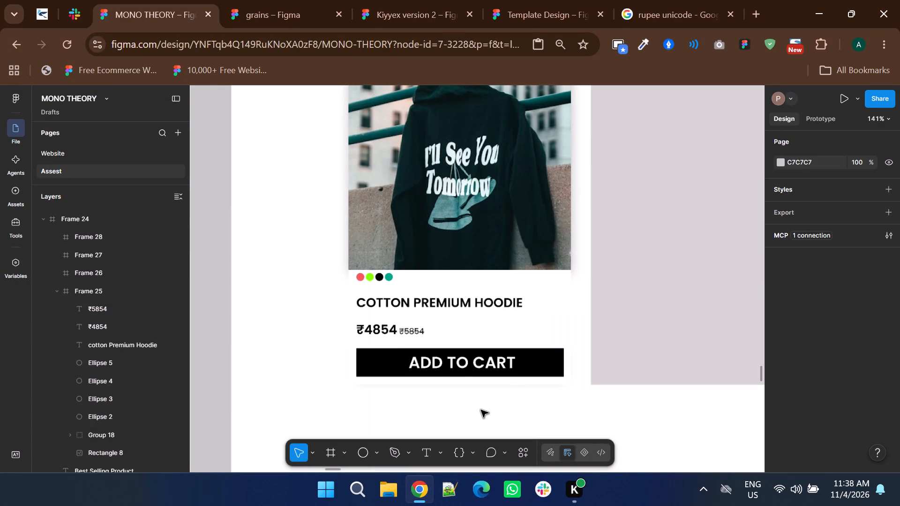
{"action": "left_click", "coordinate": [552, 309]}
{"action": "scroll", "coordinate": [831, 339], "scroll_direction": "down", "scroll_amount": 1}
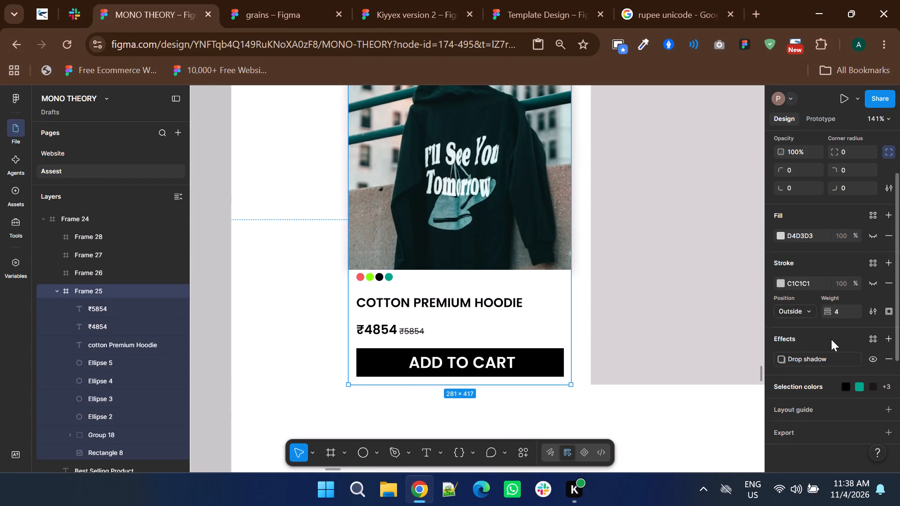
{"action": "left_click", "coordinate": [783, 360]}
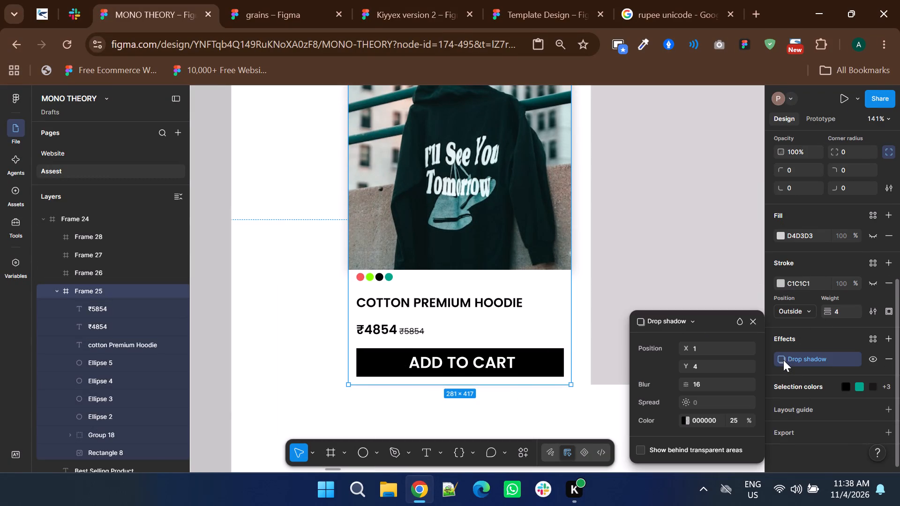
{"action": "left_click", "coordinate": [726, 363]}
{"action": "key", "text": "Up"}
{"action": "key", "text": "Up"}
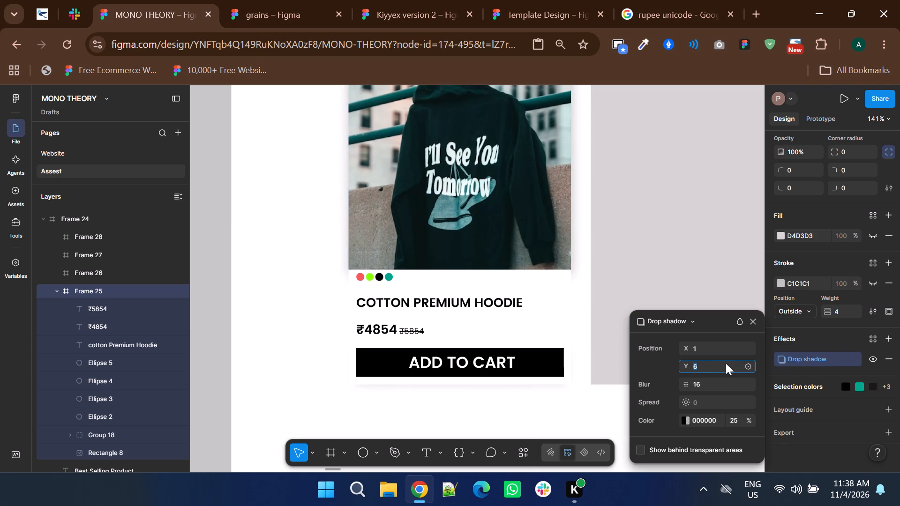
{"action": "key", "text": "Up"}
{"action": "key", "text": "Up"}
{"action": "key", "text": "Up"}
{"action": "key", "text": "Up"}
{"action": "key", "text": "Up"}
{"action": "key", "text": "Up"}
{"action": "key", "text": "Up"}
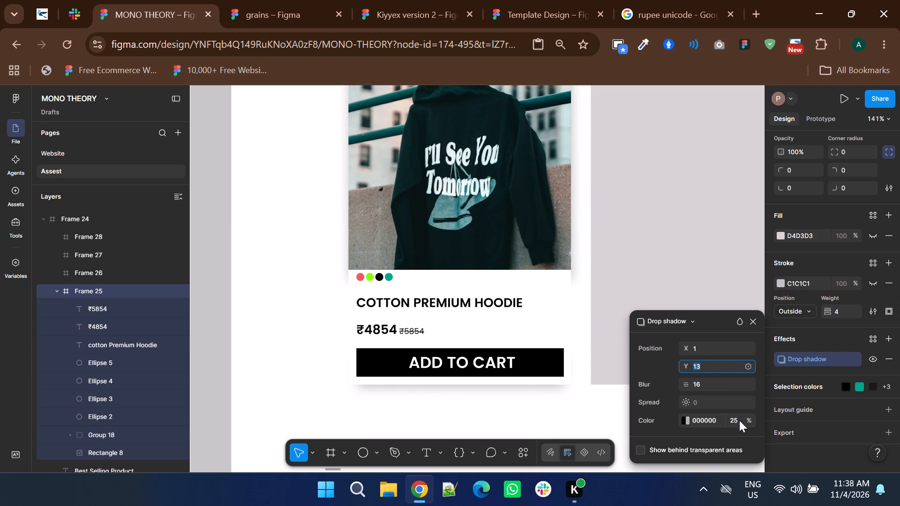
Increase the card's drop shadow blur to 50 and deselect the card.
{"action": "left_click", "coordinate": [719, 390]}
{"action": "key", "text": "Up"}
{"action": "key", "text": "Up"}
{"action": "key", "text": "Up"}
{"action": "key", "text": "Up"}
{"action": "key", "text": "Up"}
{"action": "key", "text": "Up"}
{"action": "key", "text": "Up"}
{"action": "key", "text": "Up"}
{"action": "key", "text": "Up"}
{"action": "key", "text": "Up"}
{"action": "key", "text": "Up"}
{"action": "key", "text": "Up"}
{"action": "key", "text": "Up"}
{"action": "key", "text": "Up"}
{"action": "key", "text": "Up"}
{"action": "key", "text": "Up"}
{"action": "key", "text": "Up"}
{"action": "key", "text": "Up"}
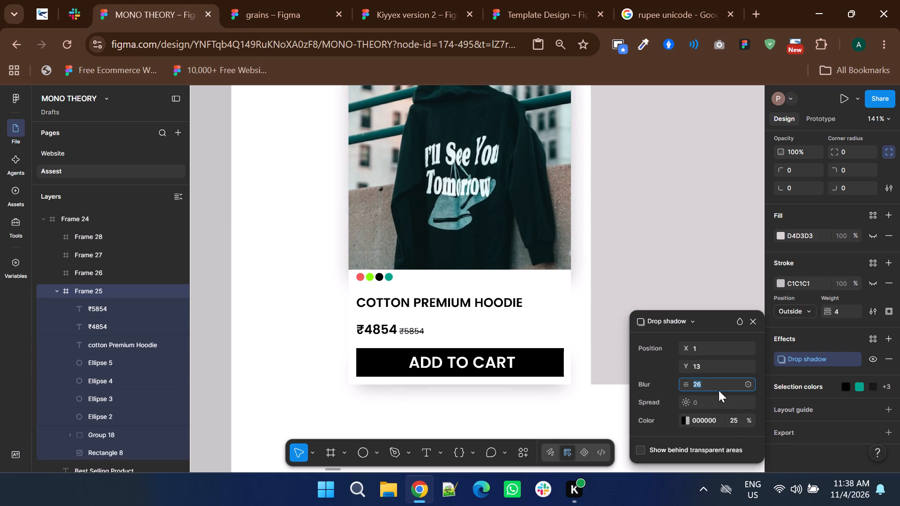
{"action": "key", "text": "Up"}
{"action": "key", "text": "Up"}
{"action": "key", "text": "Up"}
{"action": "key", "text": "Up"}
{"action": "key", "text": "Up"}
{"action": "key", "text": "Up"}
{"action": "key", "text": "Up"}
{"action": "key", "text": "Up"}
{"action": "key", "text": "Up"}
{"action": "key", "text": "Up"}
{"action": "key", "text": "Up"}
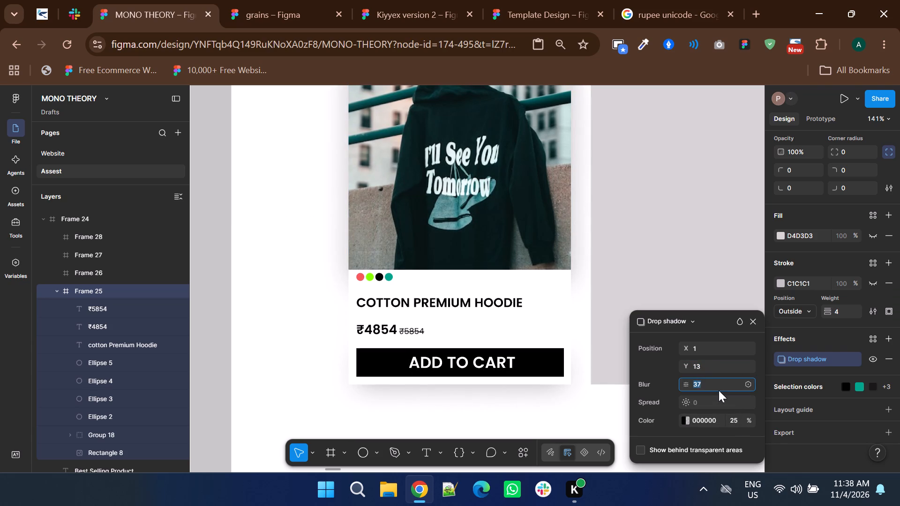
{"action": "key", "text": "Up"}
{"action": "key", "text": "Up"}
{"action": "key", "text": "Up"}
{"action": "key", "text": "Up"}
{"action": "key", "text": "Up"}
{"action": "key", "text": "Up"}
{"action": "key", "text": "Up"}
{"action": "key", "text": "Up"}
{"action": "key", "text": "Up"}
{"action": "key", "text": "Up"}
{"action": "key", "text": "Up"}
{"action": "key", "text": "Up"}
{"action": "key", "text": "Up"}
{"action": "key", "text": "Up"}
{"action": "key", "text": "Up"}
{"action": "key", "text": "Up"}
{"action": "key", "text": "Up"}
{"action": "key", "text": "Up"}
{"action": "key", "text": "Up"}
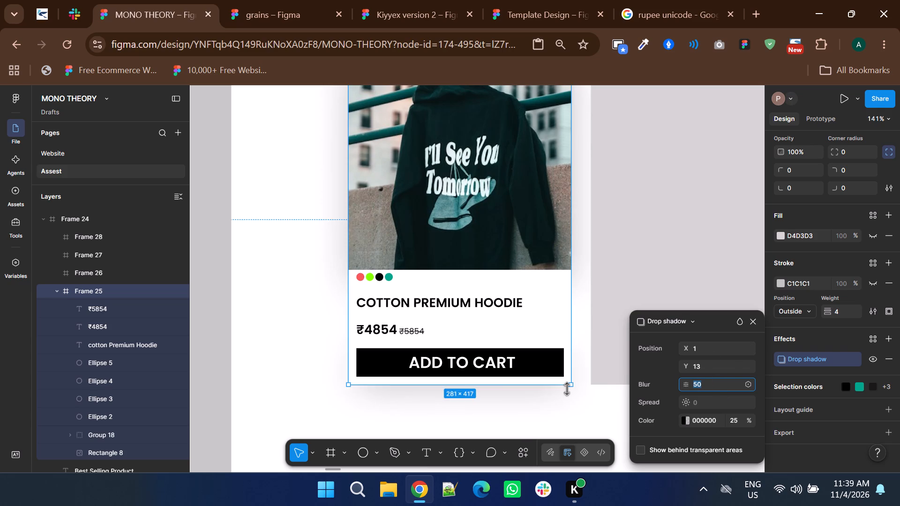
{"action": "scroll", "coordinate": [566, 388], "scroll_direction": "down", "scroll_amount": 2, "text": "ctrl"}
{"action": "left_click", "coordinate": [318, 326]}
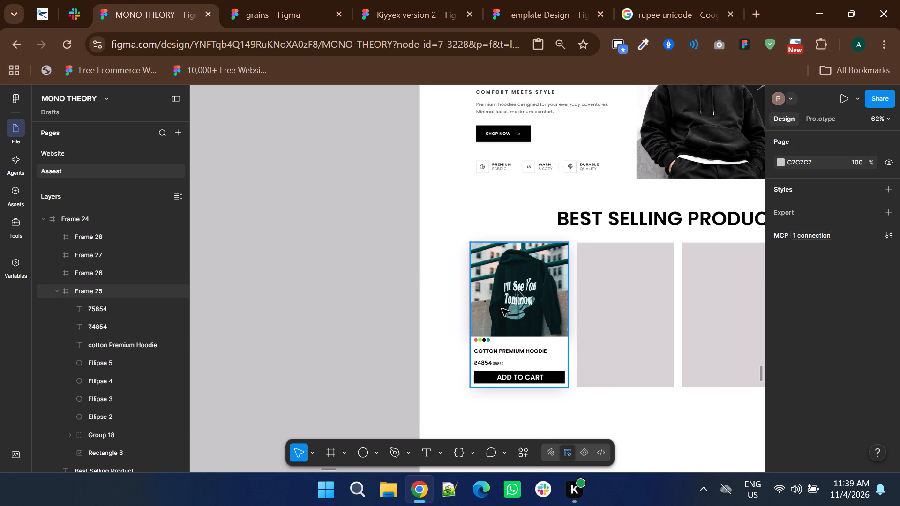
Move the four colour swatches on the hoodie card down together to Y 280.
{"action": "scroll", "coordinate": [502, 309], "scroll_direction": "down", "scroll_amount": 2, "text": "shift"}
{"action": "scroll", "coordinate": [350, 354], "scroll_direction": "up", "scroll_amount": 5, "text": "ctrl"}
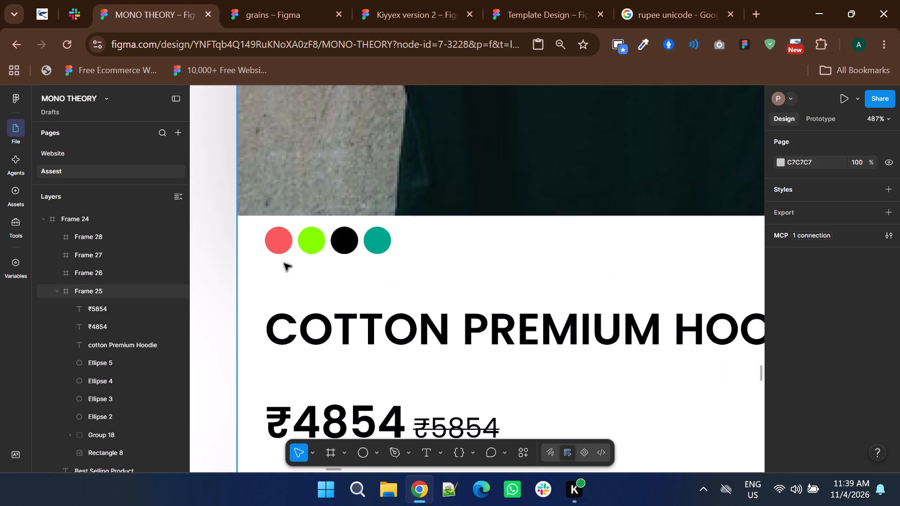
{"action": "left_click", "coordinate": [275, 243], "text": "ctrl"}
{"action": "left_click", "coordinate": [311, 238], "text": "ctrl+shift"}
{"action": "left_click", "coordinate": [336, 243], "text": "ctrl+shift"}
{"action": "left_click", "coordinate": [372, 234], "text": "ctrl+shift"}
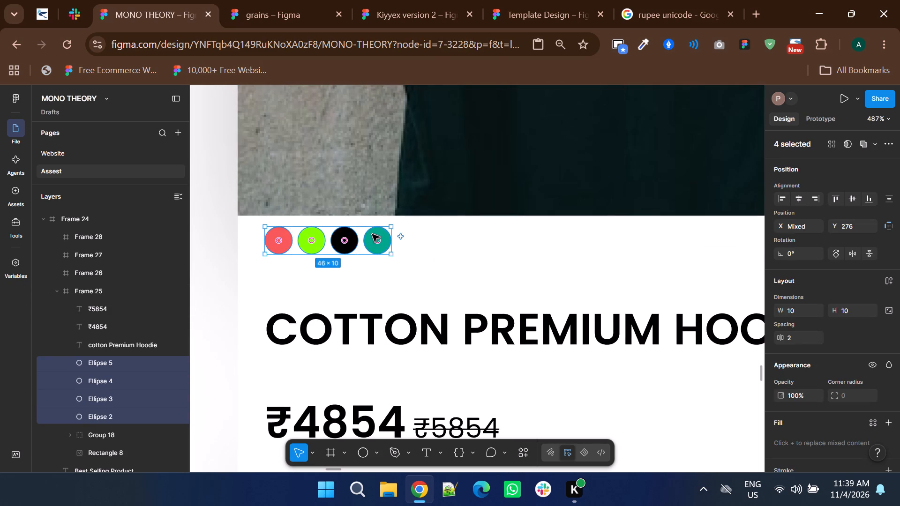
{"action": "key", "text": "Down"}
{"action": "key", "text": "Down"}
{"action": "key", "text": "Down"}
{"action": "key", "text": "Down"}
{"action": "scroll", "coordinate": [532, 284], "scroll_direction": "down", "scroll_amount": 3, "text": "ctrl"}
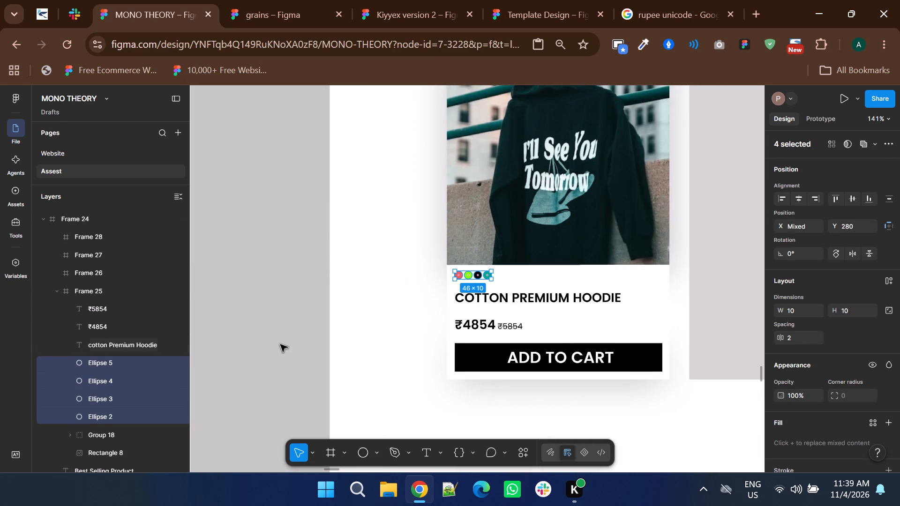
{"action": "left_click", "coordinate": [253, 340]}
{"action": "scroll", "coordinate": [284, 324], "scroll_direction": "down", "scroll_amount": 2, "text": "ctrl"}
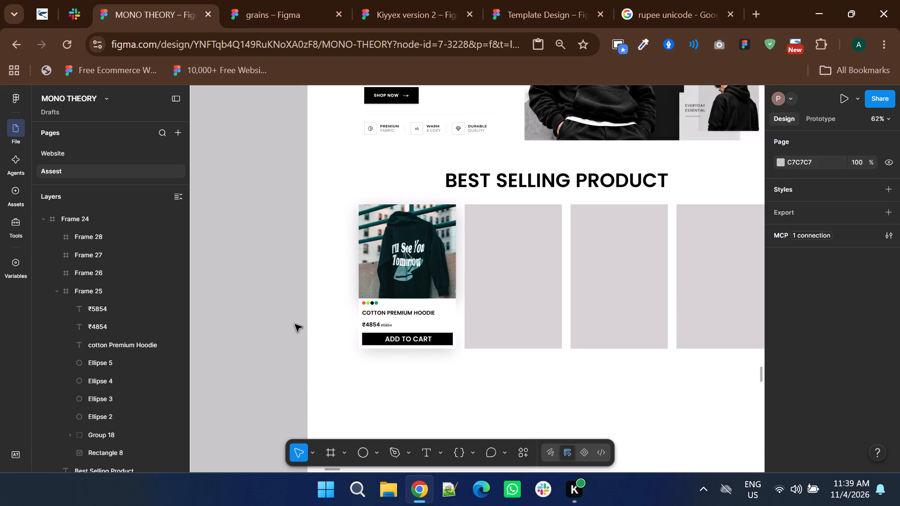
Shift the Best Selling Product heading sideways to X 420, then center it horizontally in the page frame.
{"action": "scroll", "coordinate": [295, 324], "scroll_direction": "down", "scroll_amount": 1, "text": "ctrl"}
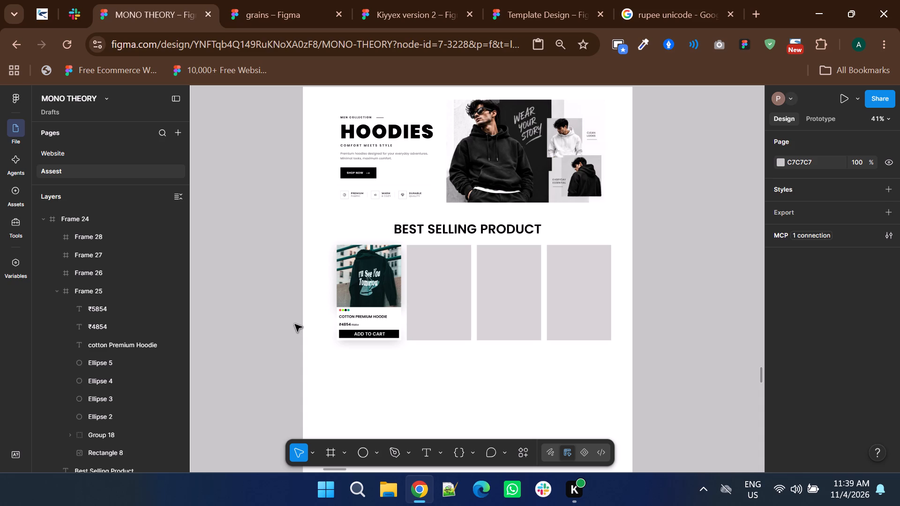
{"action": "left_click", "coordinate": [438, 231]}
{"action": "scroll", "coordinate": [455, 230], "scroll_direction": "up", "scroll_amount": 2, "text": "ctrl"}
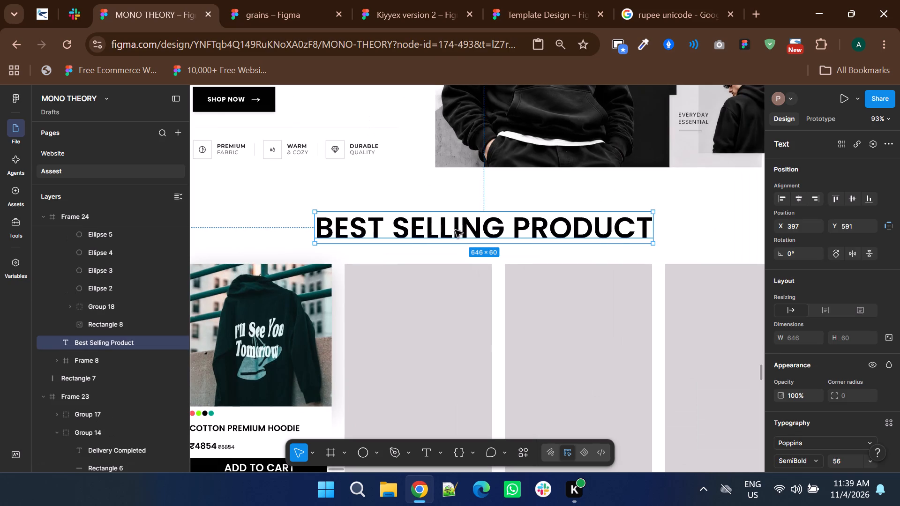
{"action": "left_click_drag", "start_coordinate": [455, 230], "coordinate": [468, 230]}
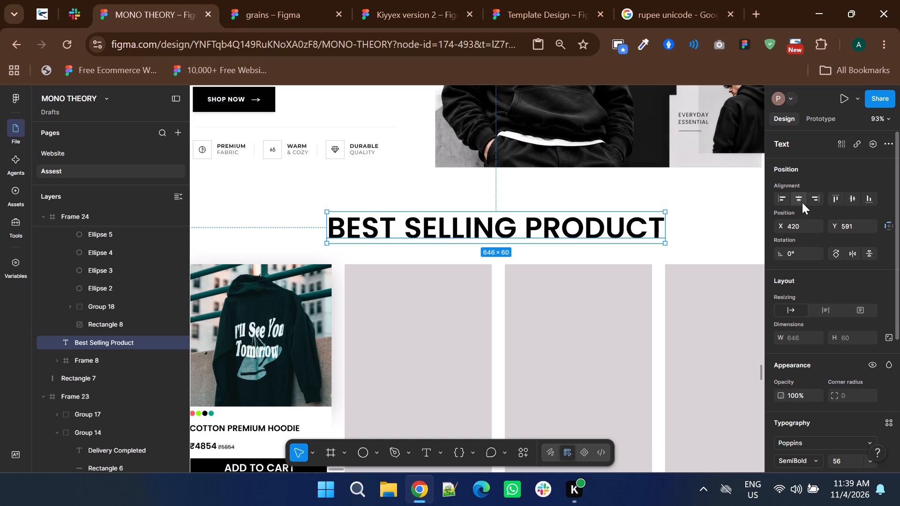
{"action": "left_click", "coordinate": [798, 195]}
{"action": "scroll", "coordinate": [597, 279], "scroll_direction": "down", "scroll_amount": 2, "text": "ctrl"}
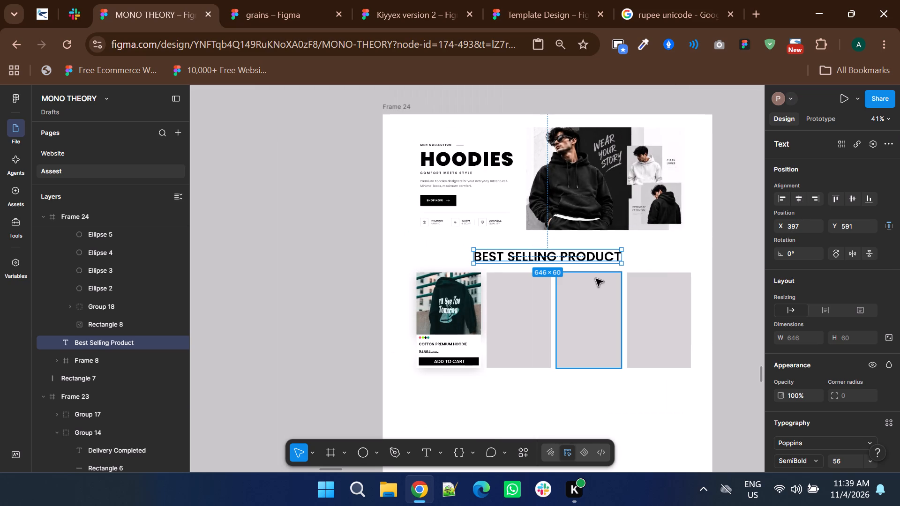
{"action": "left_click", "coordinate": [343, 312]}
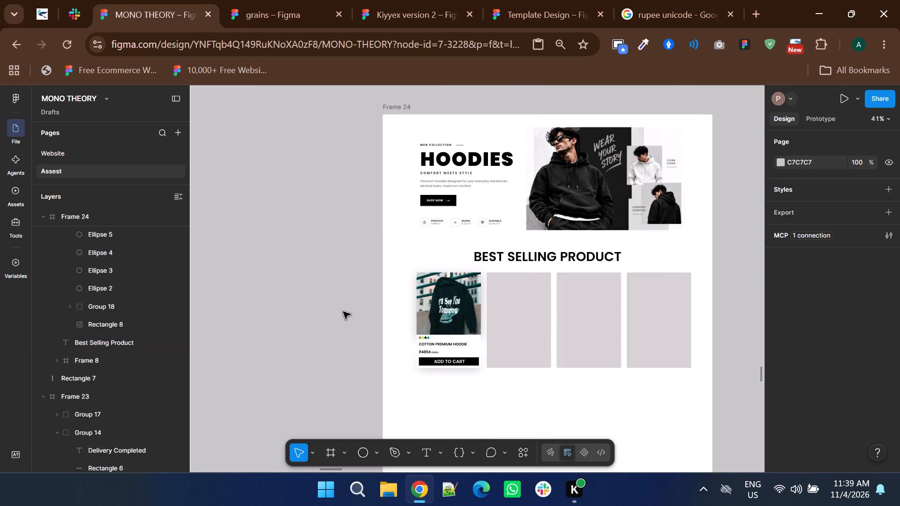
Set the spacing between the hoodie card's four colour swatches to 4.
{"action": "scroll", "coordinate": [549, 300], "scroll_direction": "up", "scroll_amount": 1, "text": "ctrl"}
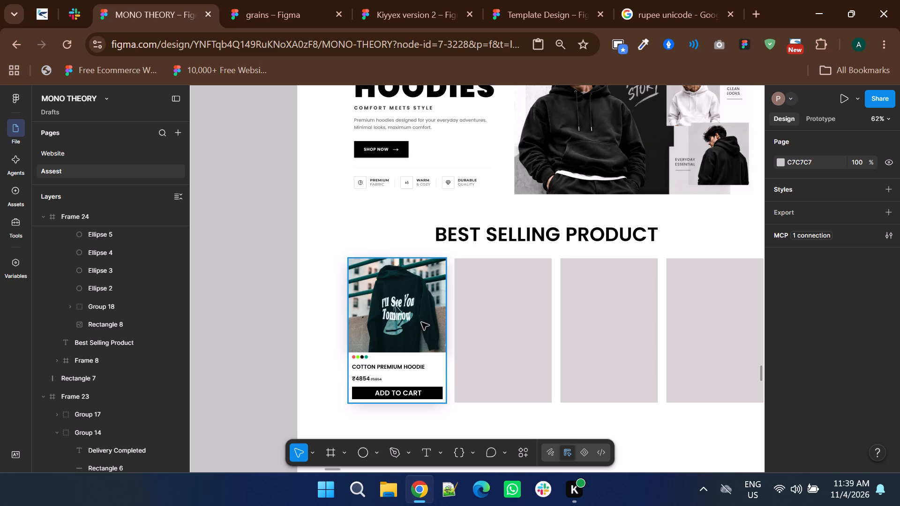
{"action": "left_click", "coordinate": [259, 302]}
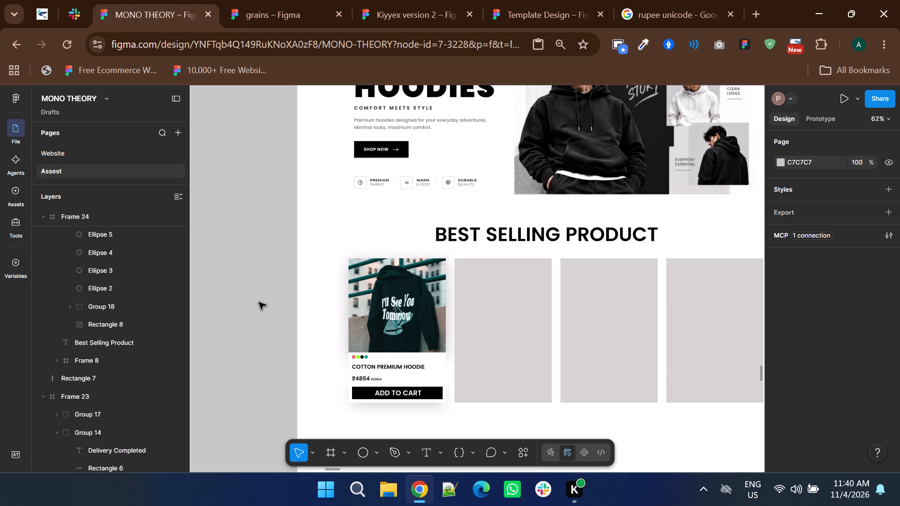
{"action": "scroll", "coordinate": [348, 356], "scroll_direction": "up", "scroll_amount": 5, "text": "ctrl"}
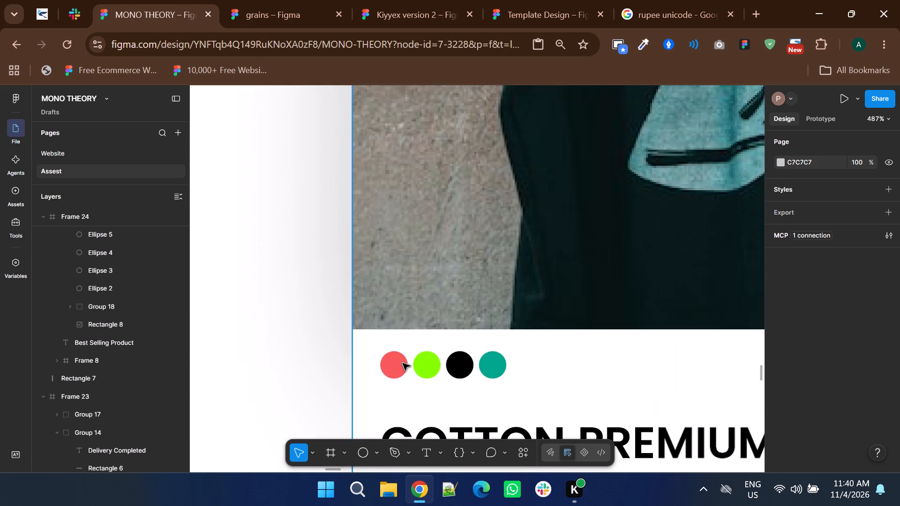
{"action": "left_click", "coordinate": [403, 363], "text": "ctrl"}
{"action": "left_click", "coordinate": [434, 368], "text": "ctrl+shift"}
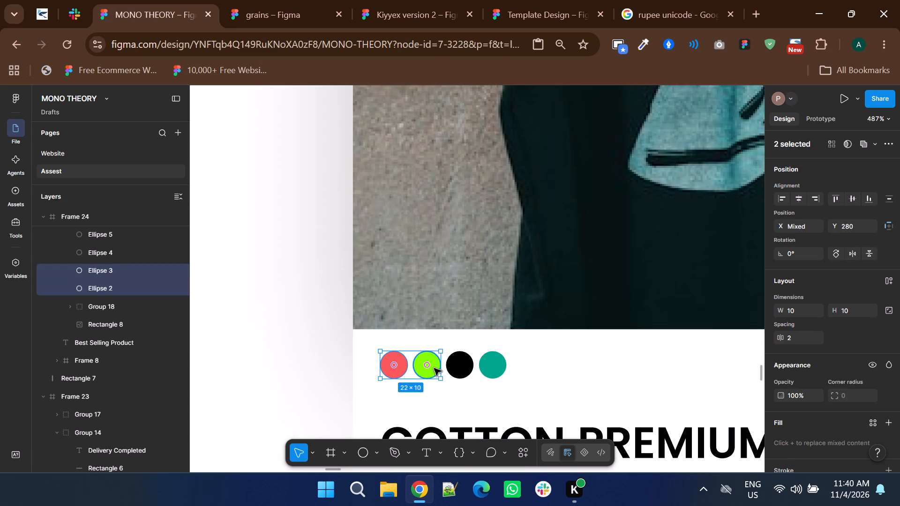
{"action": "left_click", "coordinate": [469, 367], "text": "ctrl+shift"}
{"action": "left_click", "coordinate": [492, 367], "text": "ctrl+shift"}
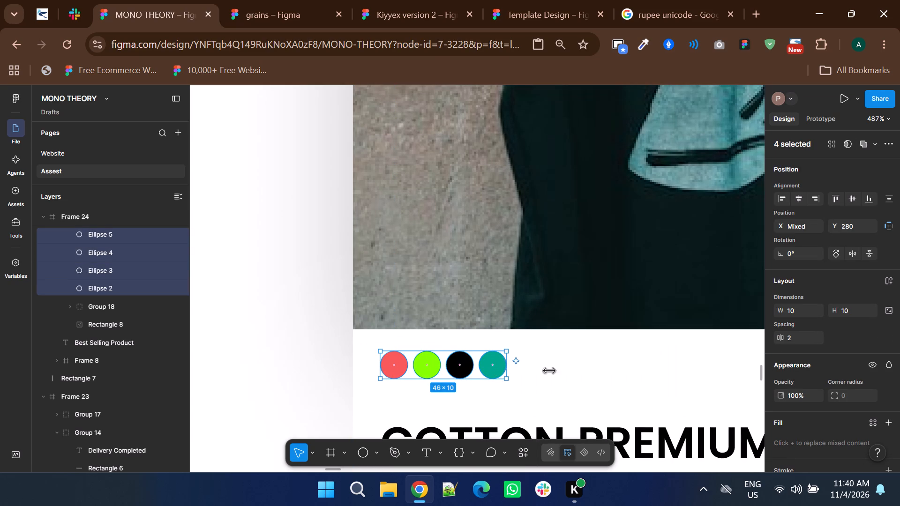
{"action": "left_click", "coordinate": [797, 342]}
{"action": "key", "text": "Up"}
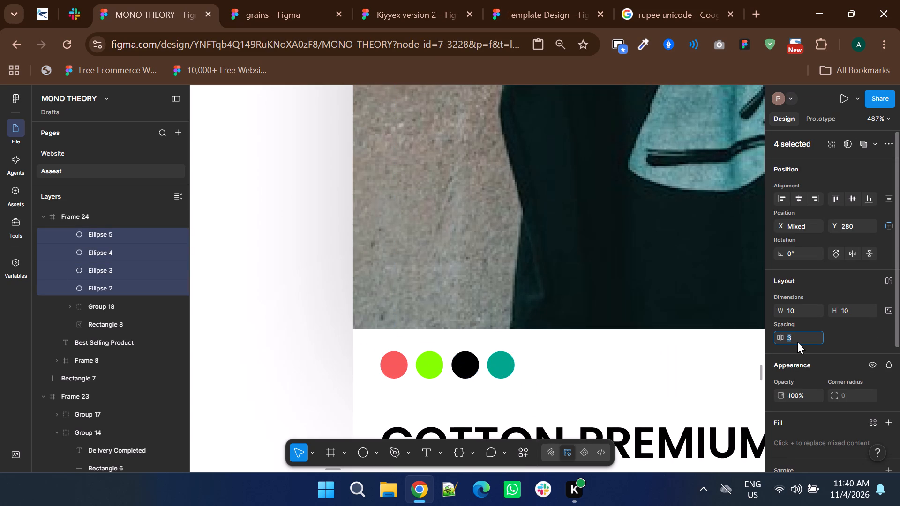
{"action": "key", "text": "Up"}
{"action": "scroll", "coordinate": [538, 358], "scroll_direction": "down", "scroll_amount": 3, "text": "ctrl"}
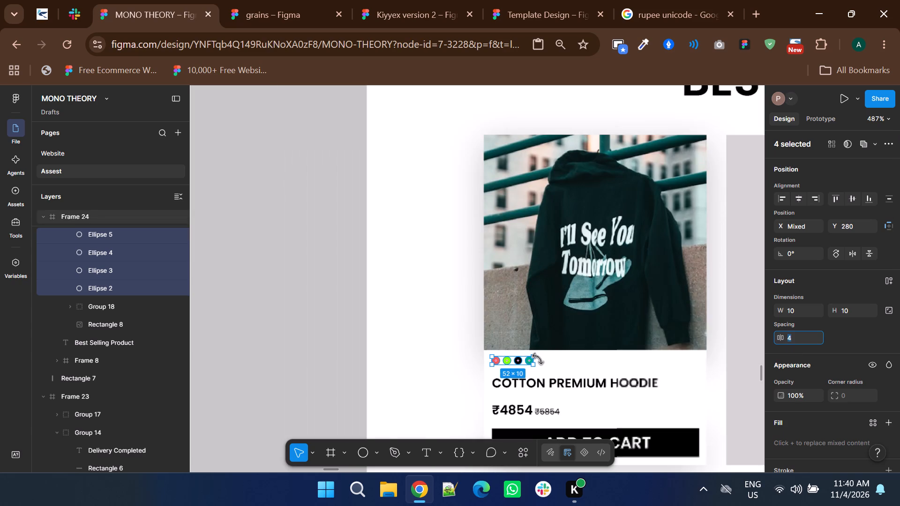
{"action": "left_click", "coordinate": [309, 356]}
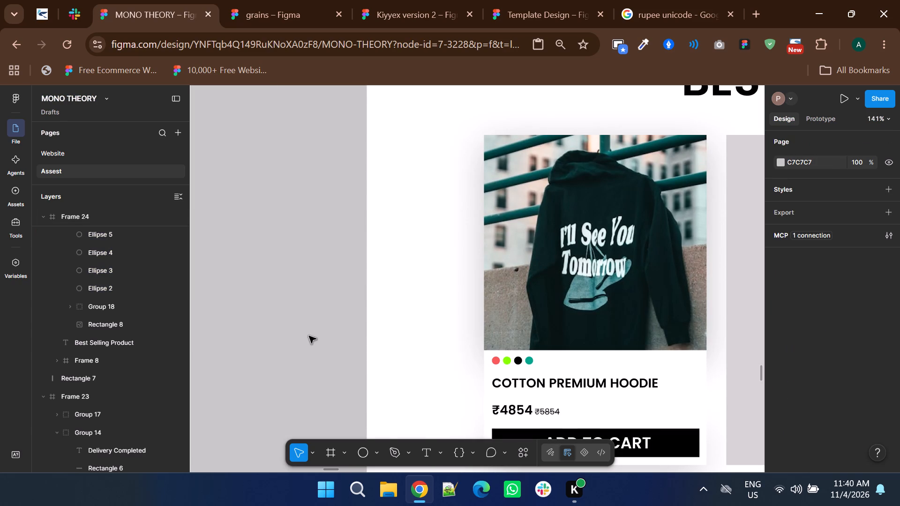
Move the four colour swatches on the hoodie card down together to Y 283.
{"action": "scroll", "coordinate": [343, 293], "scroll_direction": "down", "scroll_amount": 2, "text": "ctrl"}
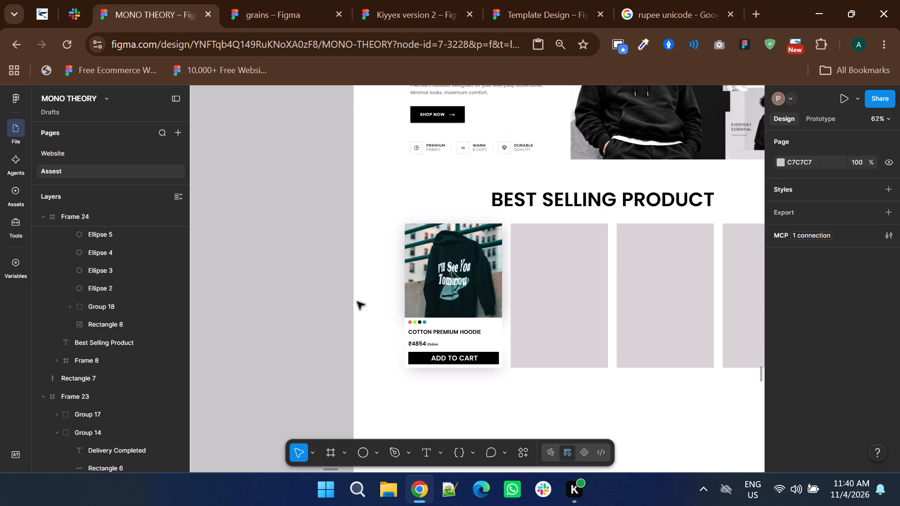
{"action": "scroll", "coordinate": [414, 327], "scroll_direction": "up", "scroll_amount": 5, "text": "ctrl"}
{"action": "left_click", "coordinate": [388, 290], "text": "ctrl"}
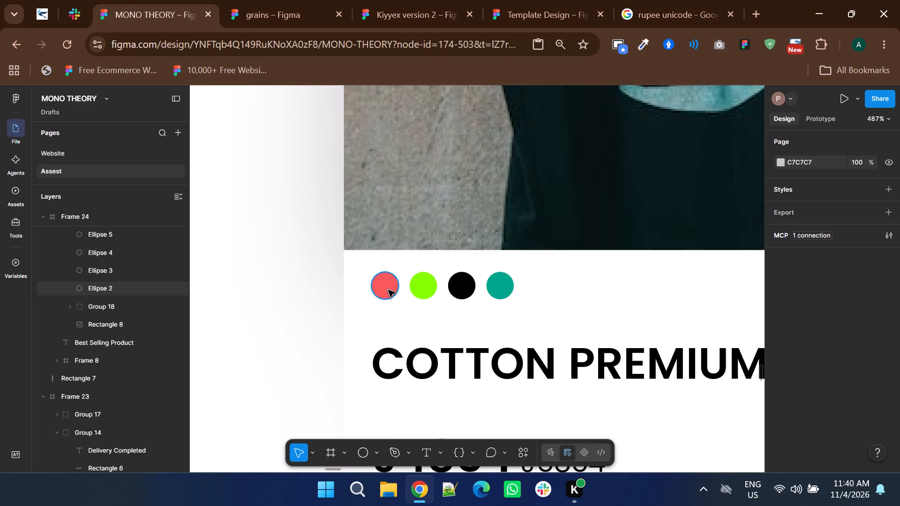
{"action": "left_click", "coordinate": [428, 282], "text": "ctrl+shift"}
{"action": "left_click", "coordinate": [471, 289], "text": "ctrl+shift"}
{"action": "left_click", "coordinate": [503, 292], "text": "ctrl+shift"}
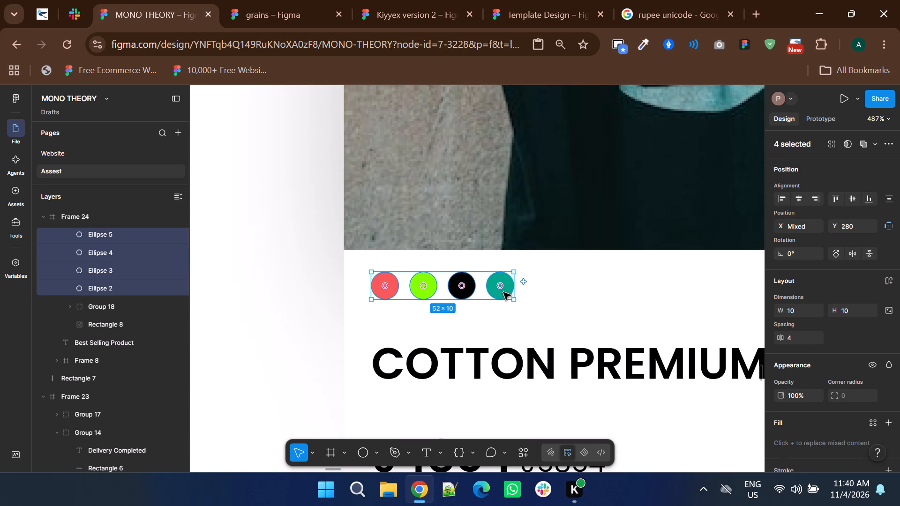
{"action": "key", "text": "Down"}
{"action": "key", "text": "Down"}
{"action": "key", "text": "Down"}
{"action": "scroll", "coordinate": [503, 292], "scroll_direction": "down", "scroll_amount": 3, "text": "ctrl"}
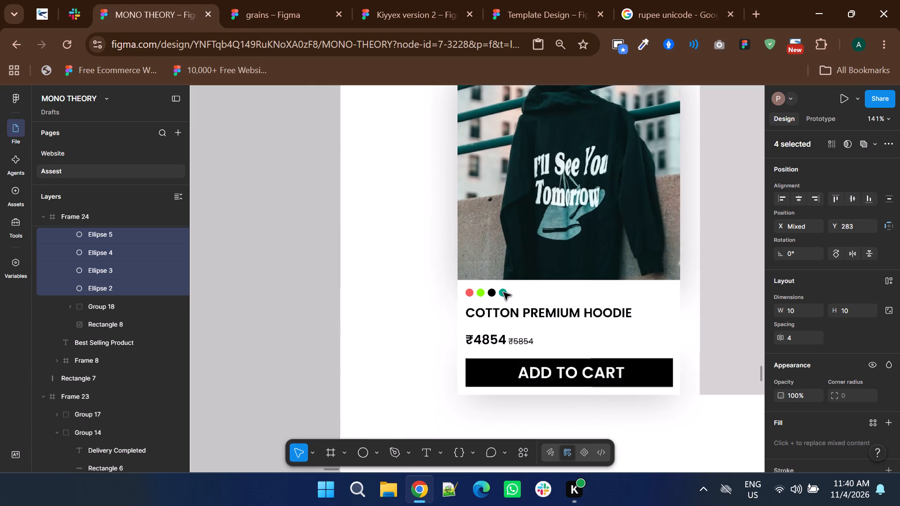
{"action": "scroll", "coordinate": [503, 292], "scroll_direction": "down", "scroll_amount": 1, "text": "ctrl"}
{"action": "left_click", "coordinate": [311, 302]}
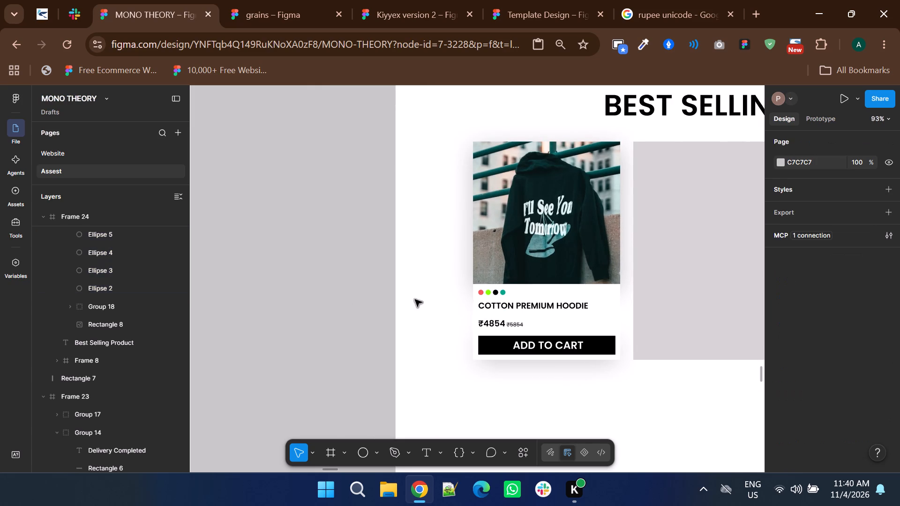
Move the Cotton Premium Hoodie name text down to Y 307 on the card.
{"action": "left_click", "coordinate": [496, 309], "text": "ctrl"}
{"action": "key", "text": "Down"}
{"action": "key", "text": "Down"}
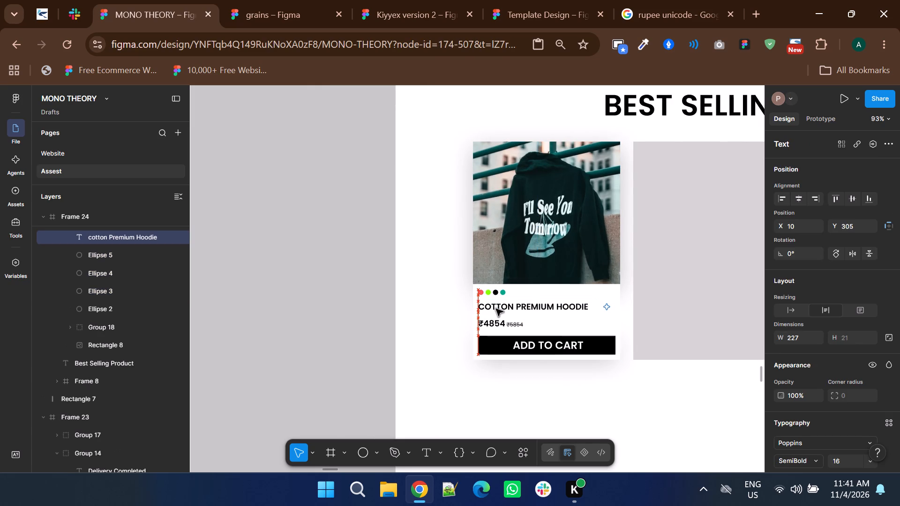
{"action": "key", "text": "Down"}
{"action": "key", "text": "Down"}
Narrow the Cotton Premium Hoodie text box to 213 wide, keeping its left edge in place.
{"action": "scroll", "coordinate": [602, 301], "scroll_direction": "up", "scroll_amount": 4, "text": "ctrl"}
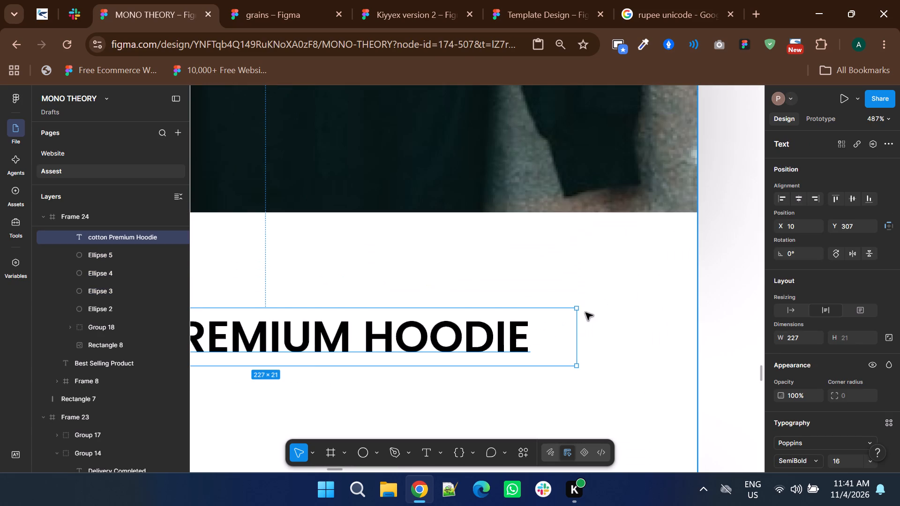
{"action": "left_click_drag", "start_coordinate": [580, 323], "coordinate": [538, 323]}
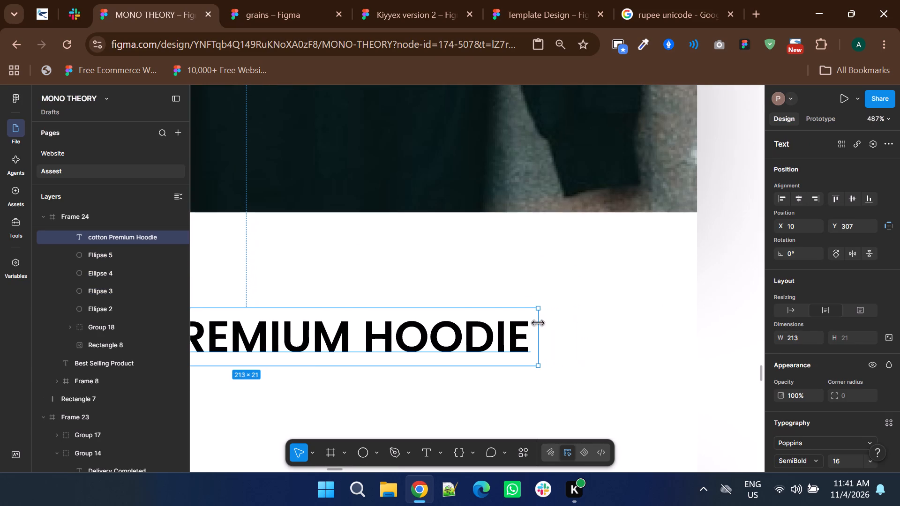
Narrow the Cotton Premium Hoodie text box to 211 wide, keeping its left edge in place.
{"action": "left_click_drag", "start_coordinate": [538, 323], "coordinate": [533, 323]}
{"action": "scroll", "coordinate": [573, 320], "scroll_direction": "down", "scroll_amount": 4, "text": "ctrl"}
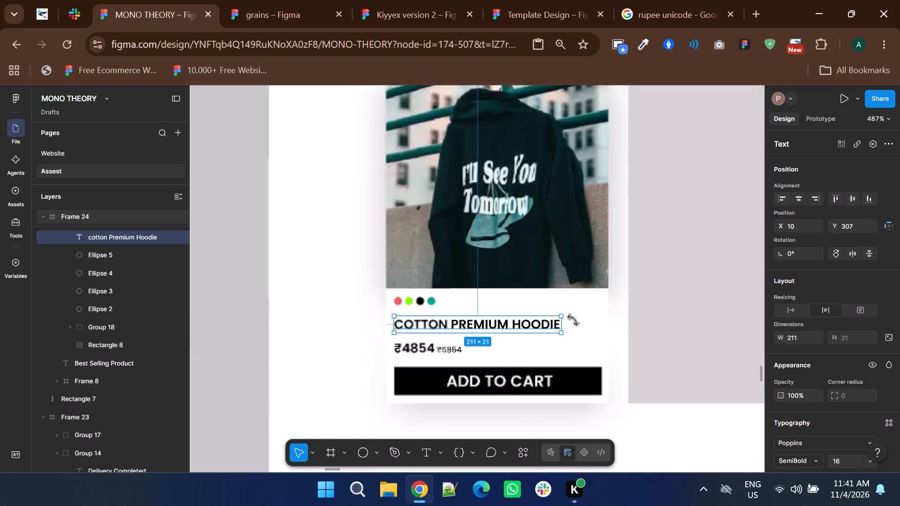
{"action": "left_click", "coordinate": [312, 344]}
Draw a rectangle about 277 × 211 inside the second product card, set against the card's top edge.
{"action": "scroll", "coordinate": [312, 344], "scroll_direction": "down", "scroll_amount": 1, "text": "shift"}
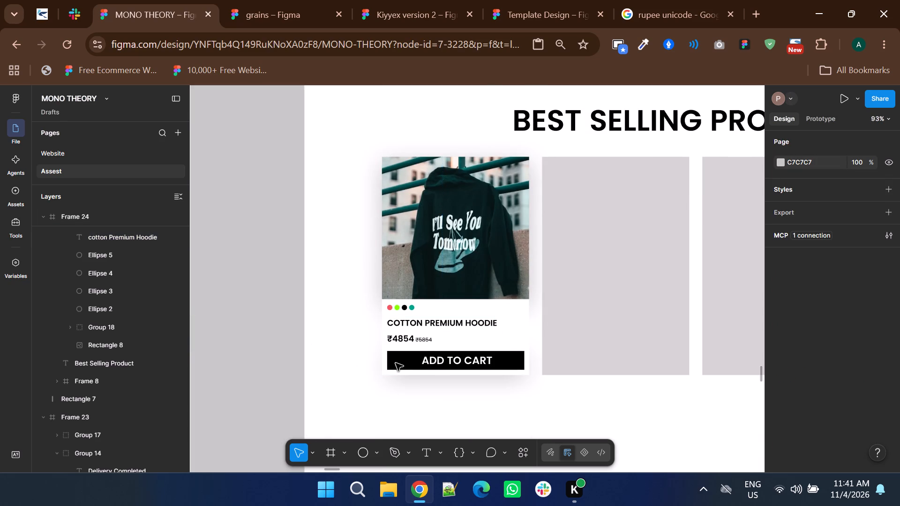
{"action": "scroll", "coordinate": [399, 362], "scroll_direction": "down", "scroll_amount": 1, "text": "ctrl"}
{"action": "scroll", "coordinate": [399, 362], "scroll_direction": "down", "scroll_amount": 1, "text": "shift"}
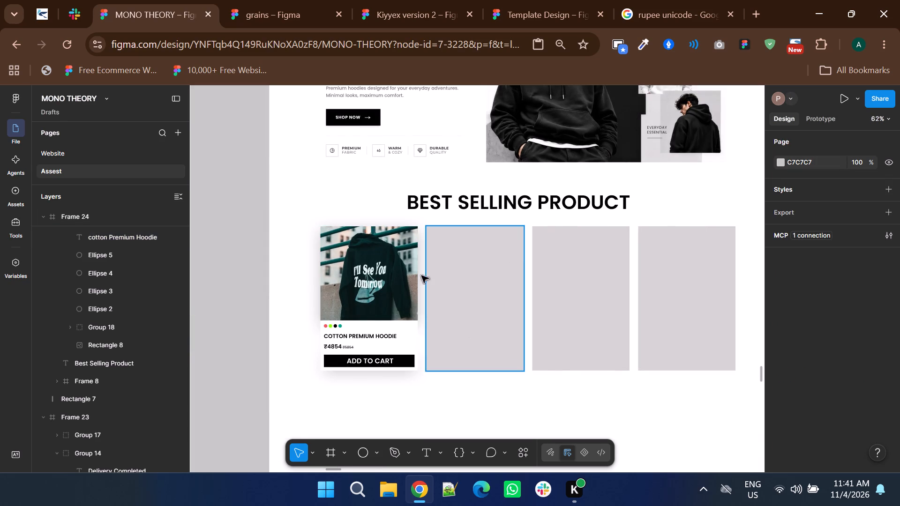
{"action": "left_click", "coordinate": [386, 286], "text": "ctrl"}
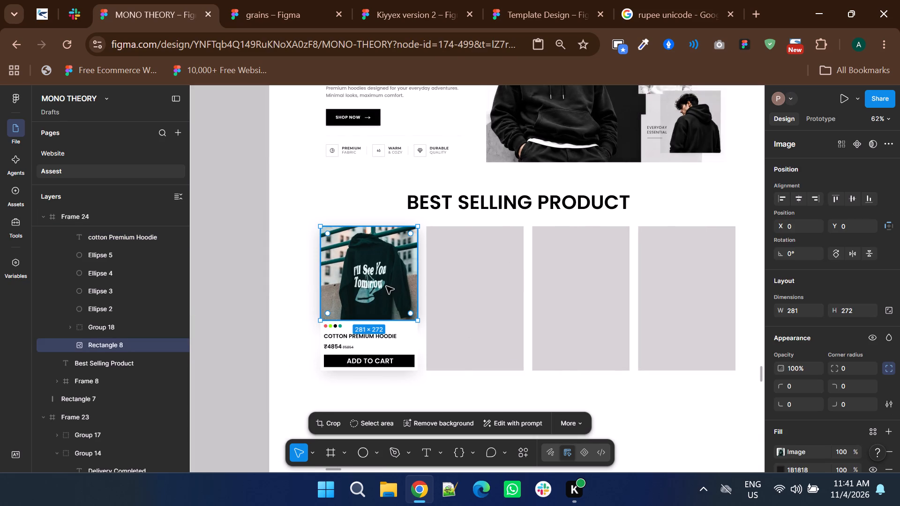
{"action": "scroll", "coordinate": [386, 286], "scroll_direction": "down", "scroll_amount": 1, "text": "shift"}
{"action": "scroll", "coordinate": [385, 287], "scroll_direction": "up", "scroll_amount": 1, "text": "ctrl"}
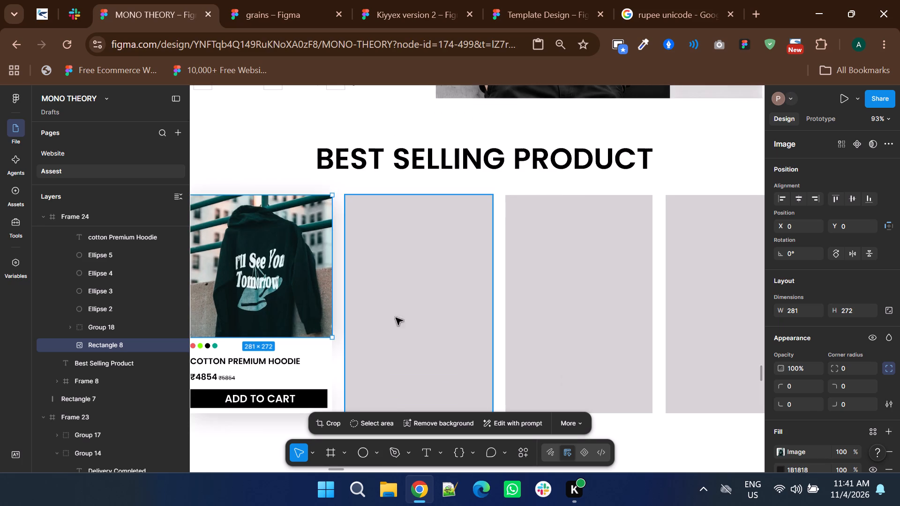
{"action": "left_click", "coordinate": [337, 449]}
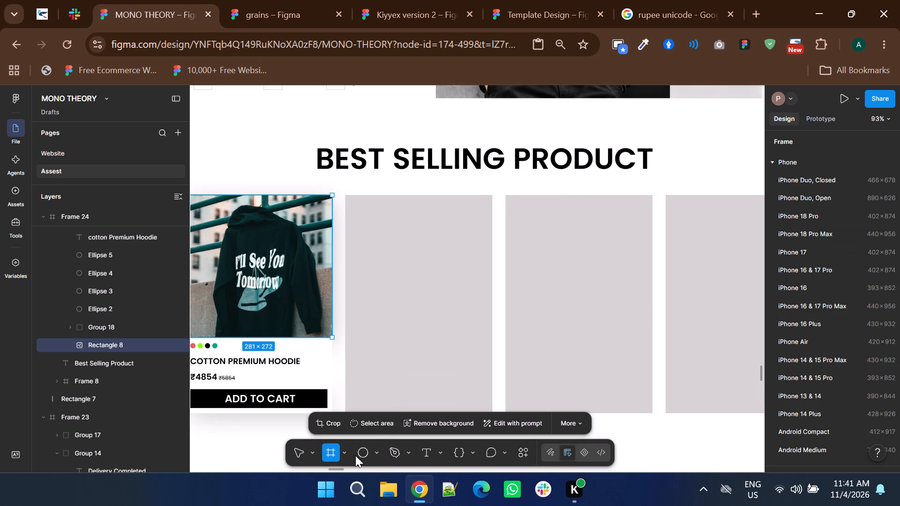
{"action": "left_click", "coordinate": [378, 464]}
{"action": "left_click", "coordinate": [379, 460]}
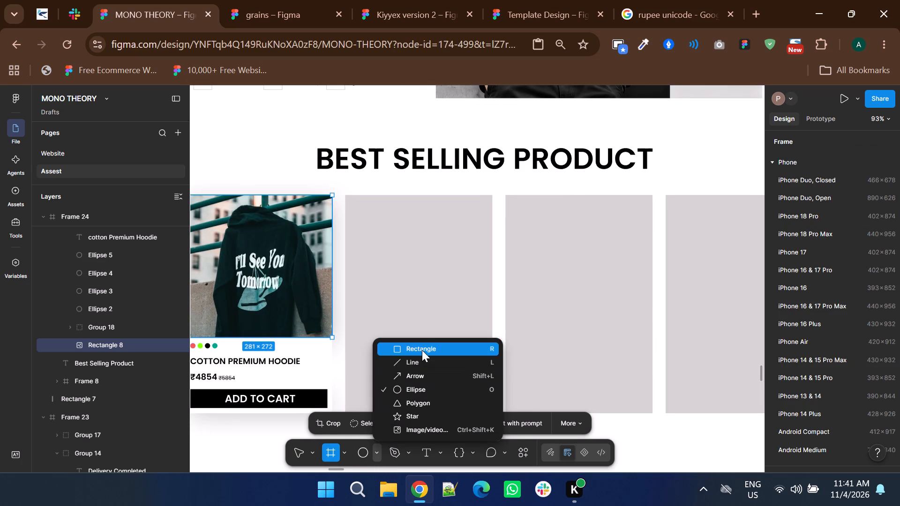
{"action": "left_click", "coordinate": [422, 350]}
{"action": "left_click_drag", "start_coordinate": [347, 197], "coordinate": [389, 223]}
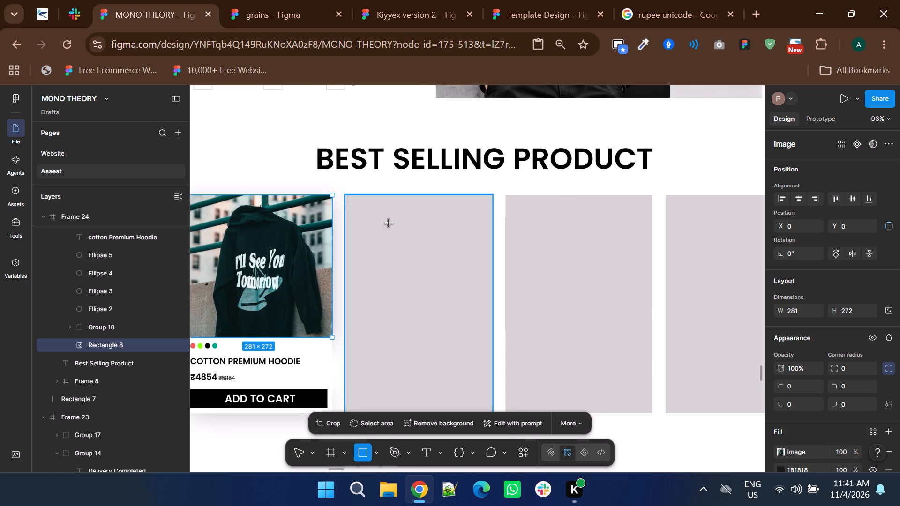
{"action": "left_click_drag", "start_coordinate": [389, 223], "coordinate": [494, 307]}
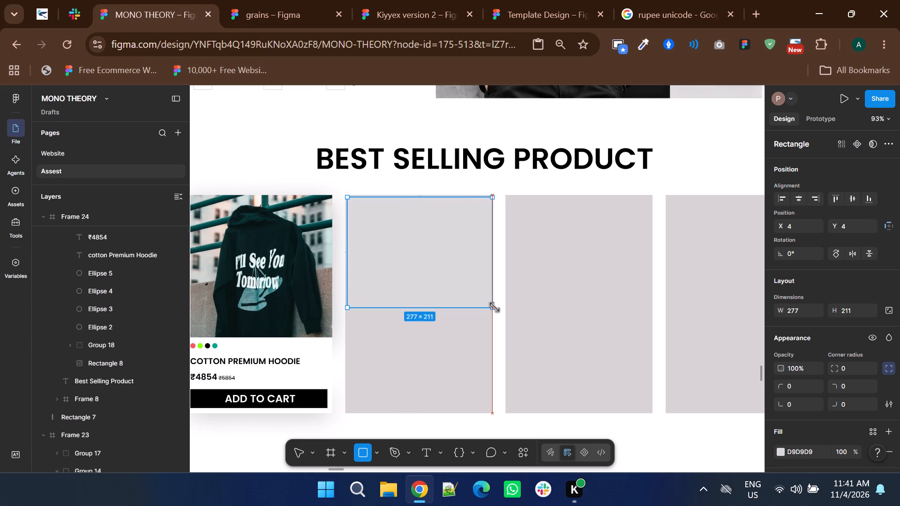
{"action": "left_click", "coordinate": [386, 209]}
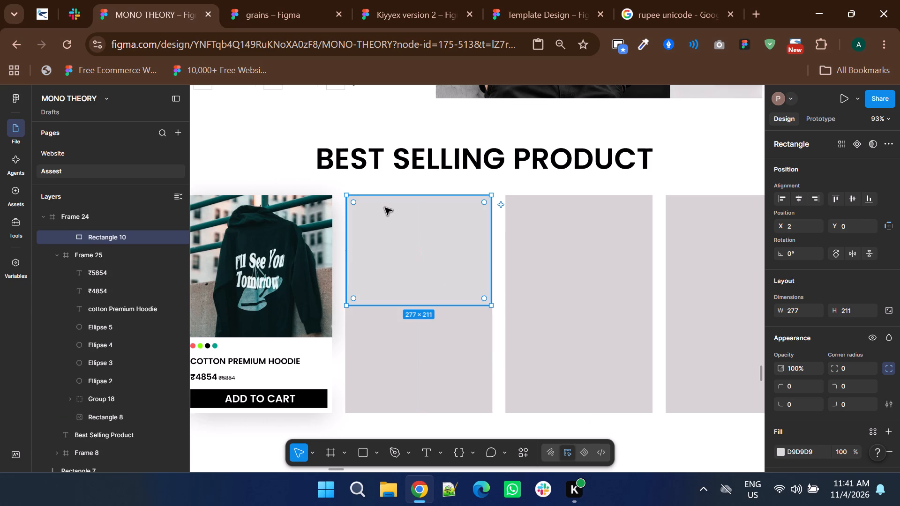
Stretch the new rectangle's left and right edges to the second card's sides, making it 281 wide at X 0.
{"action": "scroll", "coordinate": [341, 192], "scroll_direction": "up", "scroll_amount": 5, "text": "ctrl"}
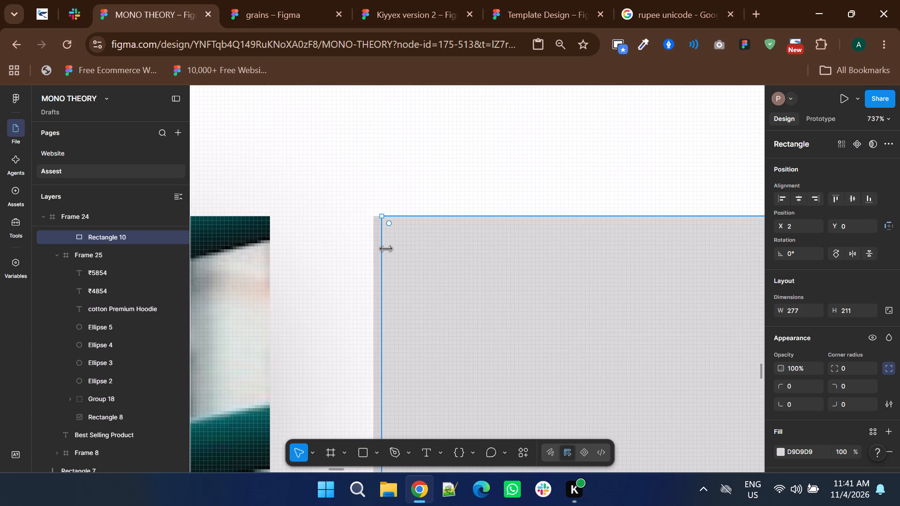
{"action": "left_click_drag", "start_coordinate": [385, 247], "coordinate": [371, 246], "text": "ctrl"}
{"action": "scroll", "coordinate": [434, 271], "scroll_direction": "down", "scroll_amount": 4, "text": "ctrl"}
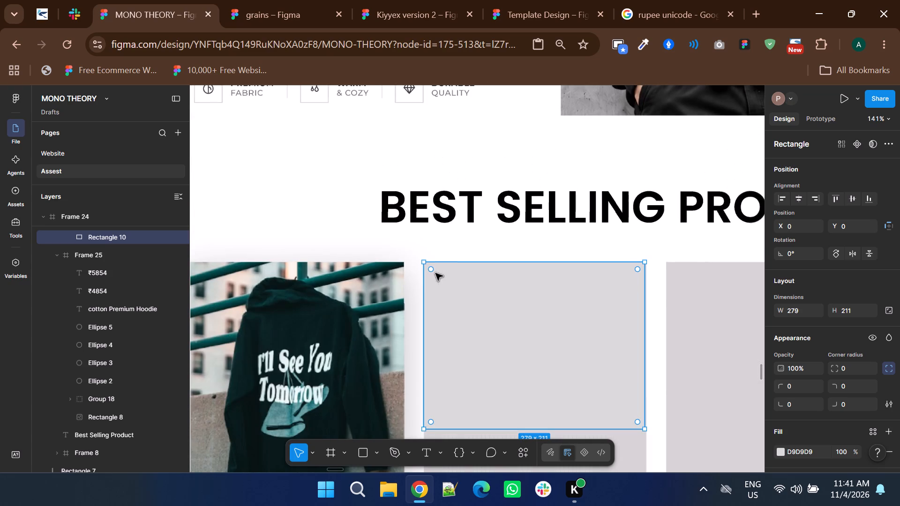
{"action": "scroll", "coordinate": [654, 269], "scroll_direction": "up", "scroll_amount": 6, "text": "ctrl"}
{"action": "left_click_drag", "start_coordinate": [639, 262], "coordinate": [652, 266]}
{"action": "scroll", "coordinate": [613, 282], "scroll_direction": "down", "scroll_amount": 4, "text": "ctrl"}
{"action": "scroll", "coordinate": [567, 320], "scroll_direction": "down", "scroll_amount": 5, "text": "ctrl"}
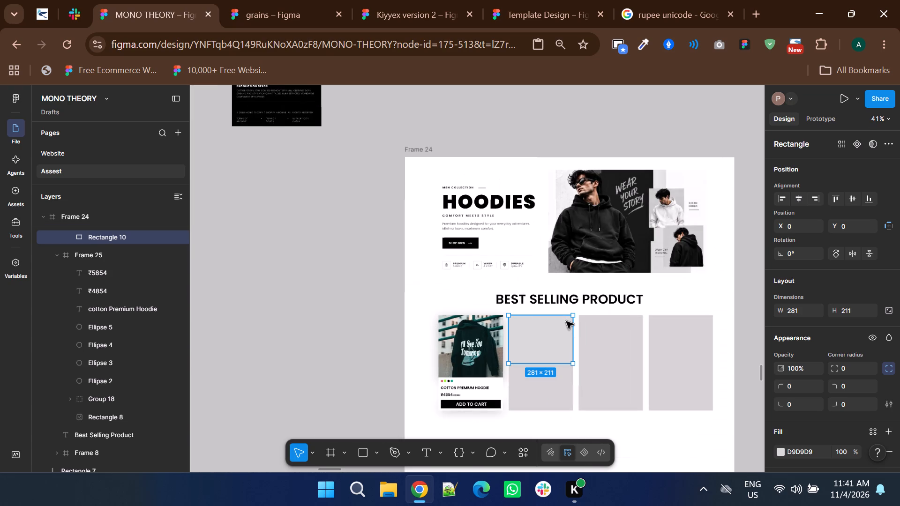
Set the height of the second card's rectangle to 272.
{"action": "left_click", "coordinate": [856, 306]}
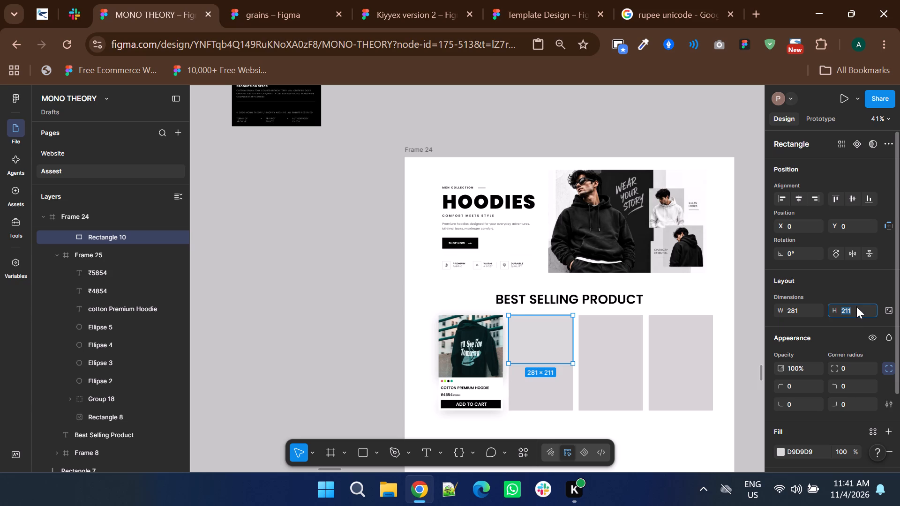
{"action": "key", "text": "Up"}
{"action": "key", "text": "Up"}
{"action": "key", "text": "Up"}
{"action": "key", "text": "Up"}
{"action": "key", "text": "Up"}
{"action": "key", "text": "Up"}
{"action": "key", "text": "Up"}
{"action": "key", "text": "Up"}
{"action": "key", "text": "Up"}
{"action": "key", "text": "Up"}
{"action": "key", "text": "Up"}
{"action": "key", "text": "Up"}
{"action": "key", "text": "Up"}
{"action": "key", "text": "Up"}
{"action": "key", "text": "Up"}
{"action": "key", "text": "Up"}
{"action": "key", "text": "Up"}
{"action": "key", "text": "Up"}
{"action": "key", "text": "Up"}
{"action": "key", "text": "Up"}
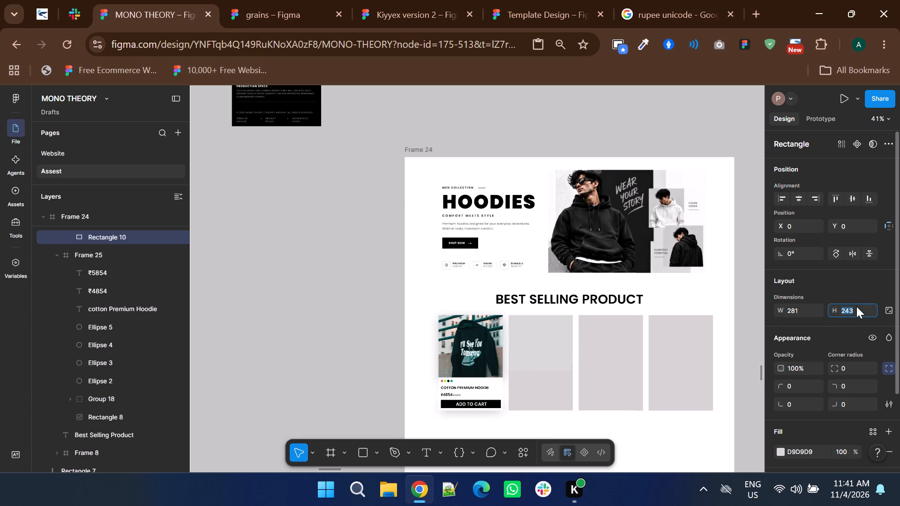
{"action": "key", "text": "Up"}
{"action": "key", "text": "Up"}
{"action": "key", "text": "Up"}
{"action": "key", "text": "Up"}
{"action": "key", "text": "Up"}
{"action": "key", "text": "Up"}
{"action": "key", "text": "Up"}
{"action": "key", "text": "Up"}
{"action": "key", "text": "Up"}
{"action": "key", "text": "Up"}
{"action": "key", "text": "Up"}
{"action": "key", "text": "Up"}
{"action": "key", "text": "Up"}
{"action": "key", "text": "Up"}
{"action": "key", "text": "Up"}
{"action": "key", "text": "Up"}
{"action": "key", "text": "Up"}
{"action": "key", "text": "Up"}
{"action": "key", "text": "Up"}
{"action": "key", "text": "Up"}
{"action": "key", "text": "Down"}
{"action": "key", "text": "Down"}
{"action": "key", "text": "Down"}
{"action": "key", "text": "Down"}
{"action": "key", "text": "Up"}
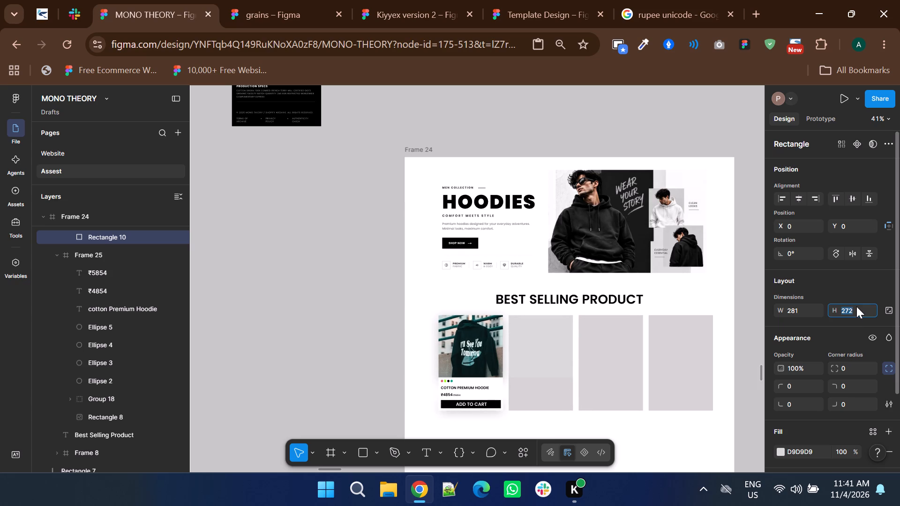
Search Unsplash for HOODIE and fill the second card's rectangle with the photo of the man in a beige hoodie and sunglasses.
{"action": "left_click", "coordinate": [521, 459]}
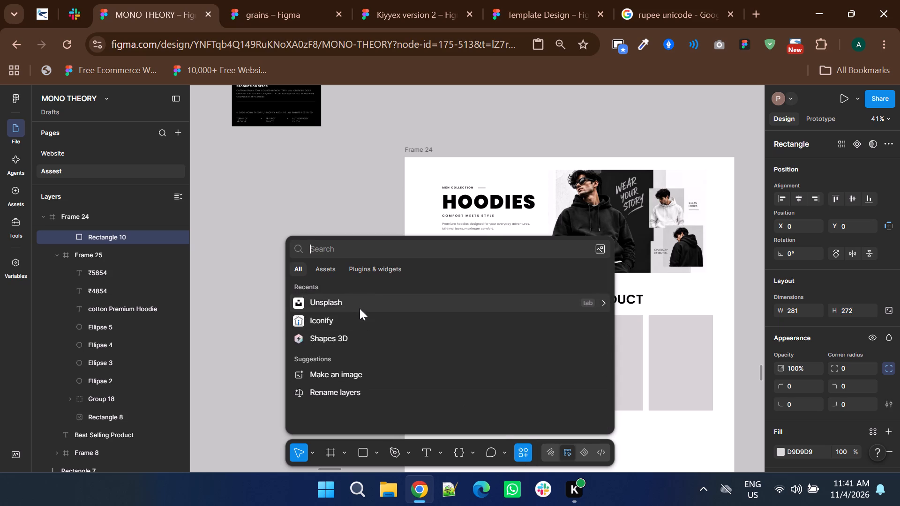
{"action": "left_click", "coordinate": [360, 308]}
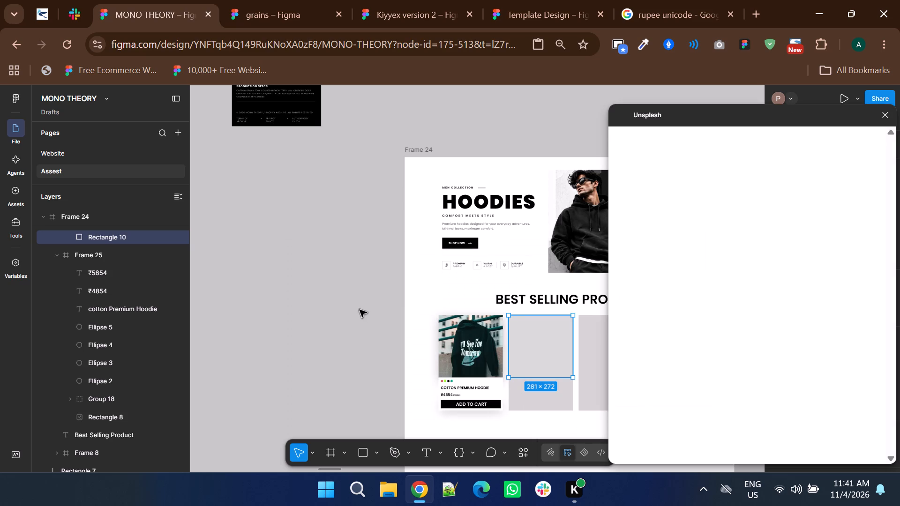
{"action": "left_click", "coordinate": [678, 171]}
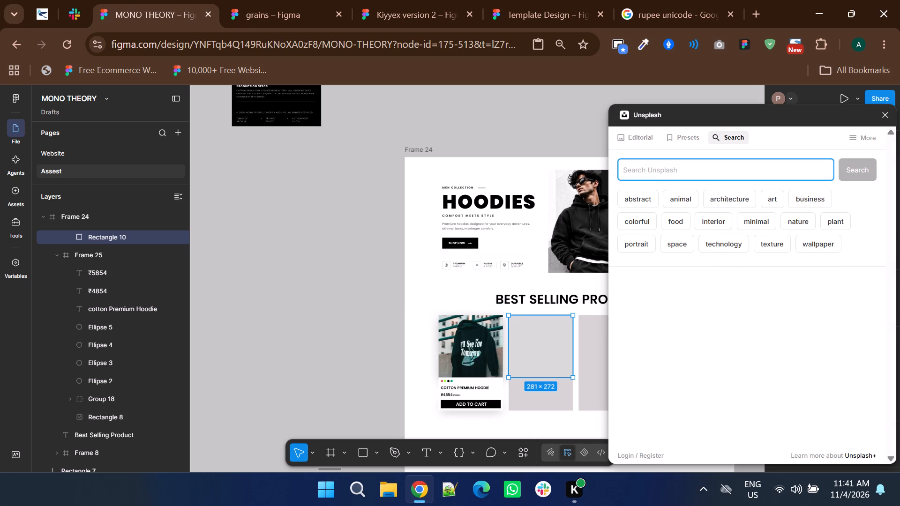
{"action": "type", "text": "HO"}
{"action": "type", "text": "ODIE"}
{"action": "key", "text": "Return"}
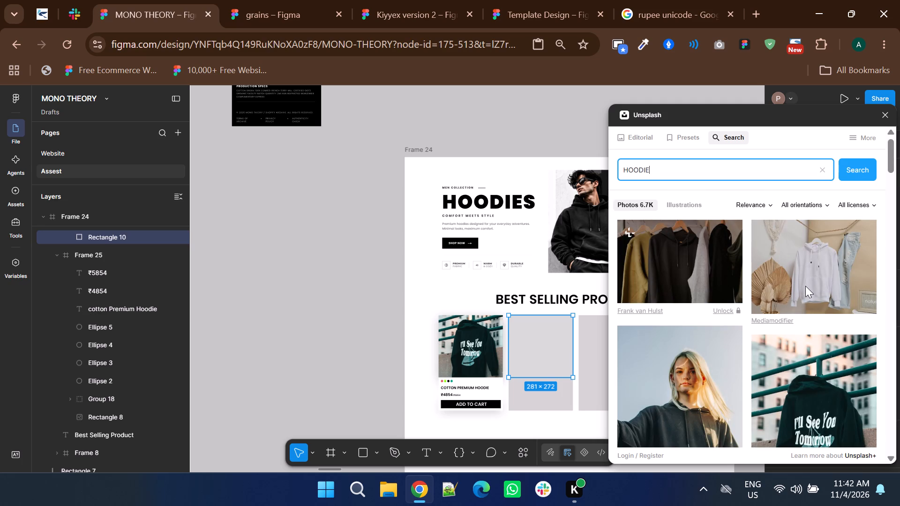
{"action": "scroll", "coordinate": [805, 286], "scroll_direction": "down", "scroll_amount": 2}
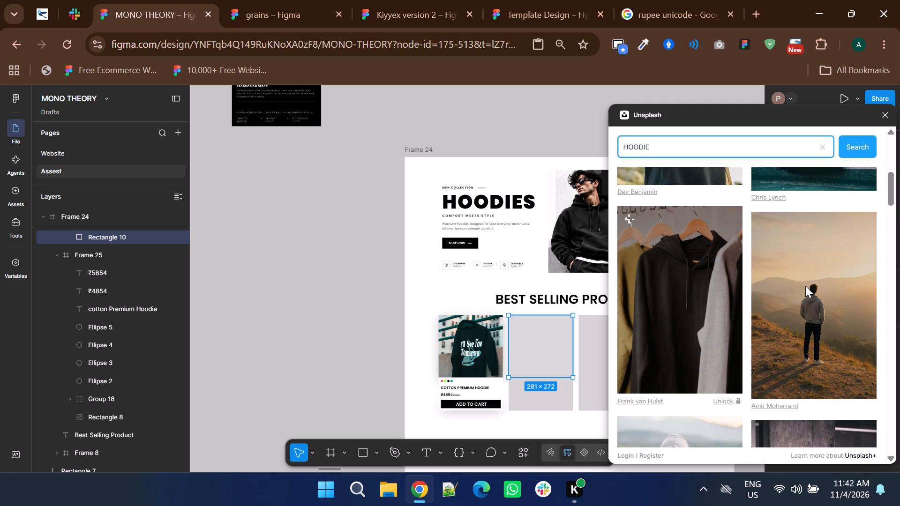
{"action": "scroll", "coordinate": [805, 286], "scroll_direction": "down", "scroll_amount": 2}
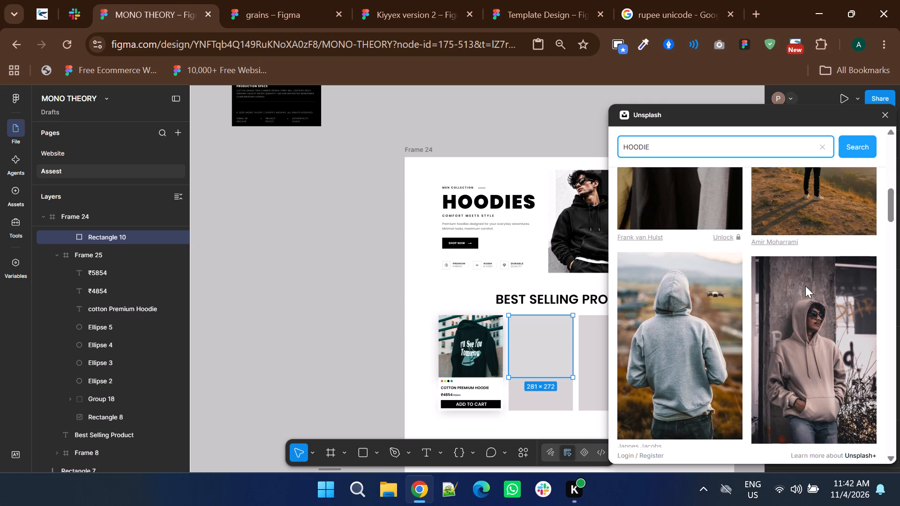
{"action": "left_click", "coordinate": [809, 311]}
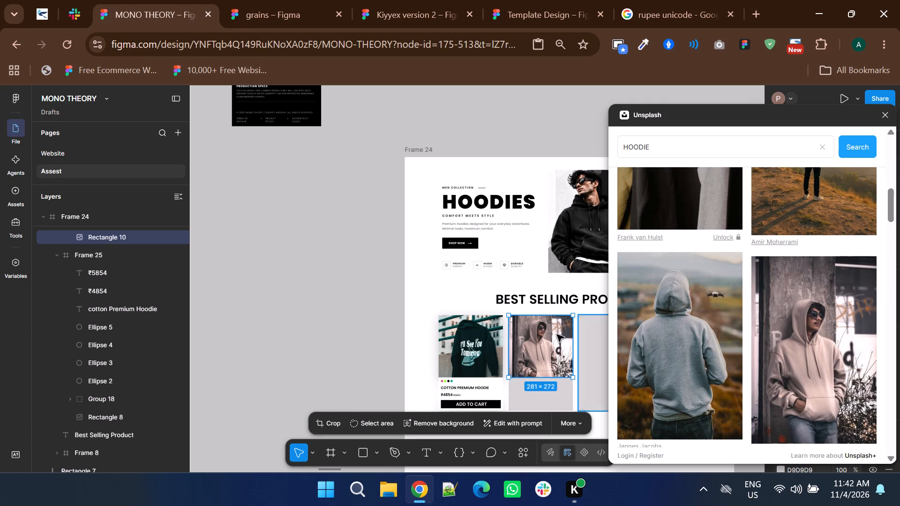
{"action": "left_click", "coordinate": [320, 310]}
{"action": "left_click", "coordinate": [319, 310]}
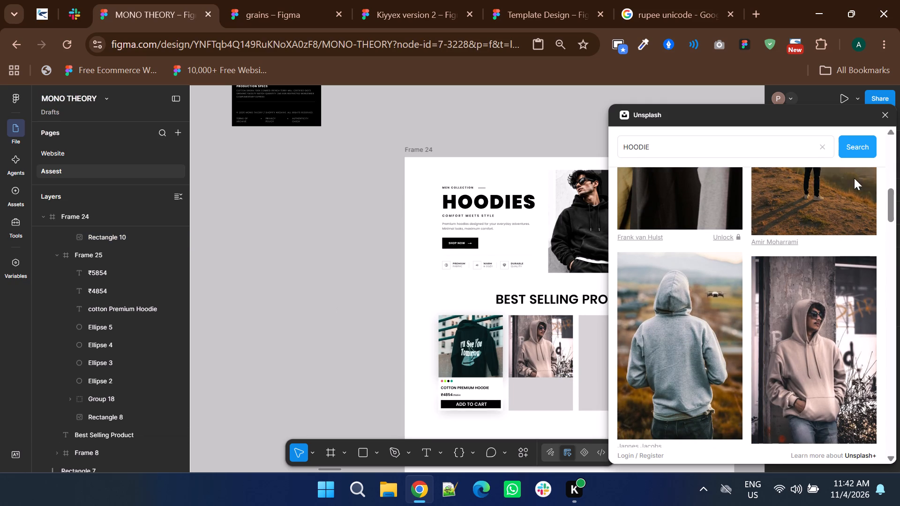
{"action": "left_click", "coordinate": [882, 114]}
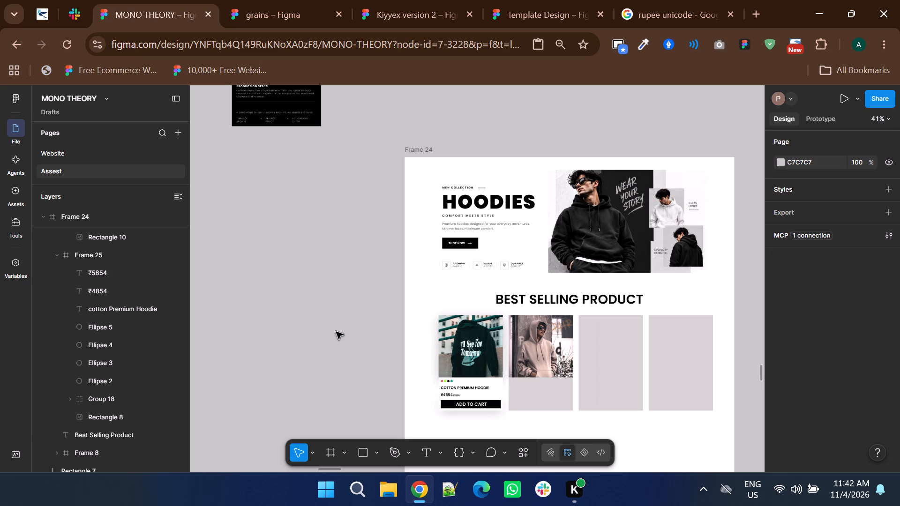
Copy the drop shadow effect from the first hoodie card onto the second product card.
{"action": "scroll", "coordinate": [336, 332], "scroll_direction": "down", "scroll_amount": 1}
{"action": "scroll", "coordinate": [543, 349], "scroll_direction": "up", "scroll_amount": 2, "text": "ctrl"}
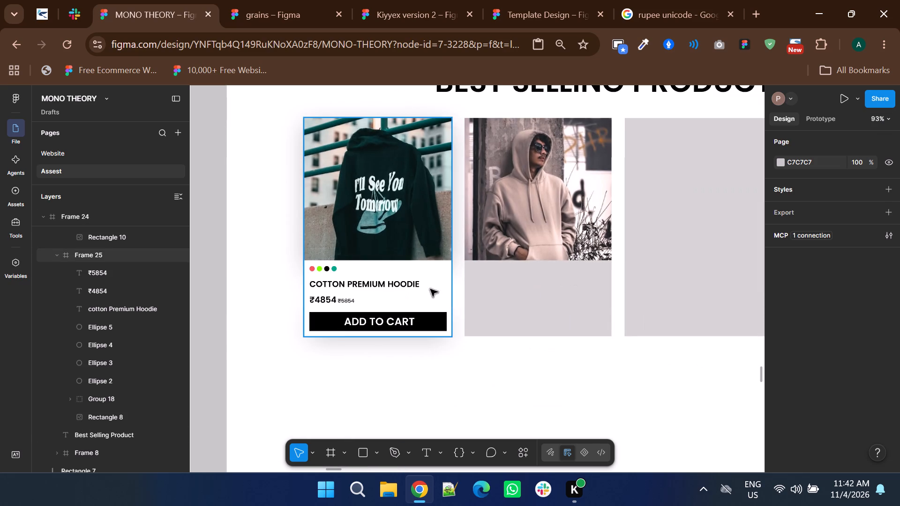
{"action": "left_click", "coordinate": [430, 289]}
{"action": "scroll", "coordinate": [879, 350], "scroll_direction": "down", "scroll_amount": 4}
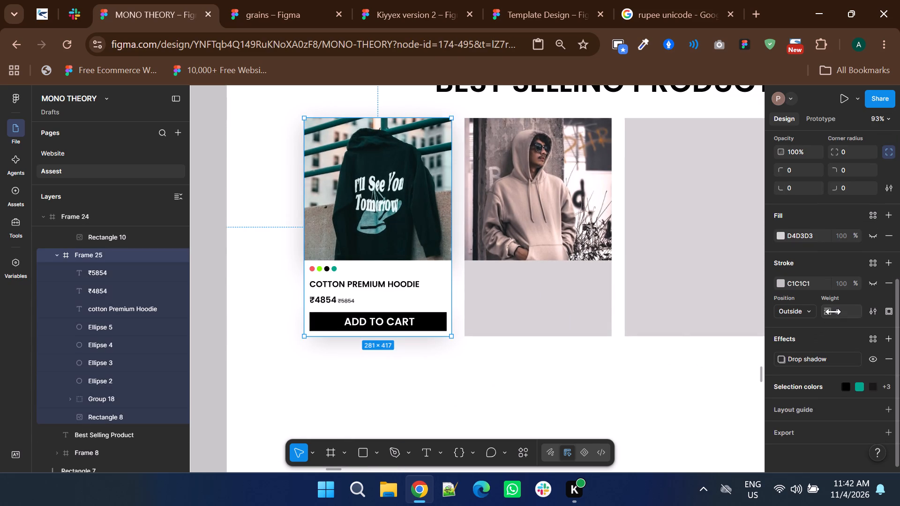
{"action": "left_click", "coordinate": [867, 366]}
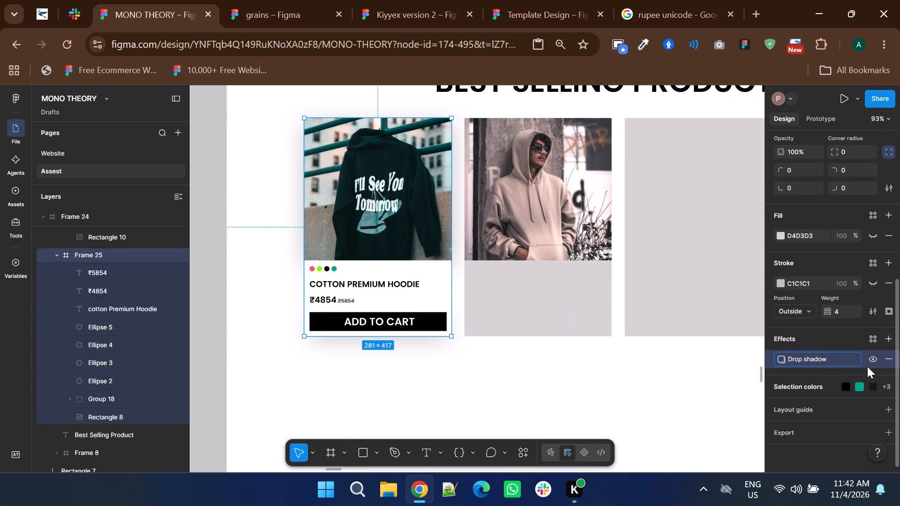
{"action": "key", "text": "ctrl+c"}
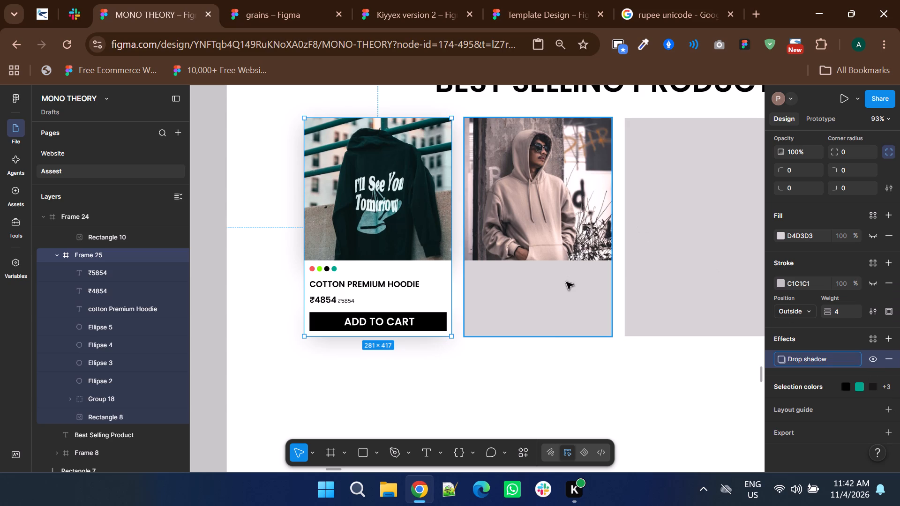
{"action": "left_click", "coordinate": [566, 282]}
{"action": "key", "text": "ctrl+v"}
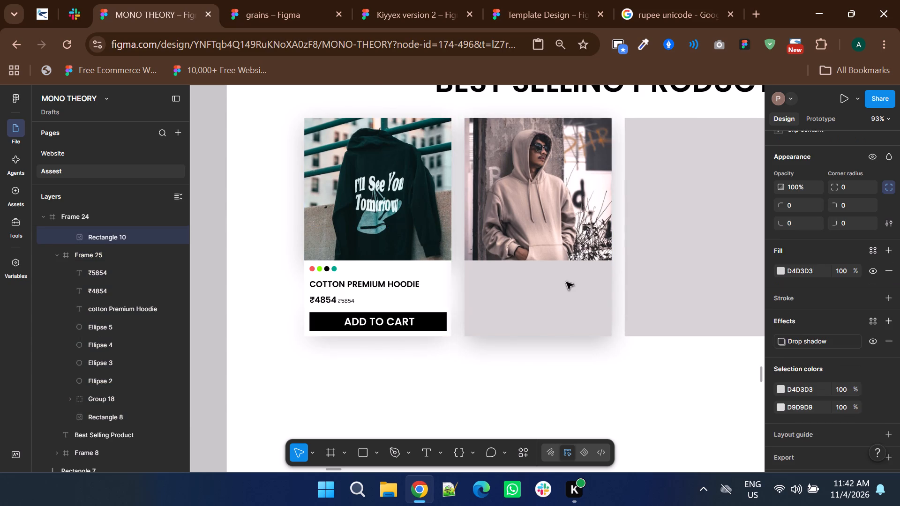
Change the second product card's background fill to white FFFFFF.
{"action": "left_click", "coordinate": [566, 282]}
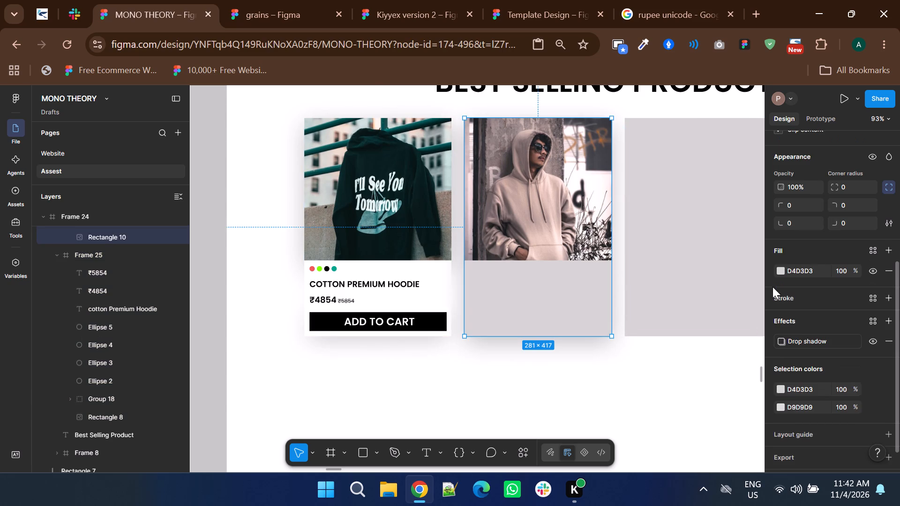
{"action": "left_click", "coordinate": [780, 273]}
{"action": "left_click_drag", "start_coordinate": [670, 290], "coordinate": [585, 394]}
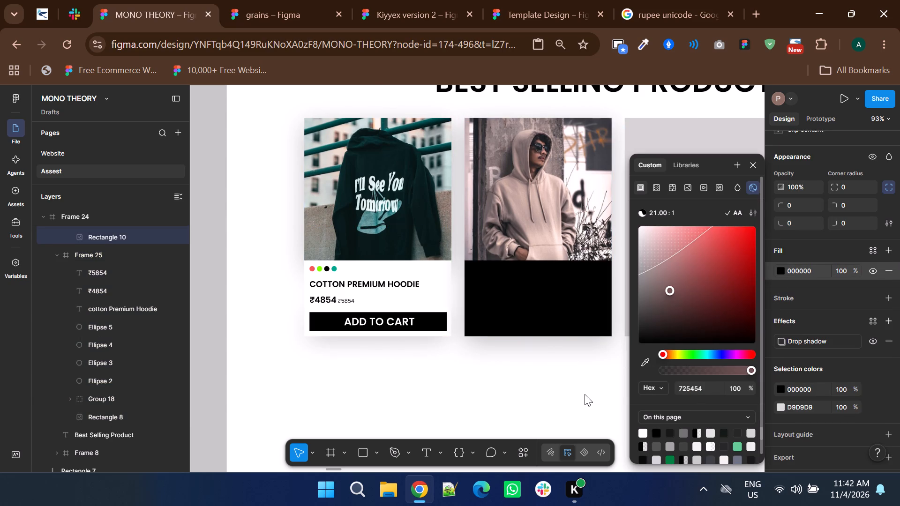
{"action": "left_click_drag", "start_coordinate": [585, 394], "coordinate": [607, 151]}
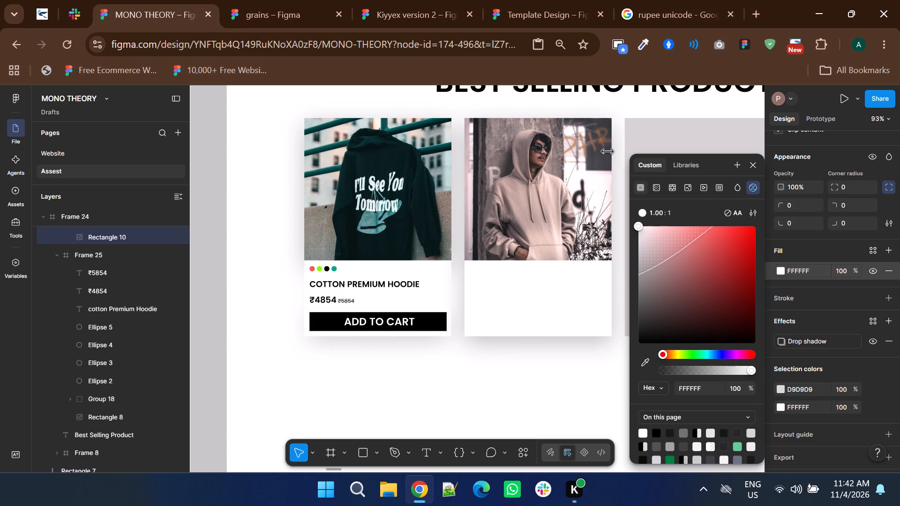
{"action": "left_click", "coordinate": [232, 329]}
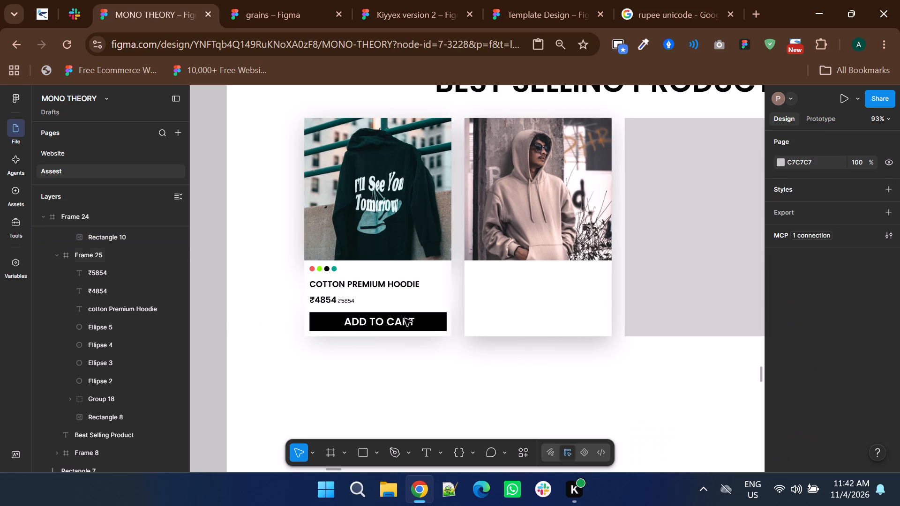
Draw a 7×7 circle just below the second card's photo near its left edge, positioned at X 2, Y 273.
{"action": "scroll", "coordinate": [607, 261], "scroll_direction": "up", "scroll_amount": 3, "text": "ctrl"}
{"action": "scroll", "coordinate": [523, 320], "scroll_direction": "up", "scroll_amount": 2, "text": "shift"}
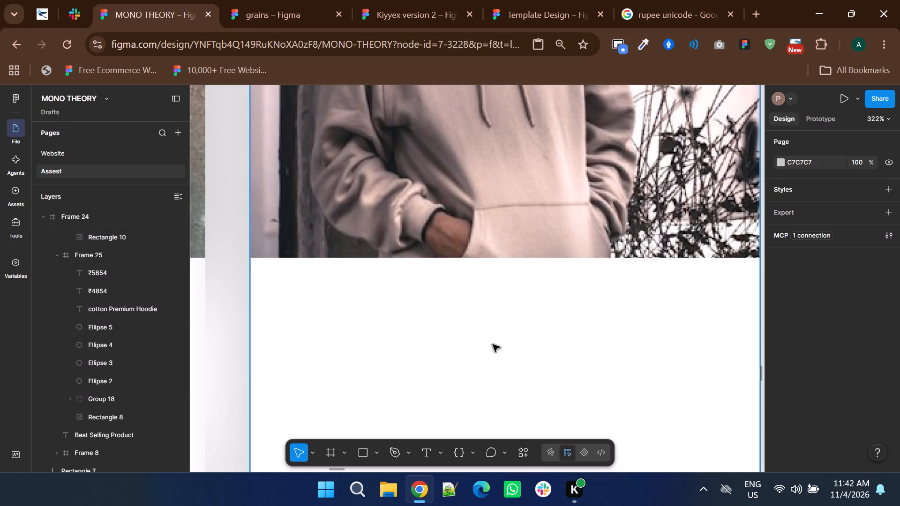
{"action": "left_click", "coordinate": [378, 452]}
{"action": "left_click", "coordinate": [400, 393]}
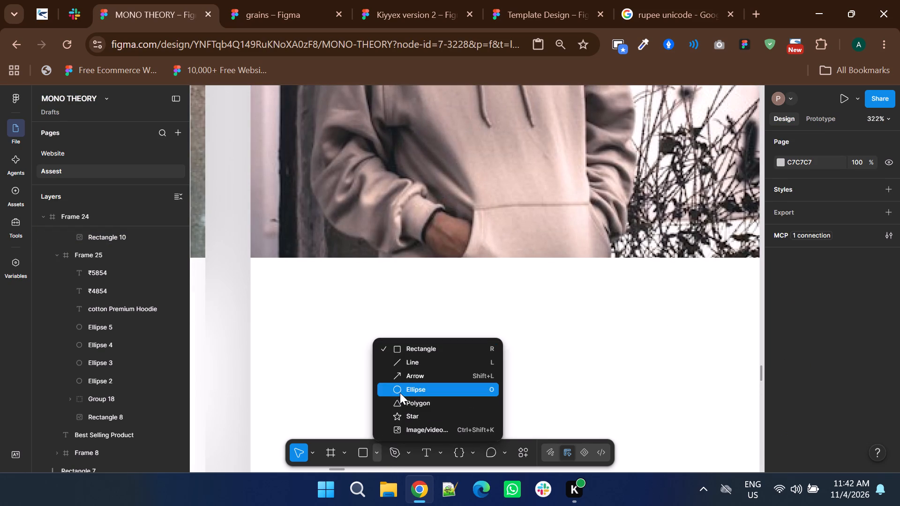
{"action": "scroll", "coordinate": [271, 267], "scroll_direction": "up", "scroll_amount": 2, "text": "ctrl"}
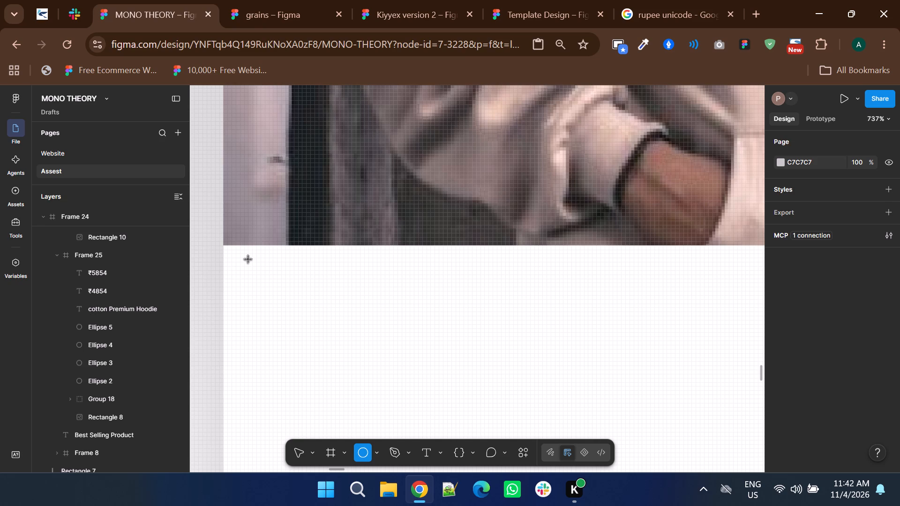
{"action": "left_click_drag", "start_coordinate": [242, 255], "coordinate": [260, 279]}
{"action": "scroll", "coordinate": [267, 279], "scroll_direction": "up", "scroll_amount": 1, "text": "ctrl"}
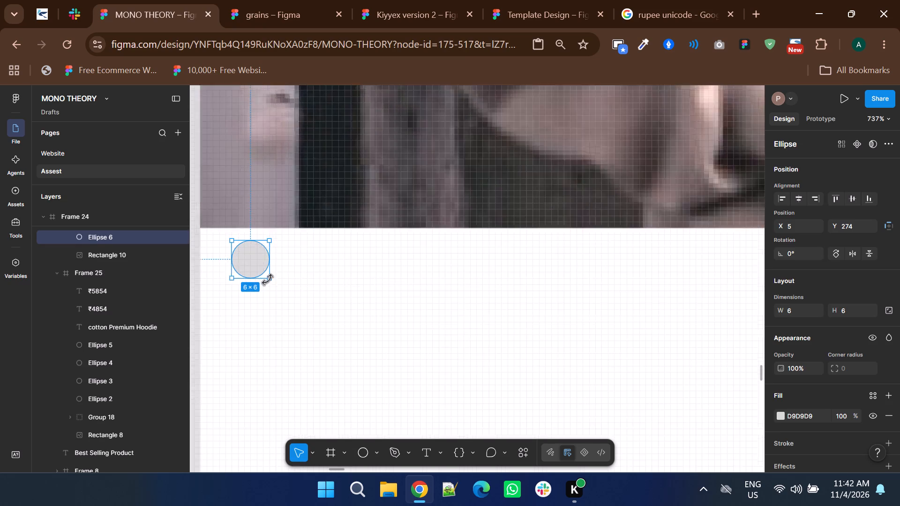
{"action": "scroll", "coordinate": [267, 279], "scroll_direction": "up", "scroll_amount": 1, "text": "ctrl"}
{"action": "left_click_drag", "start_coordinate": [267, 279], "coordinate": [273, 285]}
{"action": "scroll", "coordinate": [465, 338], "scroll_direction": "down", "scroll_amount": 2, "text": "ctrl"}
{"action": "scroll", "coordinate": [367, 303], "scroll_direction": "up", "scroll_amount": 2, "text": "ctrl"}
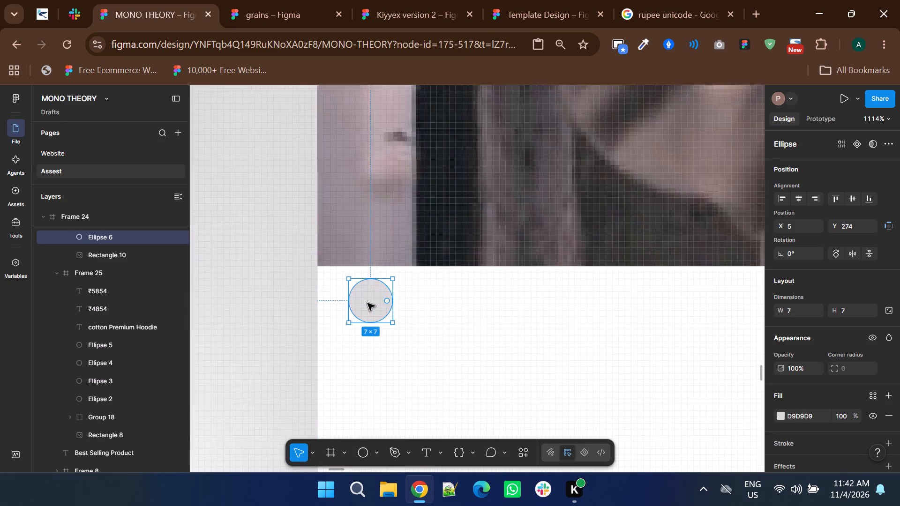
{"action": "left_click_drag", "start_coordinate": [367, 303], "coordinate": [337, 298]}
Duplicate the circle into a level row of four swatches with 3 px gaps below the second card's photo.
{"action": "left_click_drag", "start_coordinate": [350, 289], "coordinate": [462, 289]}
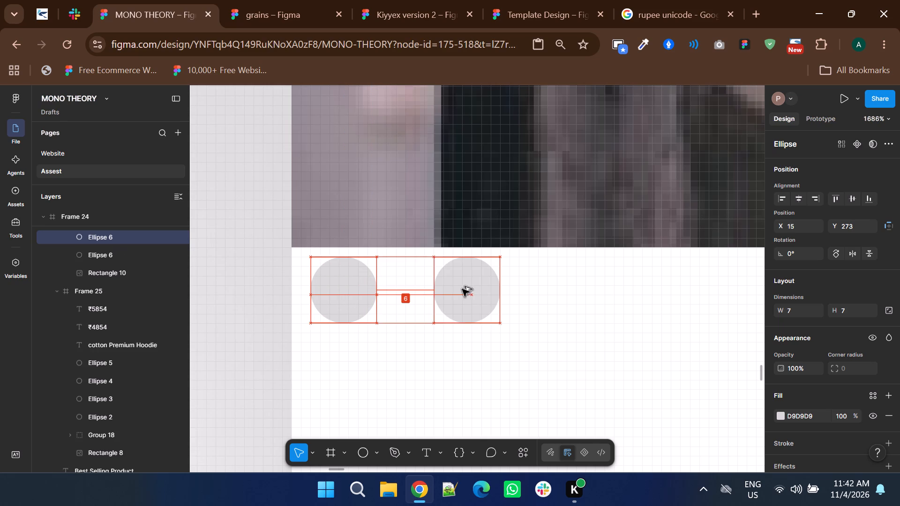
{"action": "left_click_drag", "start_coordinate": [462, 289], "coordinate": [443, 289]}
{"action": "left_click_drag", "start_coordinate": [443, 289], "coordinate": [540, 288]}
{"action": "left_click_drag", "start_coordinate": [540, 288], "coordinate": [639, 282]}
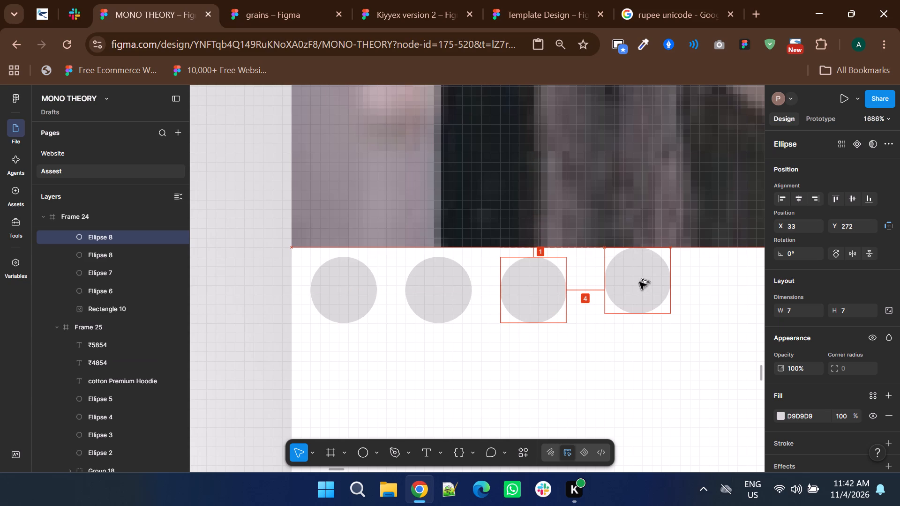
{"action": "left_click_drag", "start_coordinate": [639, 282], "coordinate": [634, 289]}
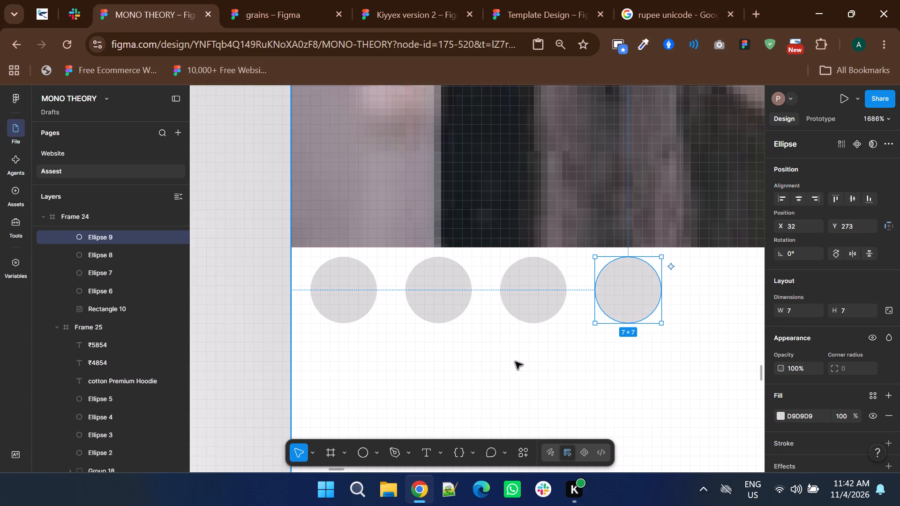
Fill the first swatch with the beige BBA29D sampled from the hoodie in the photo.
{"action": "left_click", "coordinate": [363, 307]}
{"action": "scroll", "coordinate": [430, 407], "scroll_direction": "down", "scroll_amount": 1, "text": "ctrl"}
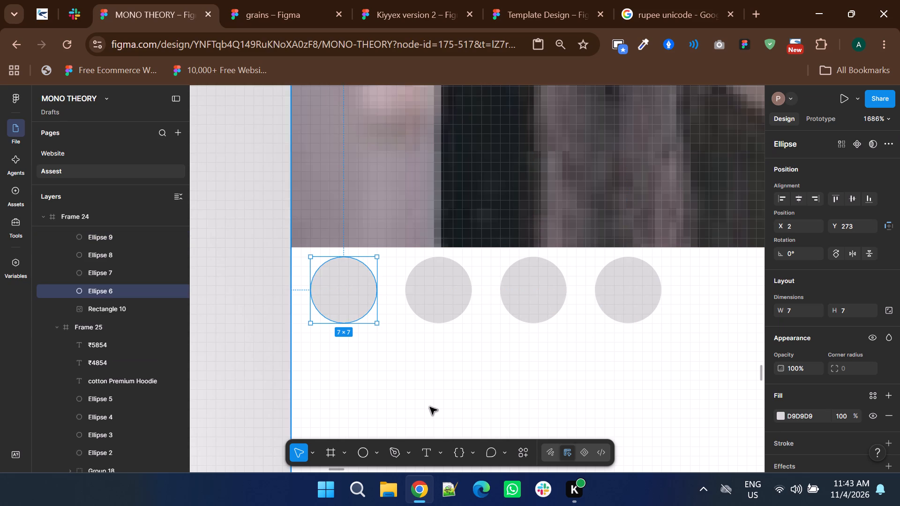
{"action": "scroll", "coordinate": [430, 407], "scroll_direction": "down", "scroll_amount": 3, "text": "ctrl"}
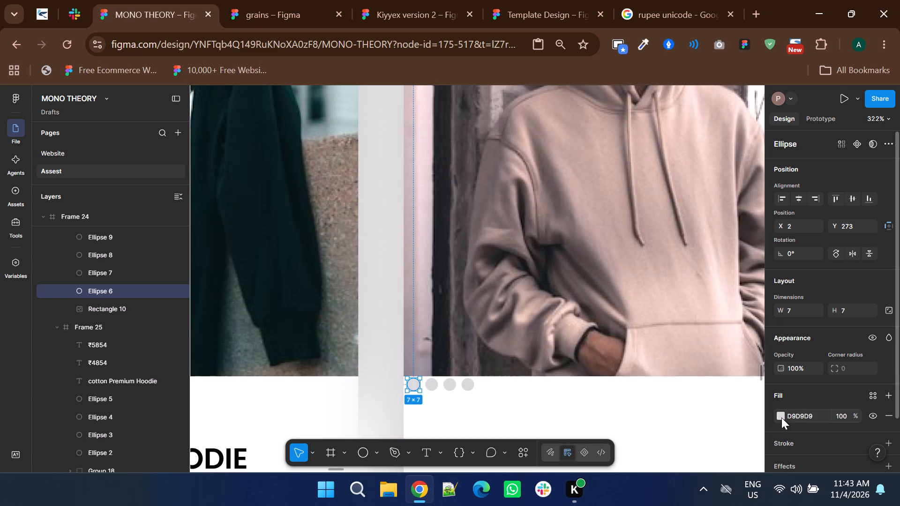
{"action": "left_click", "coordinate": [781, 417]}
{"action": "left_click", "coordinate": [647, 365]}
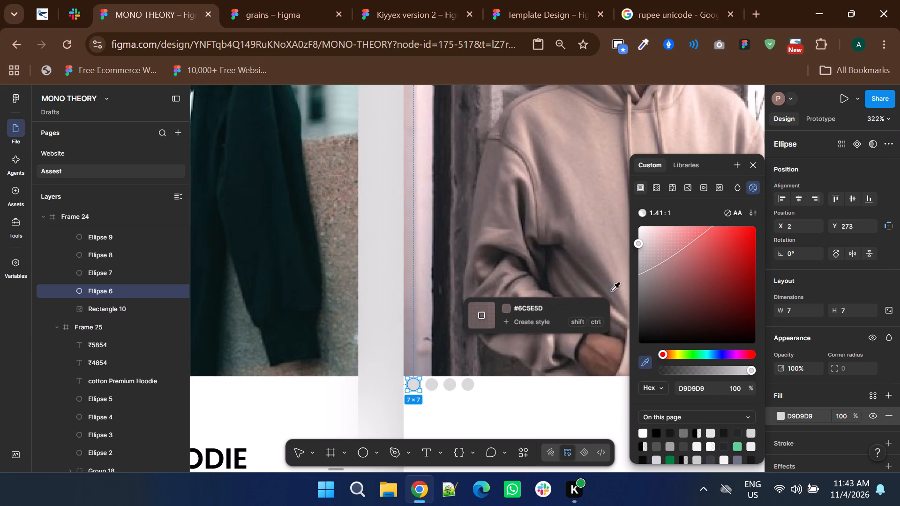
{"action": "left_click", "coordinate": [613, 271]}
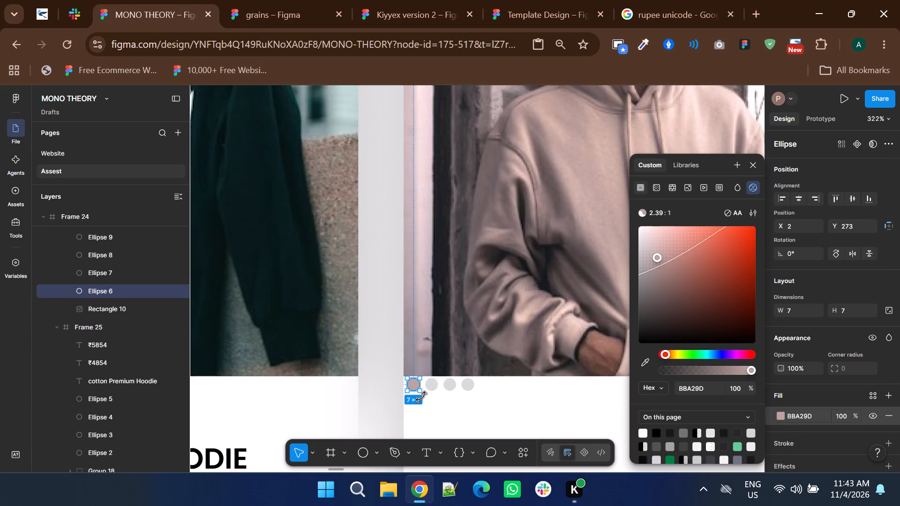
Fill the second swatch with dark red 703030.
{"action": "scroll", "coordinate": [422, 390], "scroll_direction": "up", "scroll_amount": 3, "text": "ctrl"}
{"action": "left_click", "coordinate": [445, 379]}
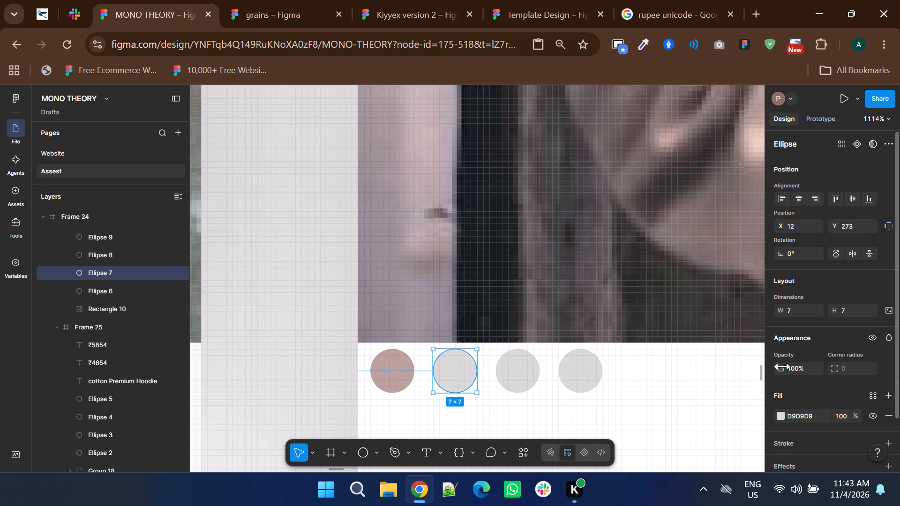
{"action": "left_click", "coordinate": [780, 417]}
{"action": "left_click", "coordinate": [705, 291]}
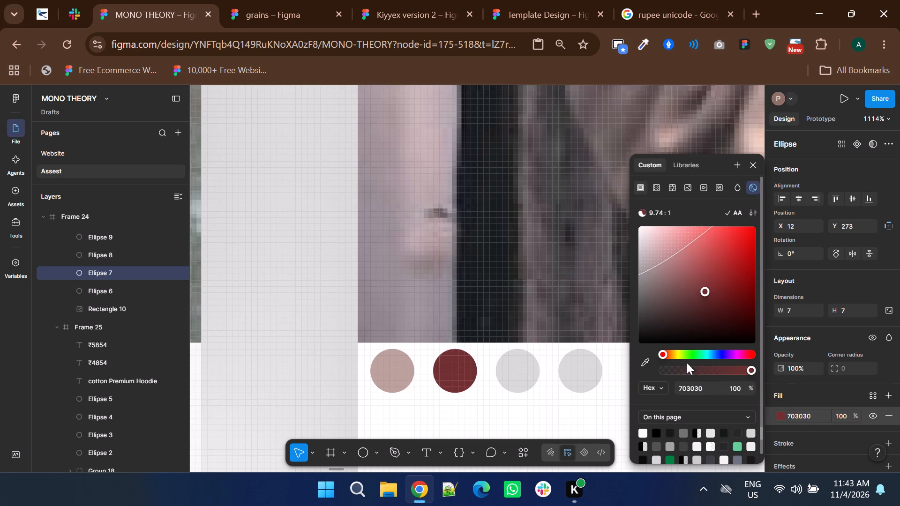
Fill the third swatch with purple 9618B5.
{"action": "left_click", "coordinate": [527, 373]}
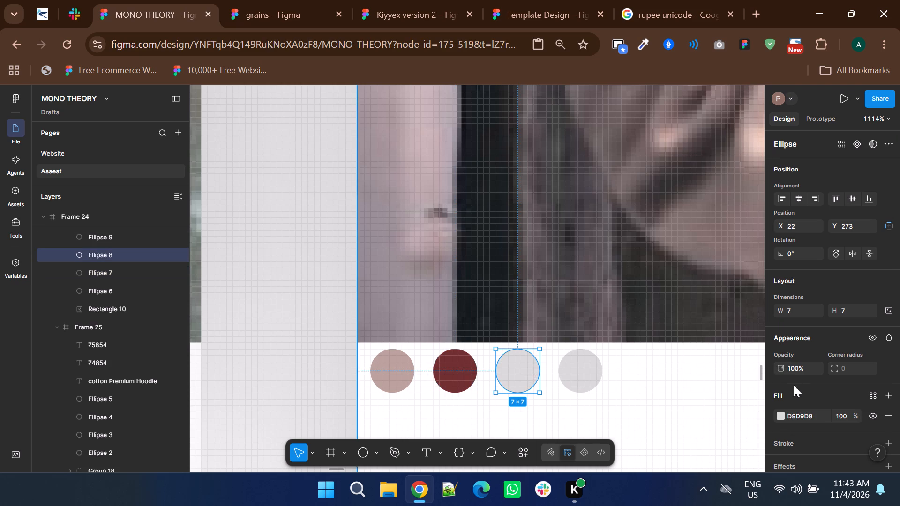
{"action": "left_click", "coordinate": [772, 416]}
{"action": "left_click", "coordinate": [779, 416]}
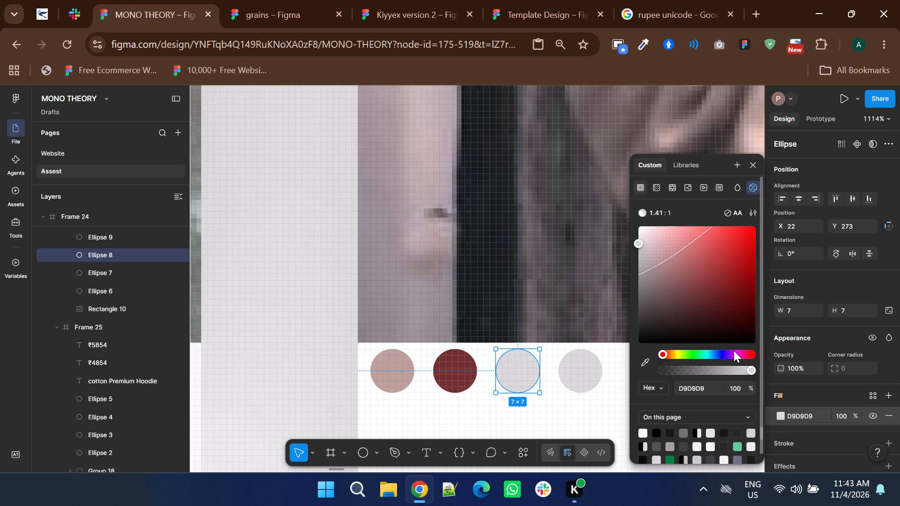
{"action": "left_click", "coordinate": [734, 351]}
{"action": "left_click", "coordinate": [740, 260]}
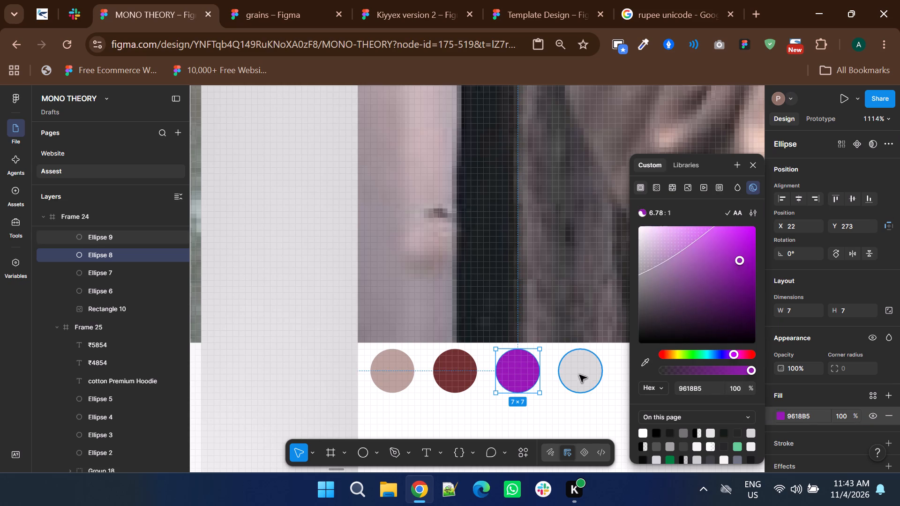
Fill the fourth swatch with olive green 4E6F20.
{"action": "left_click", "coordinate": [579, 375]}
{"action": "left_click", "coordinate": [780, 415]}
{"action": "left_click", "coordinate": [684, 355]}
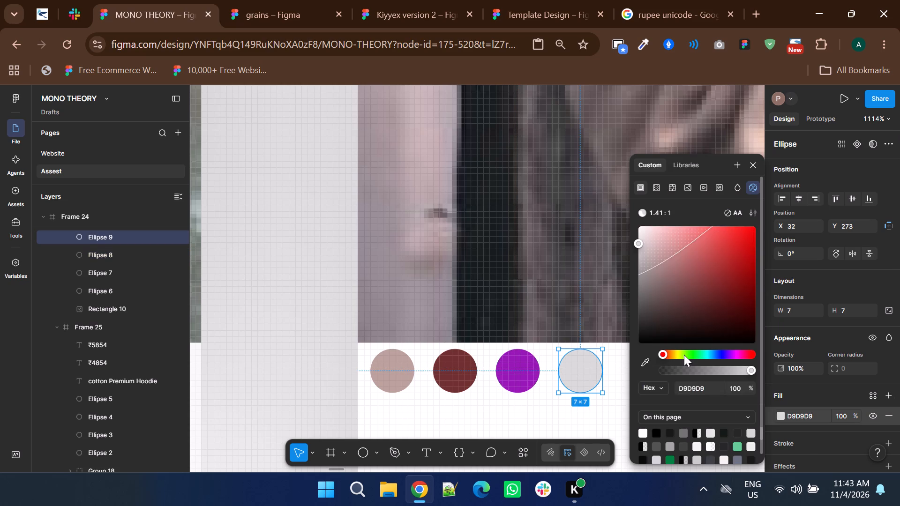
{"action": "left_click", "coordinate": [722, 292]}
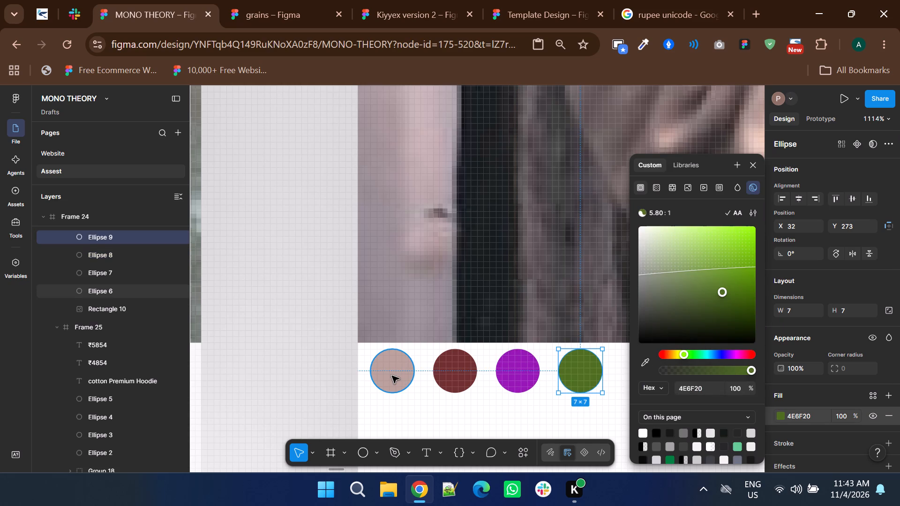
Duplicate the beige swatch in place and enlarge the copy from its centre to 9×9.
{"action": "left_click", "coordinate": [392, 376]}
{"action": "key", "text": "ctrl+d"}
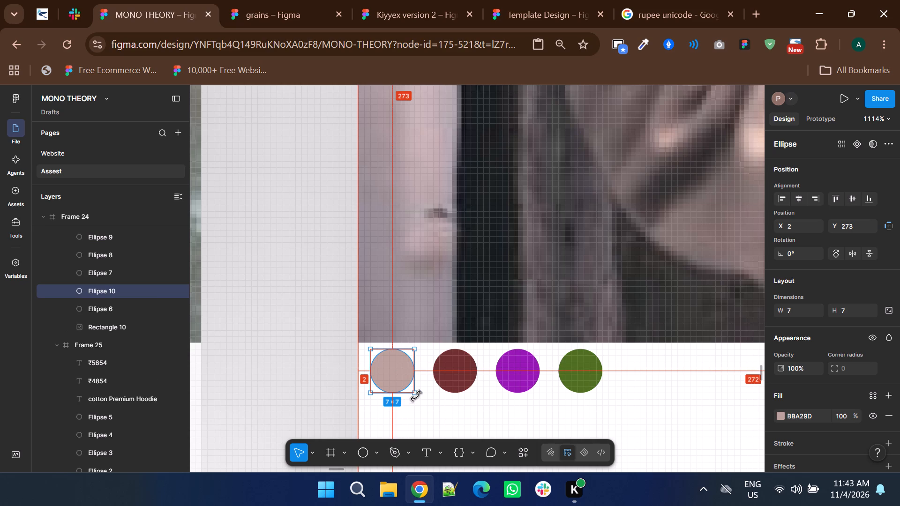
{"action": "left_click_drag", "start_coordinate": [416, 394], "coordinate": [421, 401]}
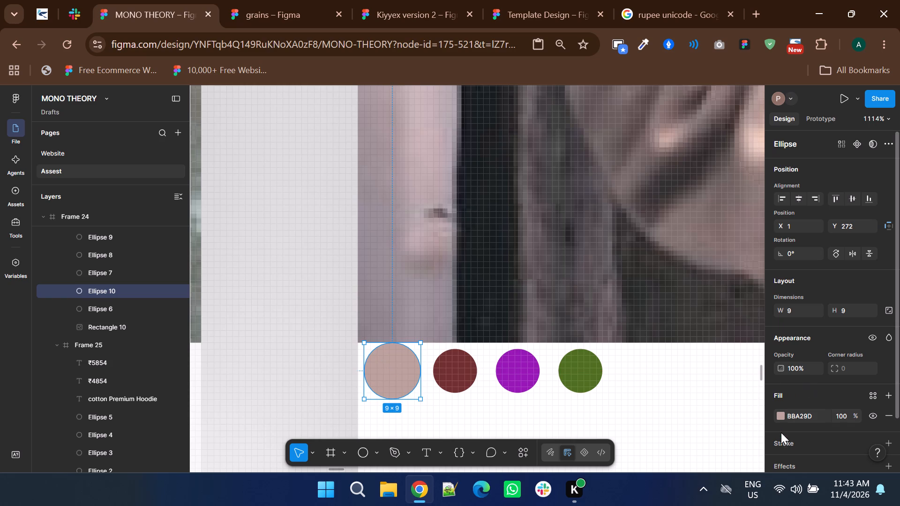
Turn the enlarged circle into a ring by hiding its fill and adding a black 000000 outside stroke of weight 0.1.
{"action": "left_click", "coordinate": [781, 440]}
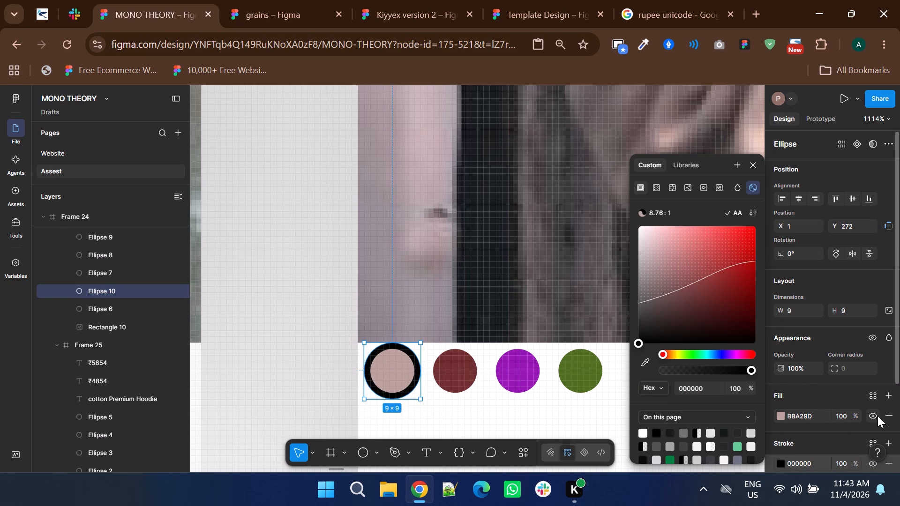
{"action": "left_click", "coordinate": [877, 416]}
{"action": "scroll", "coordinate": [817, 398], "scroll_direction": "down", "scroll_amount": 1}
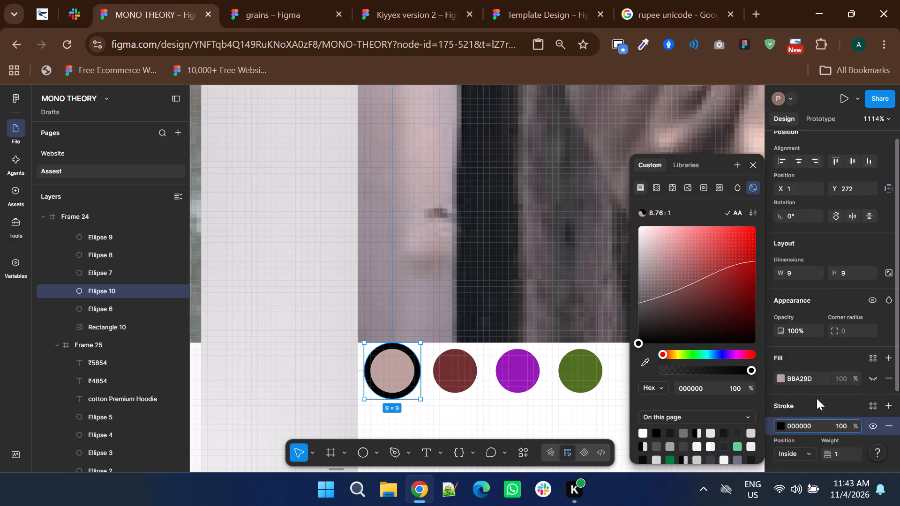
{"action": "left_click", "coordinate": [787, 384]}
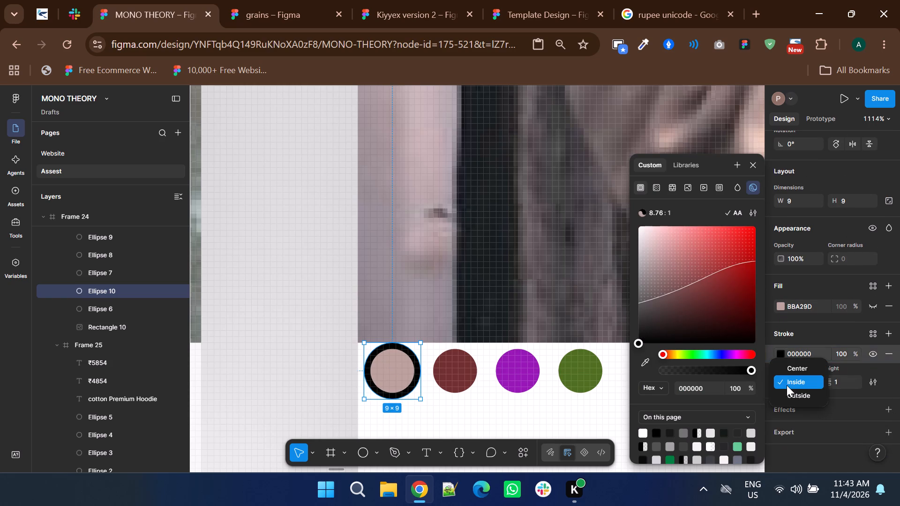
{"action": "left_click", "coordinate": [786, 388]}
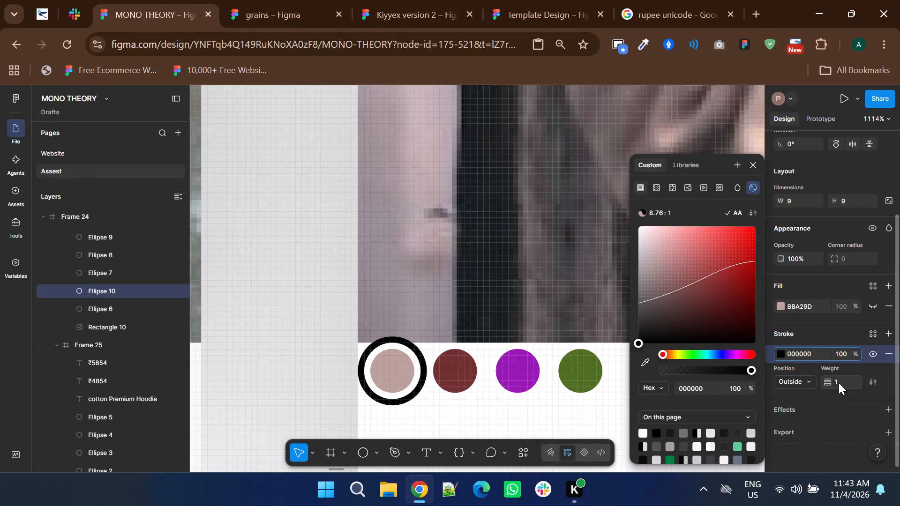
{"action": "left_click", "coordinate": [839, 383]}
{"action": "key", "text": "Down"}
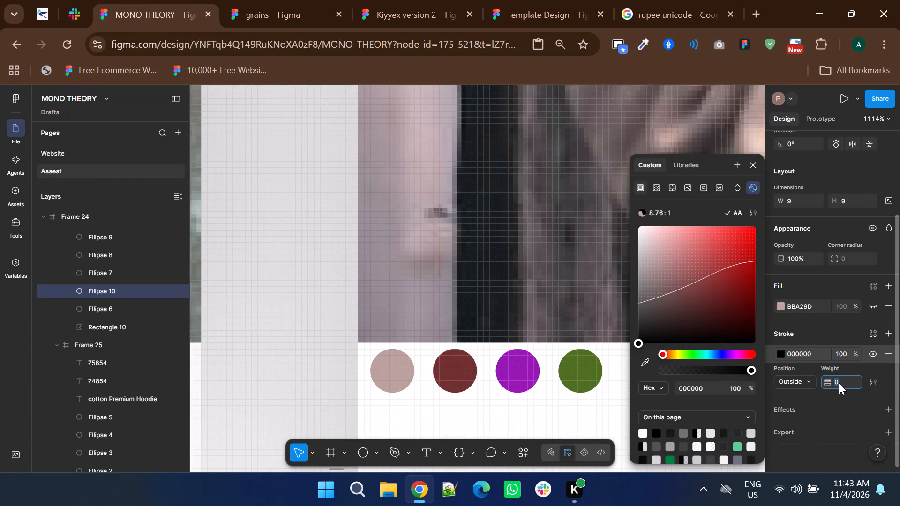
{"action": "type", "text": "0.1"}
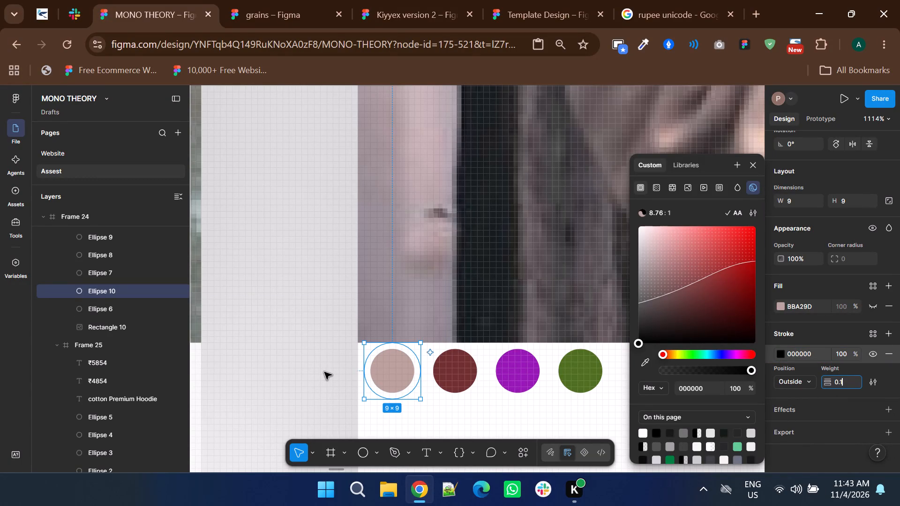
{"action": "left_click", "coordinate": [324, 372]}
Group the beige swatch with its surrounding ring.
{"action": "scroll", "coordinate": [333, 388], "scroll_direction": "up", "scroll_amount": 3, "text": "ctrl"}
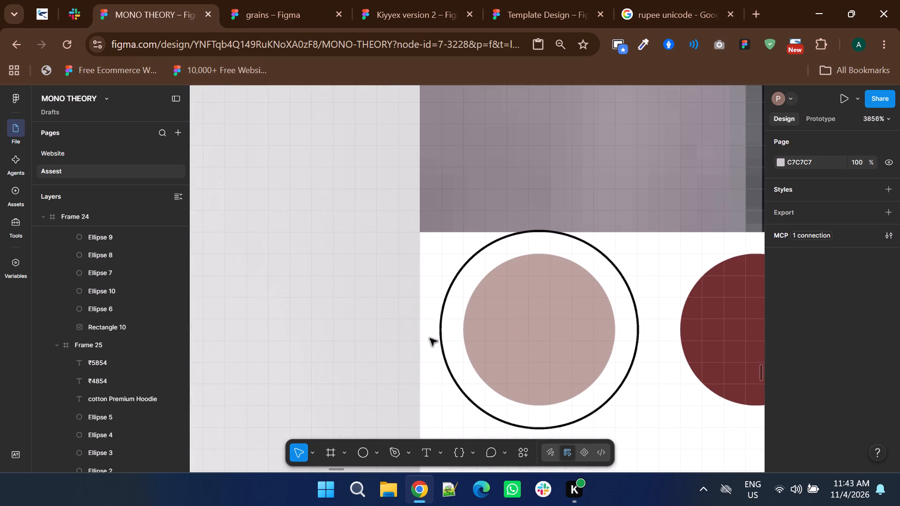
{"action": "scroll", "coordinate": [516, 298], "scroll_direction": "down", "scroll_amount": 3, "text": "ctrl"}
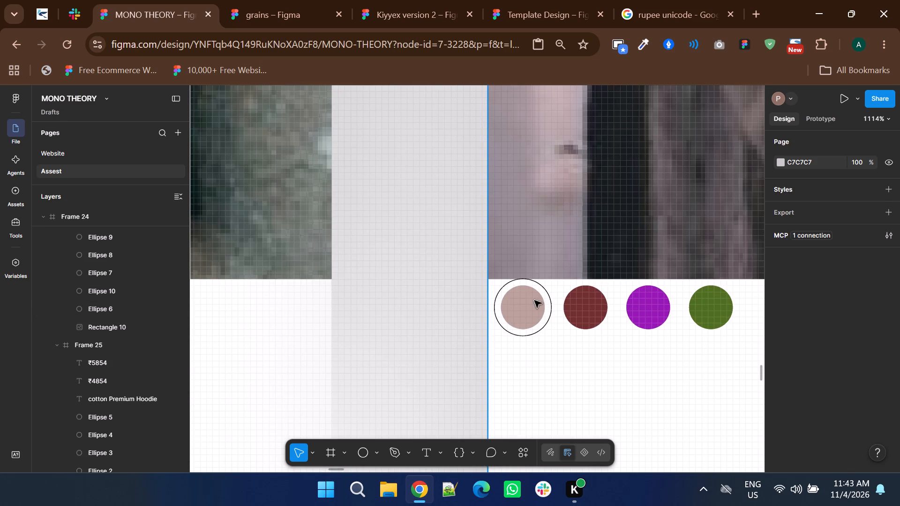
{"action": "scroll", "coordinate": [534, 300], "scroll_direction": "up", "scroll_amount": 2, "text": "ctrl"}
{"action": "left_click", "coordinate": [523, 301], "text": "ctrl"}
{"action": "left_click", "coordinate": [513, 255], "text": "ctrl+shift"}
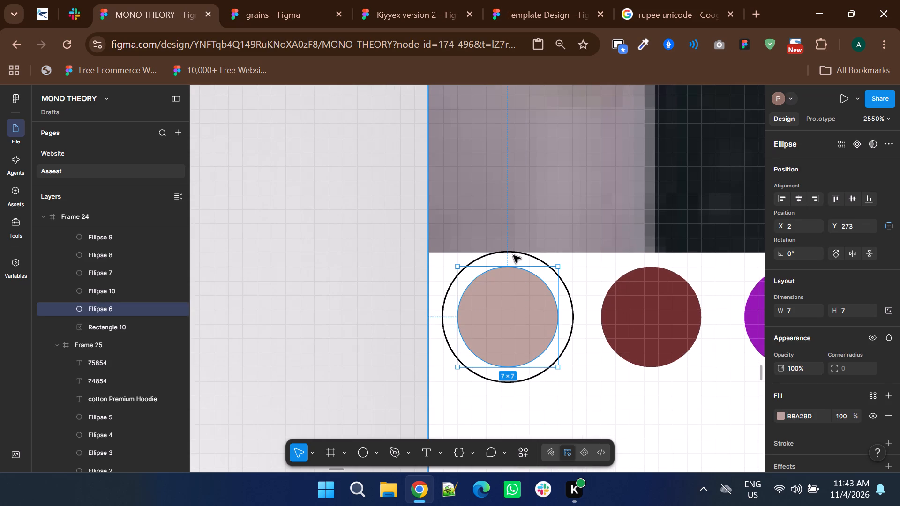
{"action": "left_click", "coordinate": [547, 264], "text": "ctrl+shift"}
{"action": "left_click", "coordinate": [513, 308], "text": "ctrl+shift"}
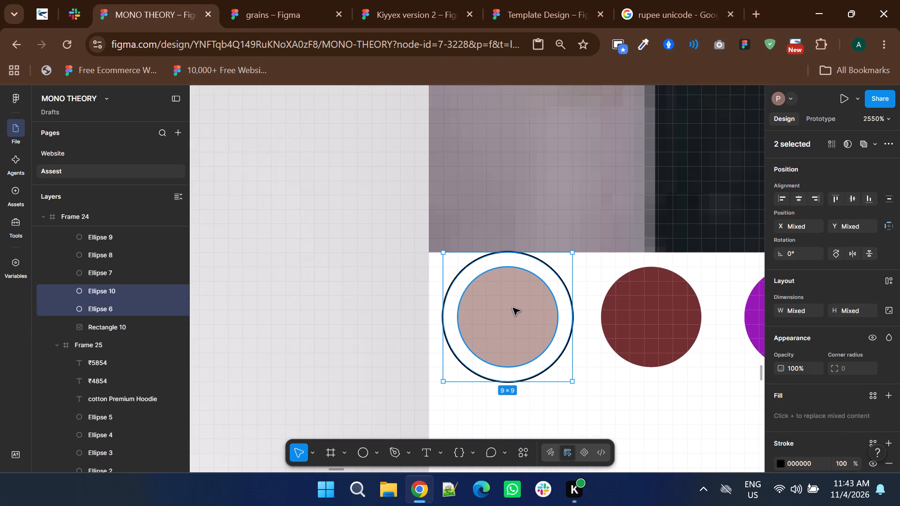
{"action": "scroll", "coordinate": [501, 335], "scroll_direction": "down", "scroll_amount": 1, "text": "ctrl"}
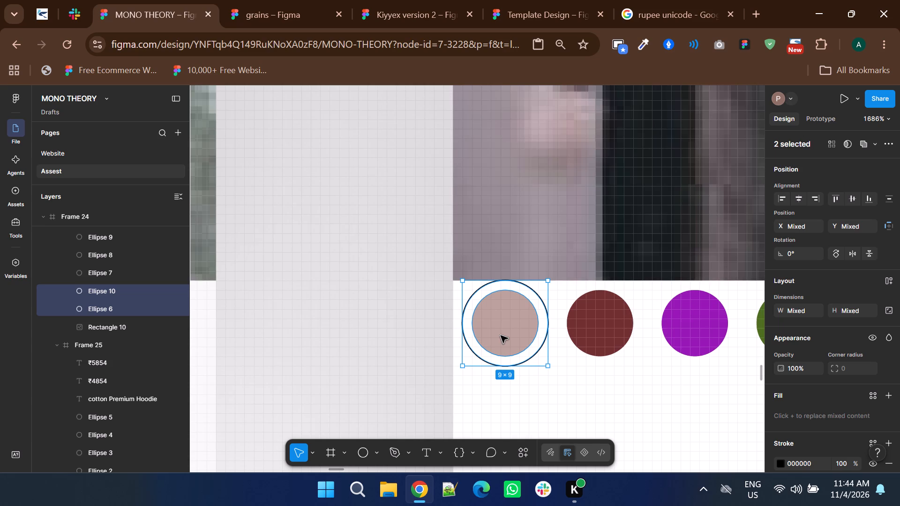
{"action": "key", "text": "ctrl+g"}
Move the ringed beige swatch and the other three swatches down by 1 px together.
{"action": "scroll", "coordinate": [482, 372], "scroll_direction": "down", "scroll_amount": 1, "text": "ctrl"}
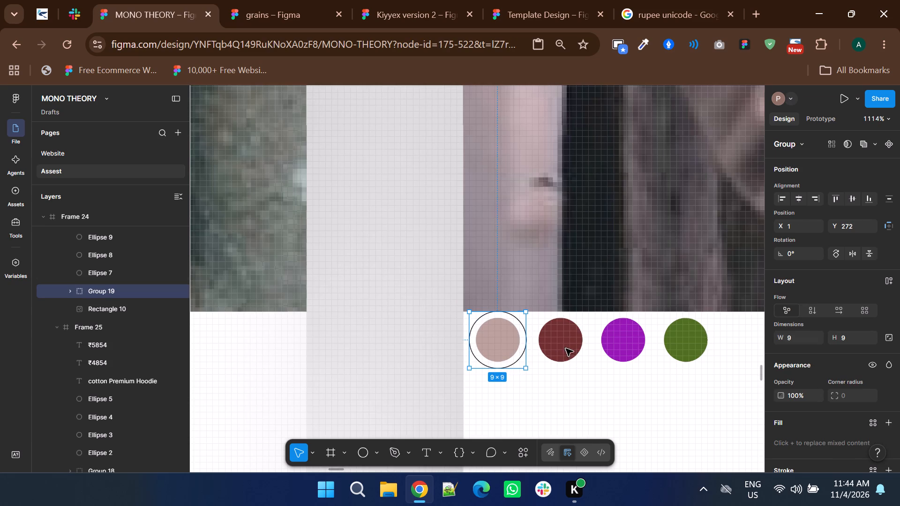
{"action": "left_click", "coordinate": [563, 349], "text": "shift"}
{"action": "left_click", "coordinate": [622, 336], "text": "shift"}
{"action": "left_click", "coordinate": [672, 336], "text": "shift"}
{"action": "key", "text": "Down"}
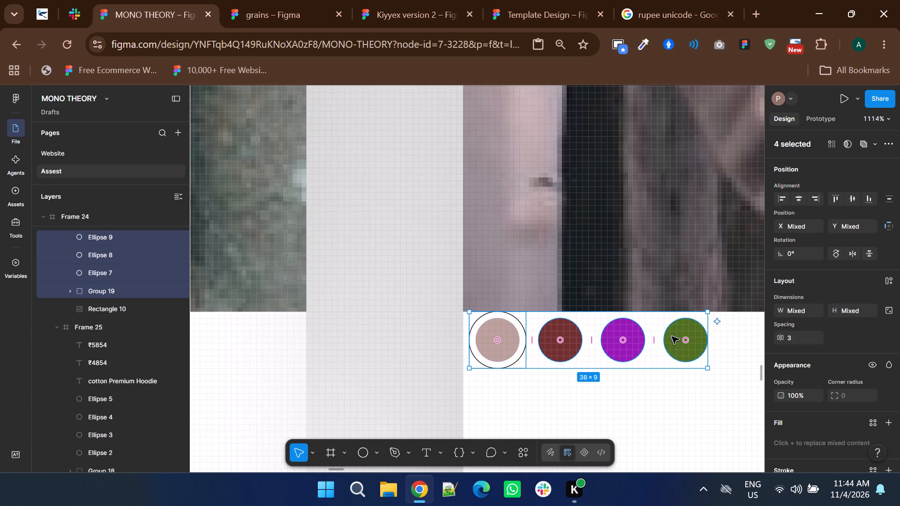
{"action": "key", "text": "Down"}
{"action": "key", "text": "Up"}
{"action": "left_click", "coordinate": [300, 345]}
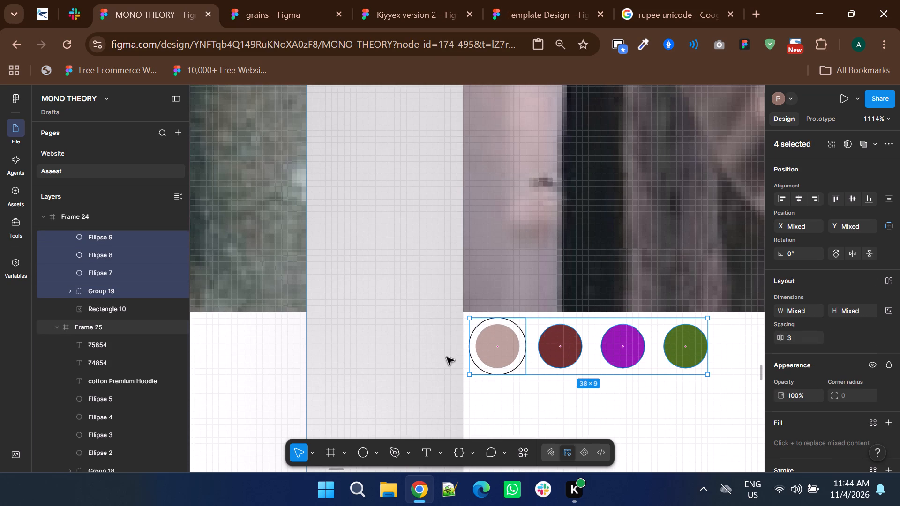
Set the outside stroke weight of the ring around the beige swatch to 0.9.
{"action": "scroll", "coordinate": [508, 350], "scroll_direction": "up", "scroll_amount": 4, "text": "ctrl"}
{"action": "left_click", "coordinate": [598, 374], "text": "ctrl"}
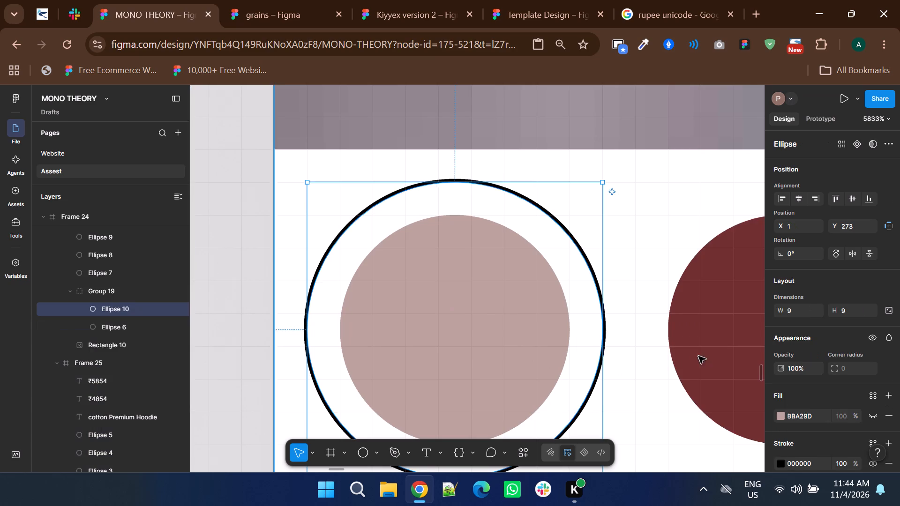
{"action": "scroll", "coordinate": [724, 354], "scroll_direction": "down", "scroll_amount": 2, "text": "ctrl"}
{"action": "scroll", "coordinate": [608, 363], "scroll_direction": "down", "scroll_amount": 1, "text": "shift"}
{"action": "scroll", "coordinate": [793, 391], "scroll_direction": "down", "scroll_amount": 1}
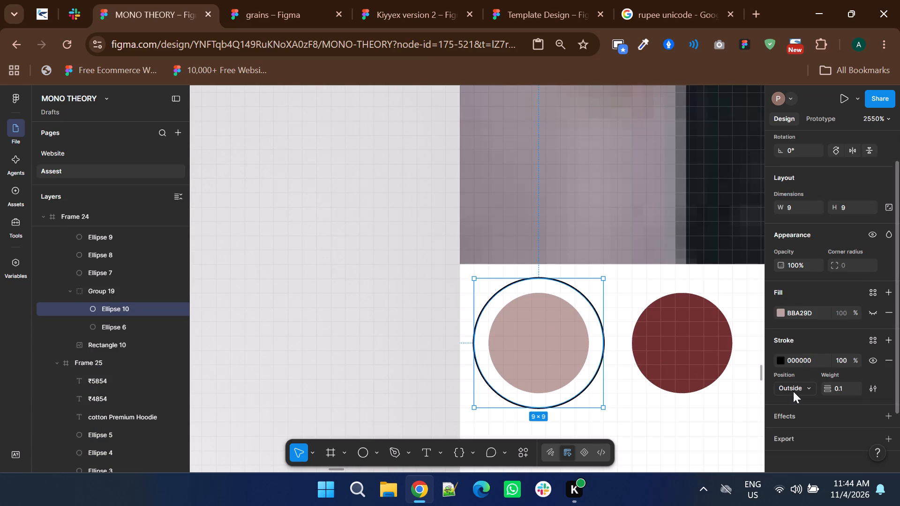
{"action": "left_click", "coordinate": [842, 385]}
{"action": "left_click", "coordinate": [842, 385]}
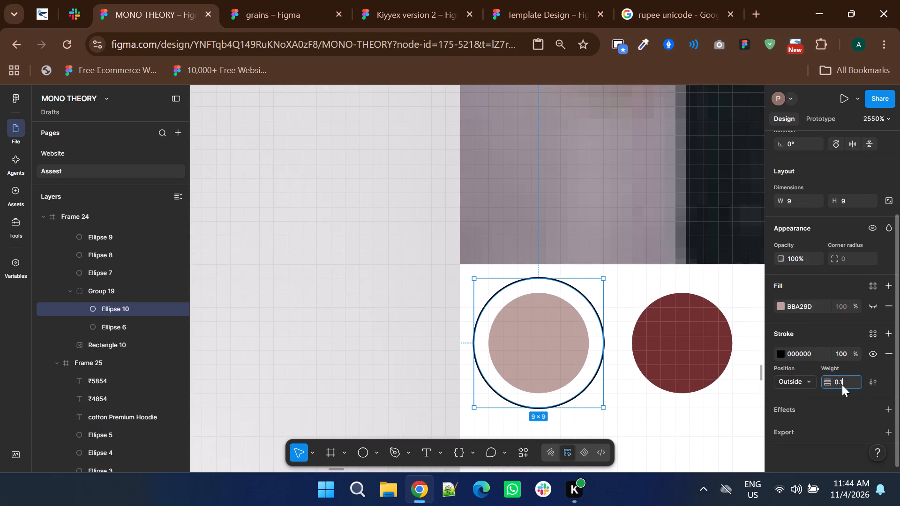
{"action": "key", "text": "BackSpace"}
{"action": "key", "text": "9"}
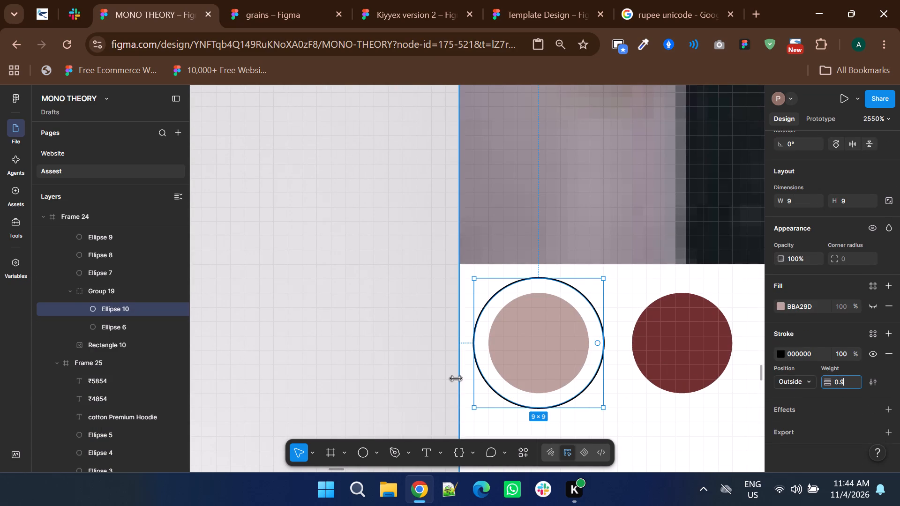
{"action": "left_click", "coordinate": [341, 380]}
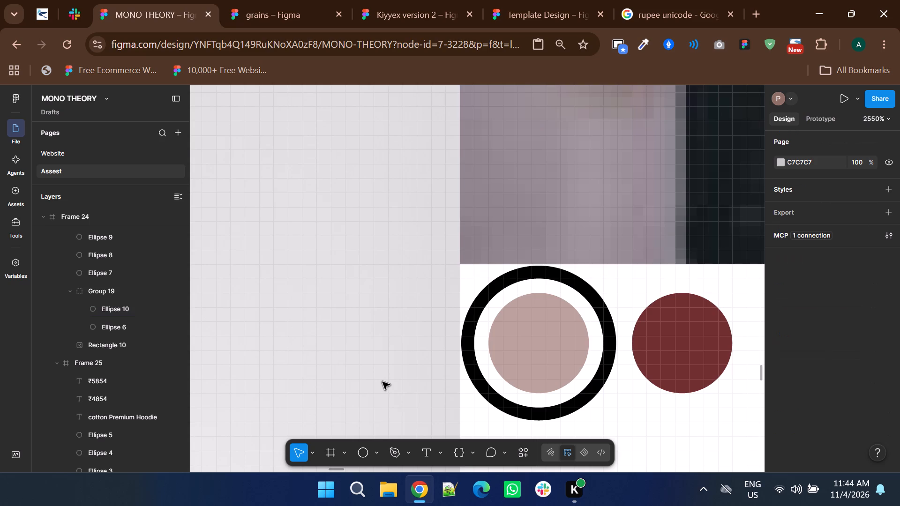
Recolour the ring's black stroke by sampling the beige of the swatch inside it with the eyedropper.
{"action": "scroll", "coordinate": [382, 382], "scroll_direction": "down", "scroll_amount": 2, "text": "ctrl"}
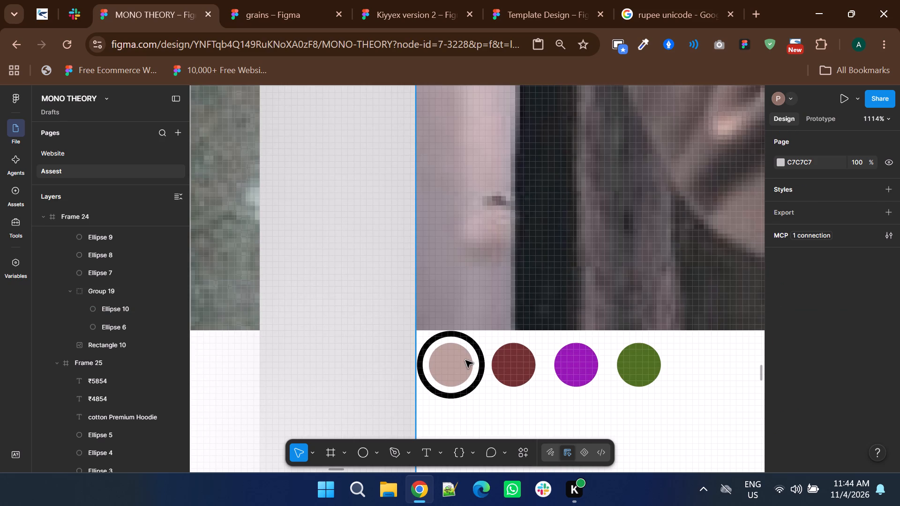
{"action": "left_click", "coordinate": [470, 344], "text": "ctrl"}
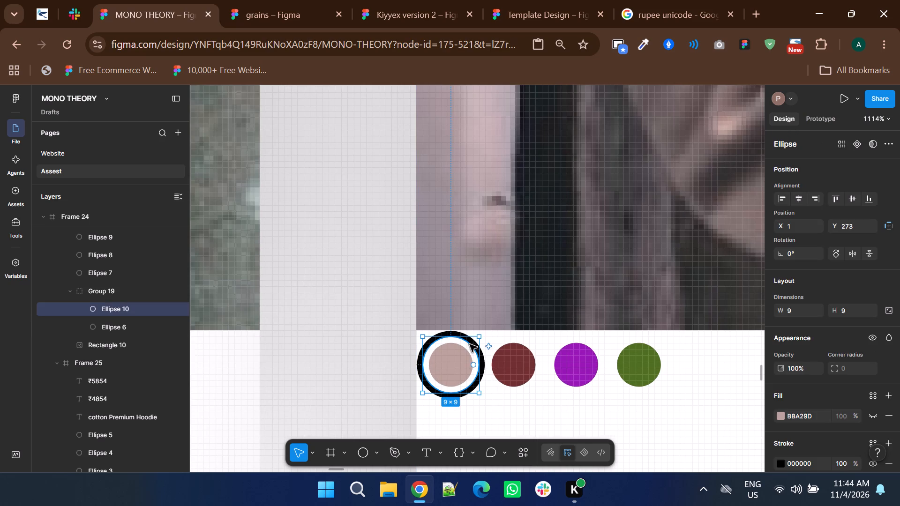
{"action": "scroll", "coordinate": [785, 402], "scroll_direction": "down", "scroll_amount": 2}
{"action": "left_click", "coordinate": [780, 354]}
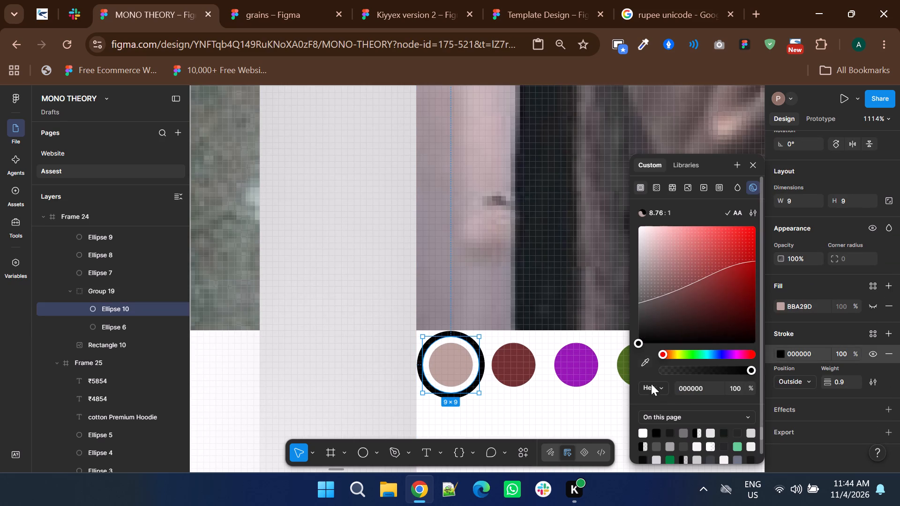
{"action": "left_click", "coordinate": [643, 367]}
{"action": "left_click", "coordinate": [447, 378]}
{"action": "left_click", "coordinate": [349, 386]}
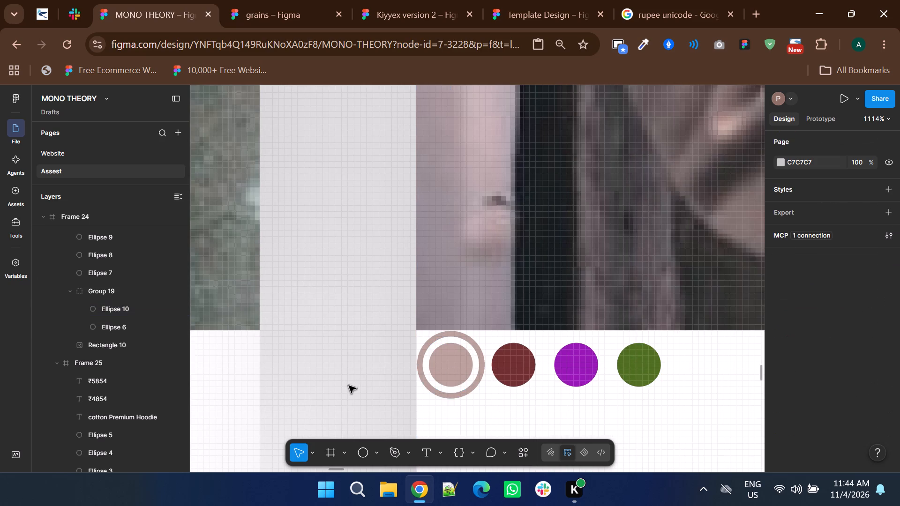
Select the ringed beige swatch and the other three swatches together and move them 2 px right and 2 px down.
{"action": "scroll", "coordinate": [349, 386], "scroll_direction": "down", "scroll_amount": 2, "text": "ctrl"}
{"action": "scroll", "coordinate": [349, 386], "scroll_direction": "up", "scroll_amount": 3, "text": "ctrl"}
{"action": "double_click", "coordinate": [500, 358]}
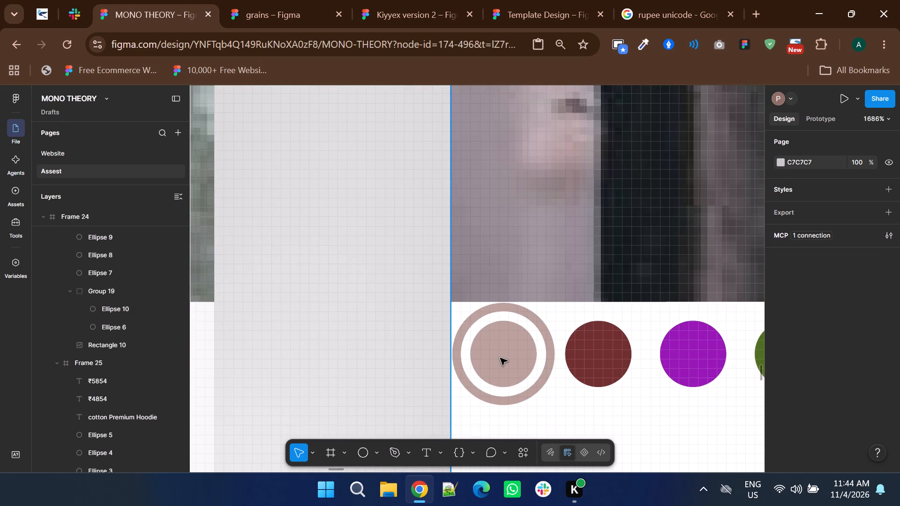
{"action": "left_click", "coordinate": [603, 357], "text": "shift"}
{"action": "left_click", "coordinate": [659, 352], "text": "shift"}
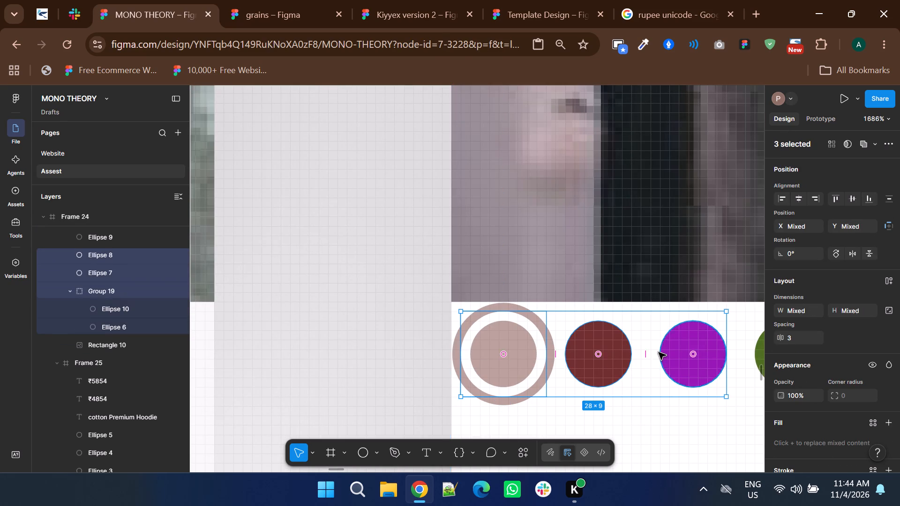
{"action": "scroll", "coordinate": [659, 352], "scroll_direction": "down", "scroll_amount": 2, "text": "shift"}
{"action": "left_click", "coordinate": [659, 352], "text": "shift"}
{"action": "key", "text": "Right"}
{"action": "key", "text": "Right"}
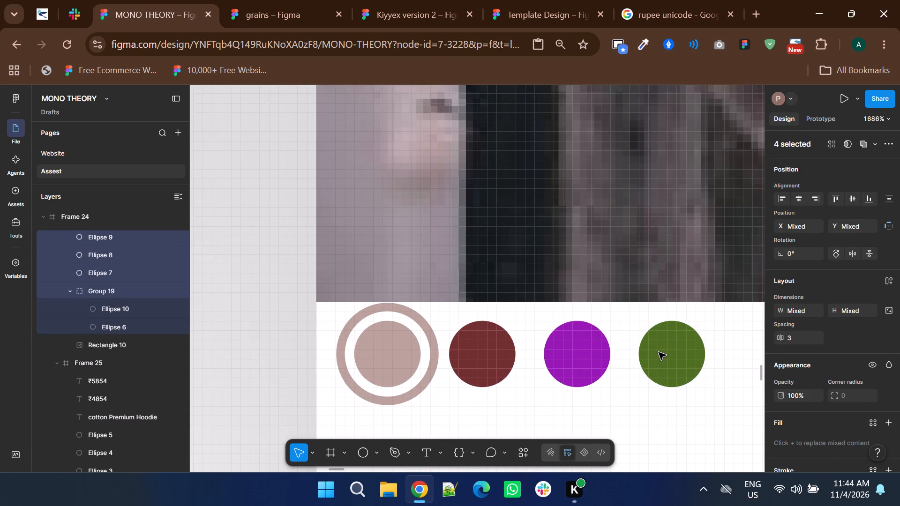
{"action": "key", "text": "Down"}
{"action": "key", "text": "Down"}
{"action": "scroll", "coordinate": [483, 356], "scroll_direction": "down", "scroll_amount": 4, "text": "ctrl"}
{"action": "left_click", "coordinate": [422, 377]}
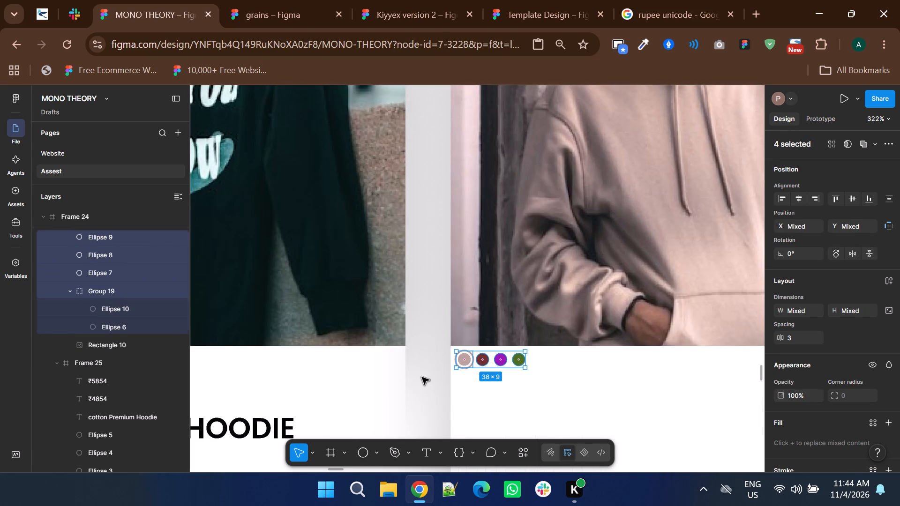
Move all four swatches on the beige hoodie card another 3 px down, away from the photo.
{"action": "scroll", "coordinate": [422, 377], "scroll_direction": "down", "scroll_amount": 2, "text": "ctrl"}
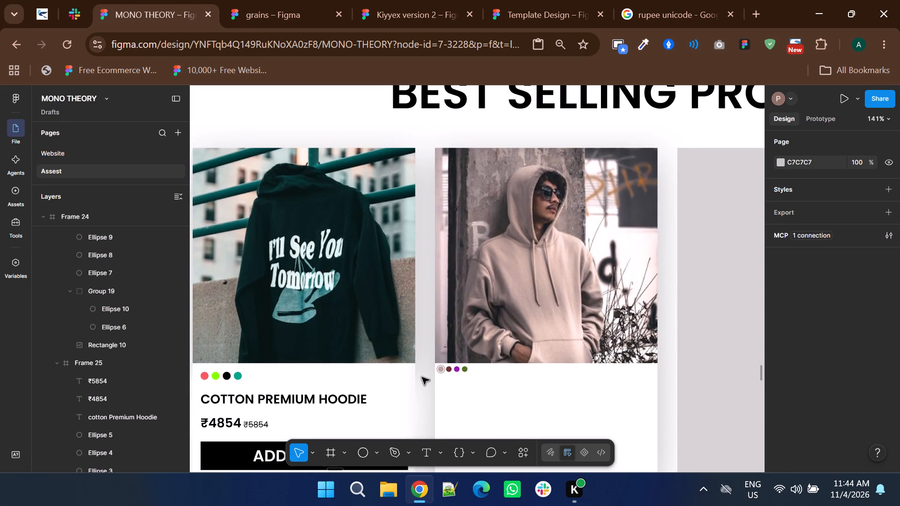
{"action": "scroll", "coordinate": [422, 377], "scroll_direction": "down", "scroll_amount": 1}
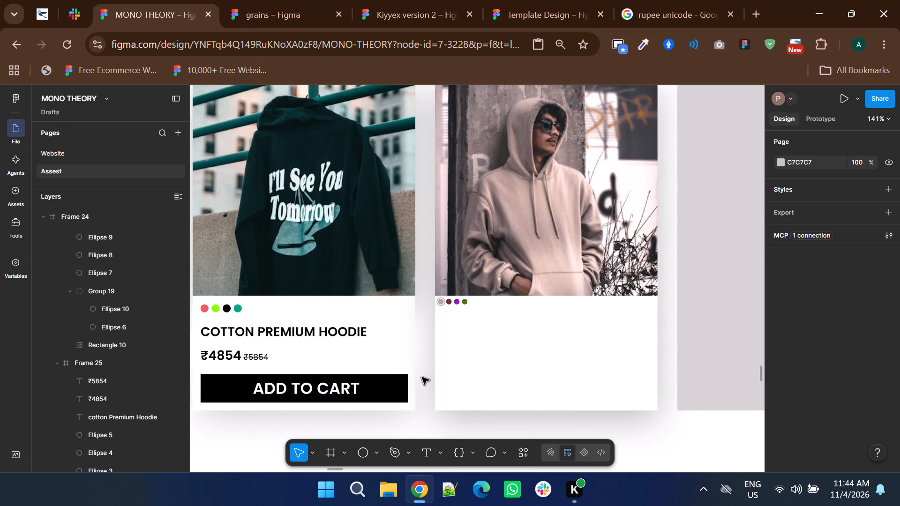
{"action": "scroll", "coordinate": [457, 301], "scroll_direction": "up", "scroll_amount": 2, "text": "ctrl"}
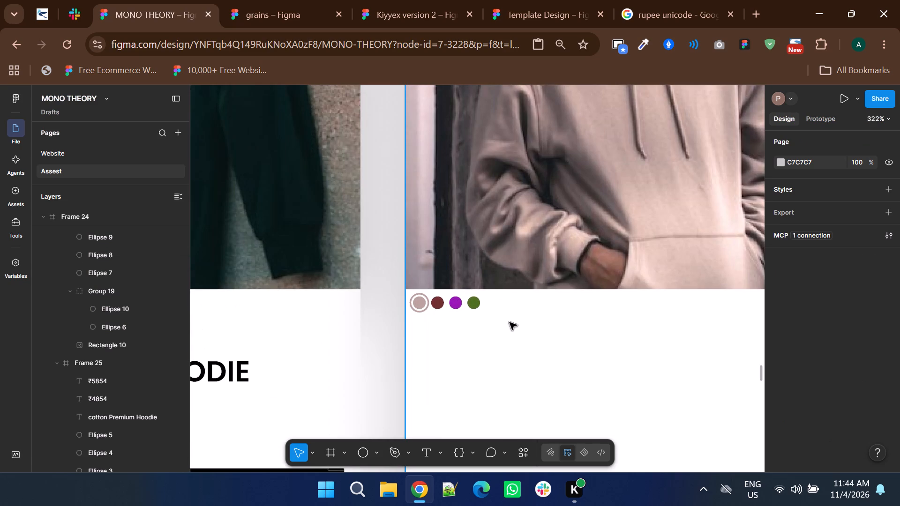
{"action": "left_click_drag", "start_coordinate": [513, 320], "coordinate": [441, 317]}
{"action": "key", "text": "ctrl+z"}
{"action": "left_click_drag", "start_coordinate": [480, 323], "coordinate": [415, 292], "text": "ctrl"}
{"action": "key", "text": "Down"}
{"action": "key", "text": "Down"}
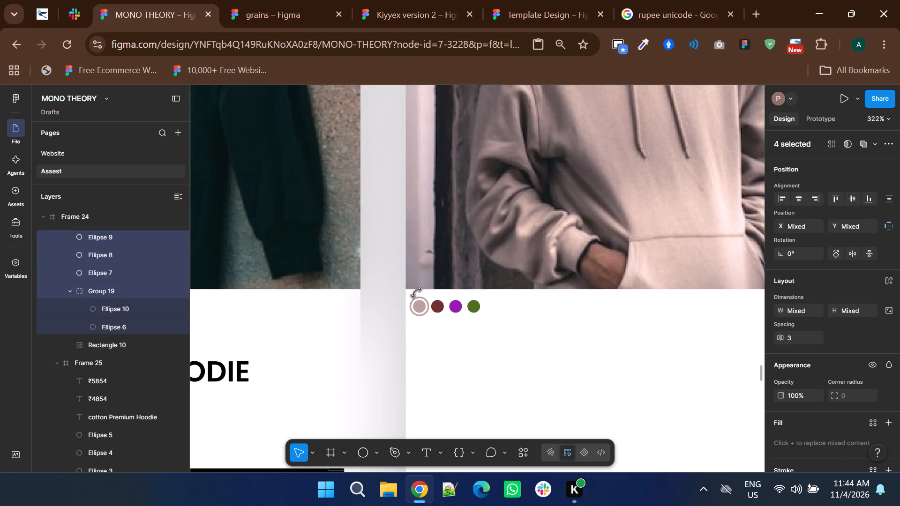
{"action": "key", "text": "Down"}
{"action": "left_click", "coordinate": [575, 335]}
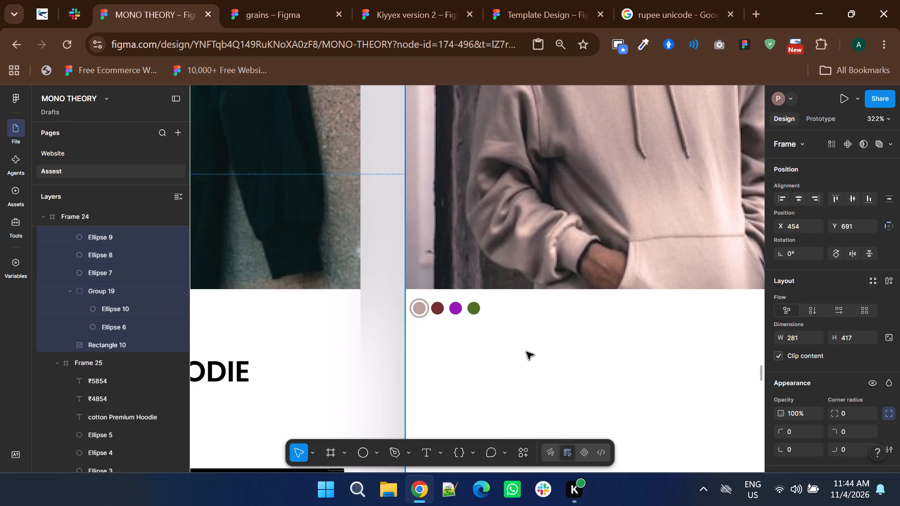
Copy the first card's ADD TO CART button into the beige hoodie card at the same height and centre it horizontally in the card.
{"action": "scroll", "coordinate": [526, 352], "scroll_direction": "down", "scroll_amount": 2, "text": "ctrl"}
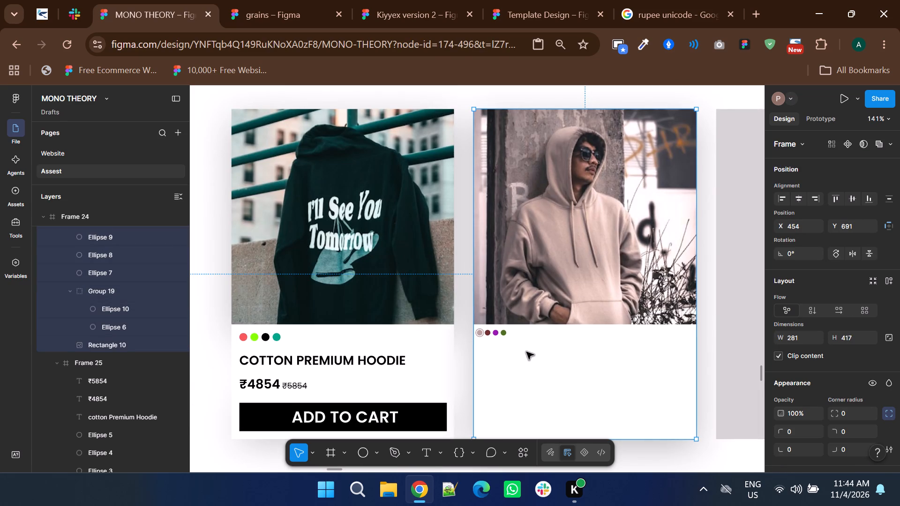
{"action": "scroll", "coordinate": [526, 352], "scroll_direction": "down", "scroll_amount": 1, "text": "ctrl"}
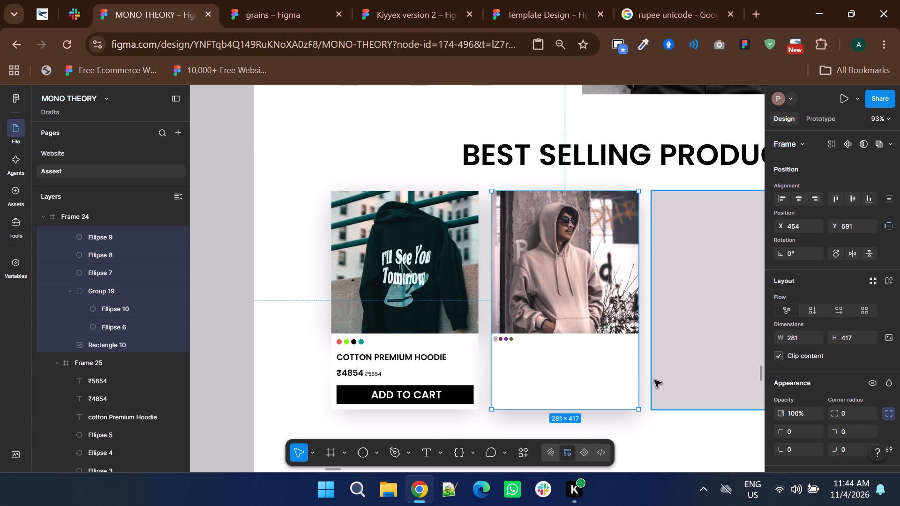
{"action": "left_click", "coordinate": [644, 376]}
{"action": "double_click", "coordinate": [407, 394]}
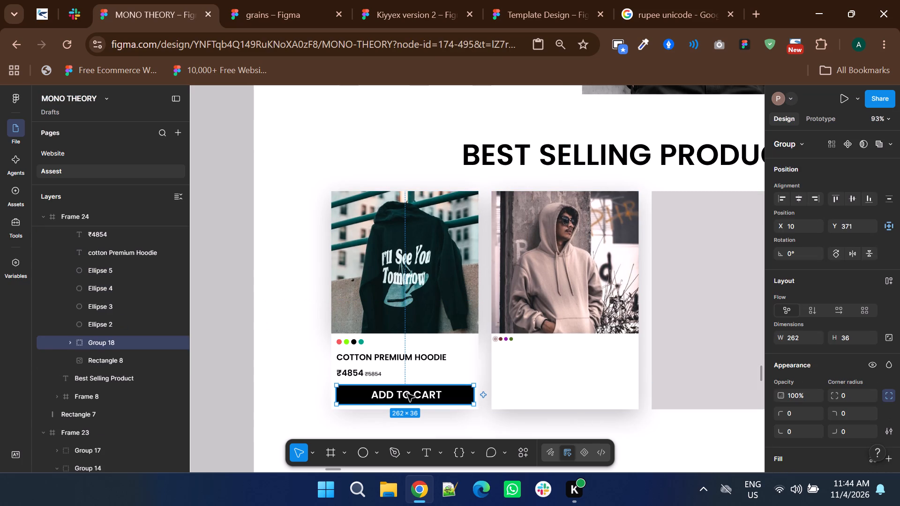
{"action": "left_click_drag", "start_coordinate": [407, 394], "coordinate": [559, 388], "text": "alt"}
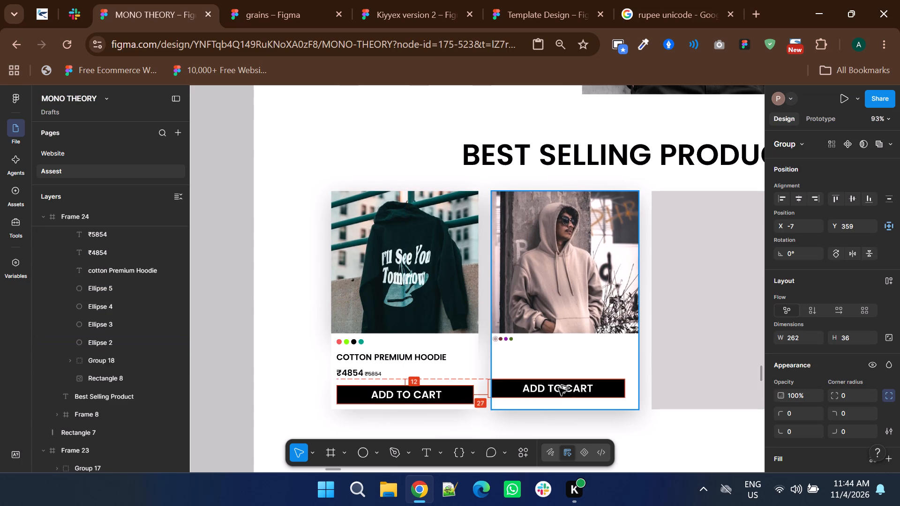
{"action": "left_click_drag", "start_coordinate": [559, 388], "coordinate": [570, 394], "text": "alt"}
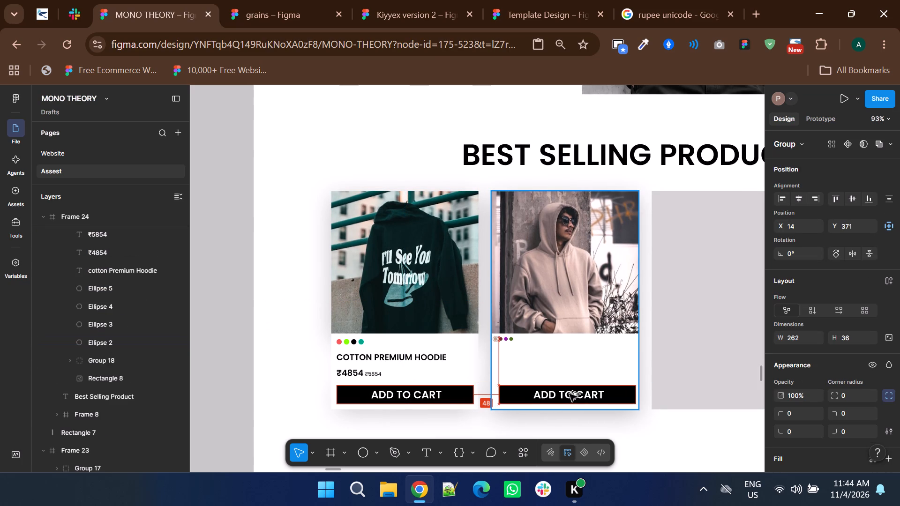
{"action": "left_click_drag", "start_coordinate": [570, 394], "coordinate": [568, 394], "text": "alt"}
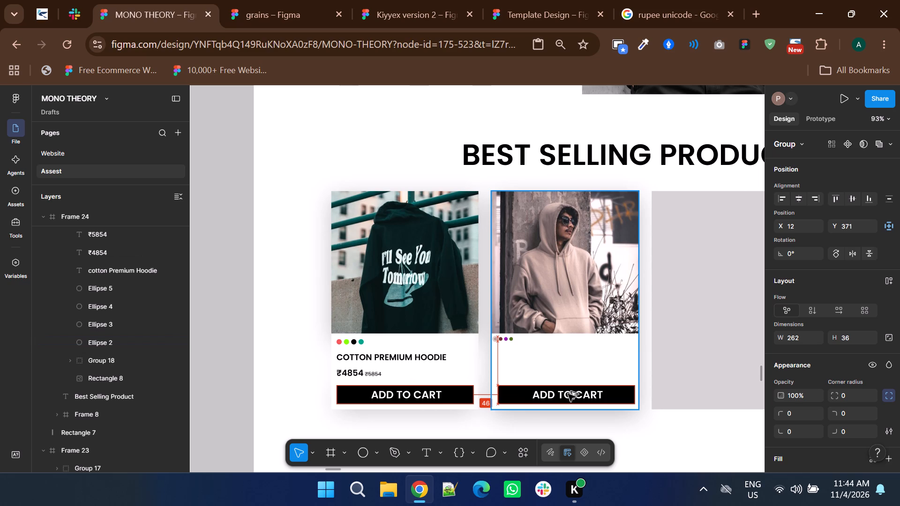
{"action": "left_click_drag", "start_coordinate": [568, 394], "coordinate": [567, 394], "text": "alt"}
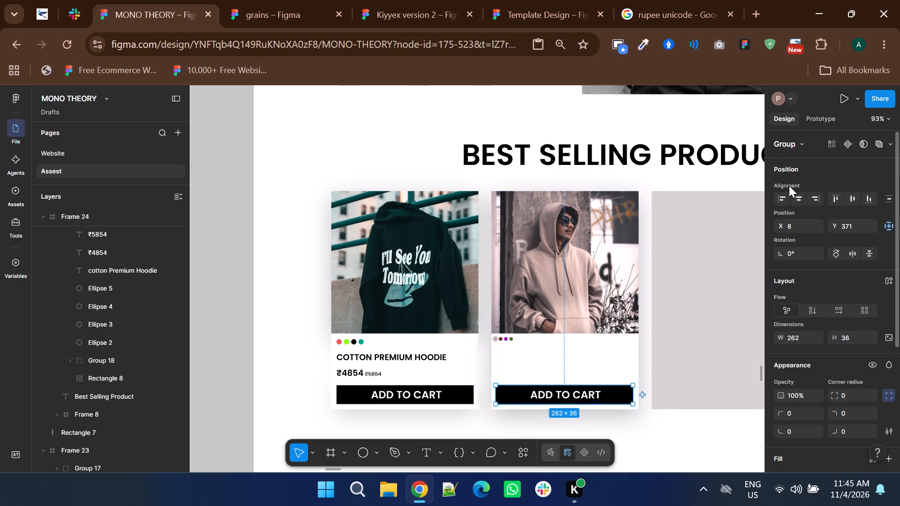
{"action": "left_click", "coordinate": [797, 201]}
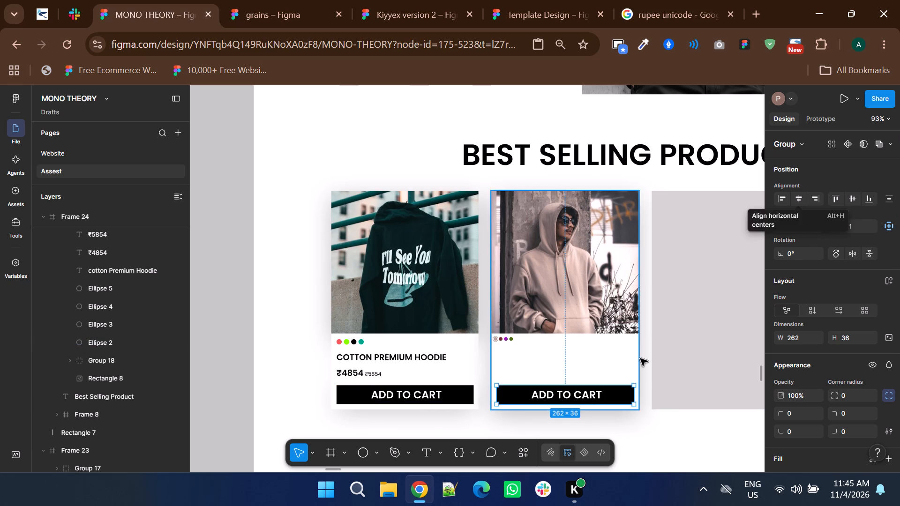
{"action": "left_click", "coordinate": [639, 359]}
{"action": "left_click", "coordinate": [645, 370]}
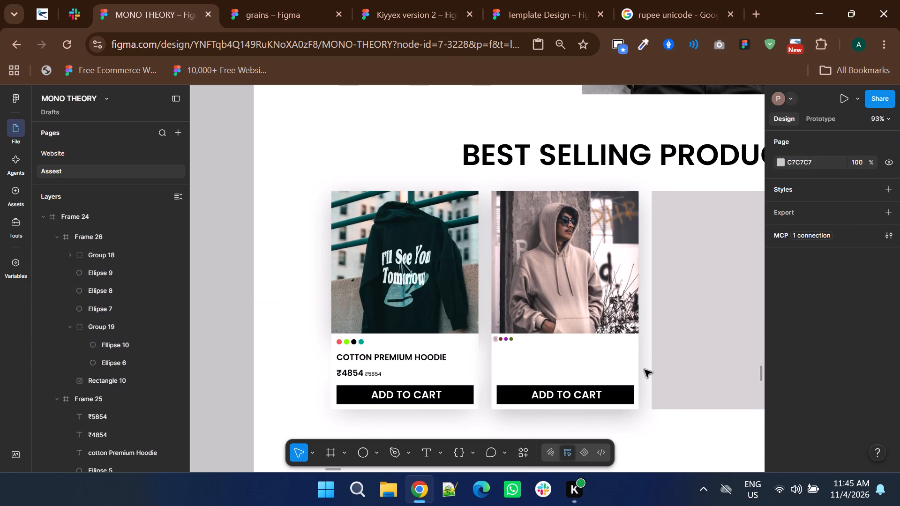
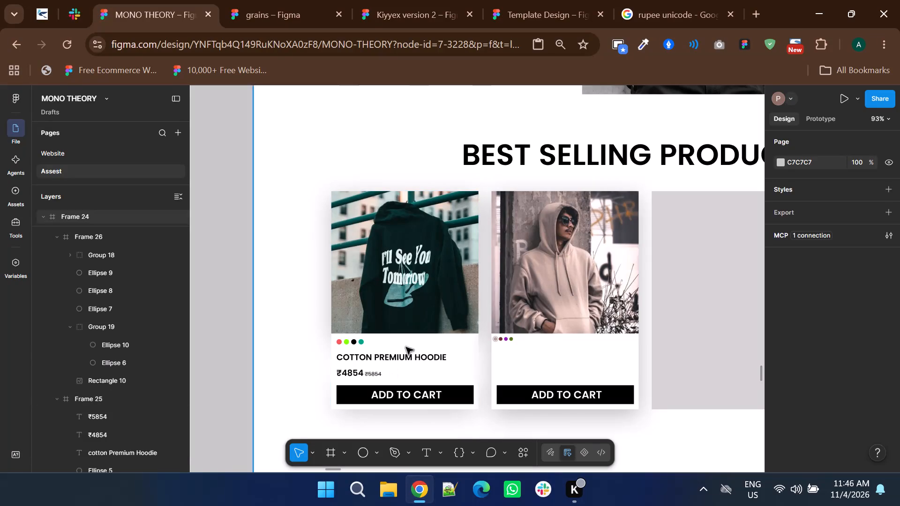
Copy the COTTON PREMIUM HOODIE name from the first card into the beige hoodie card, below its swatches at about X 12, Y 303.
{"action": "left_click", "coordinate": [404, 356], "text": "ctrl"}
{"action": "left_click_drag", "start_coordinate": [404, 356], "coordinate": [547, 348]}
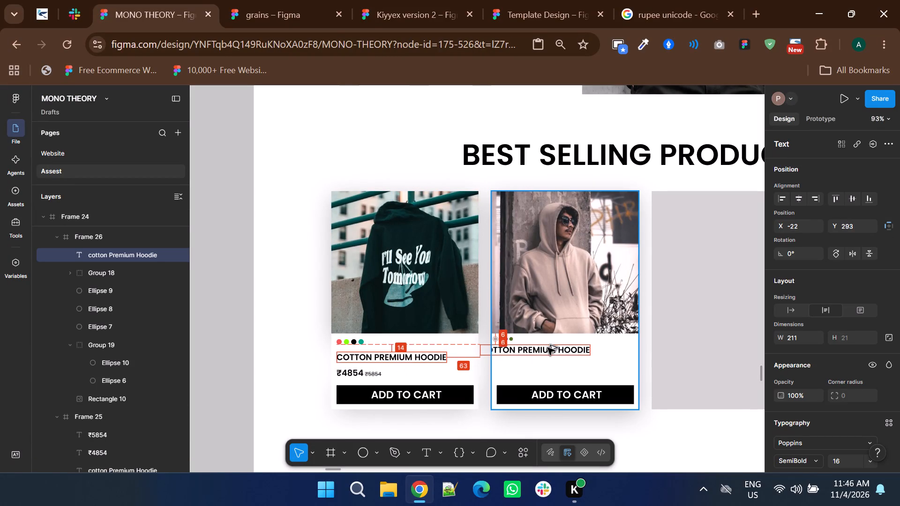
{"action": "left_click_drag", "start_coordinate": [547, 348], "coordinate": [560, 355]}
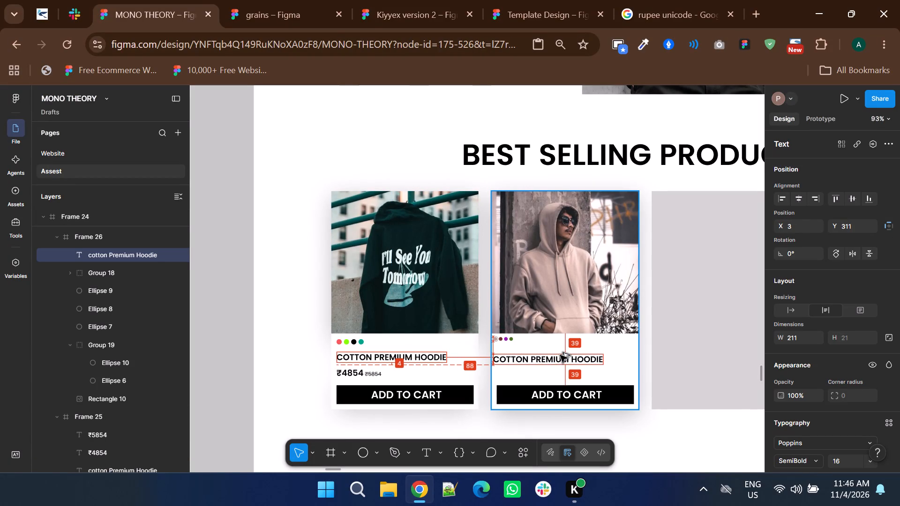
{"action": "left_click_drag", "start_coordinate": [560, 355], "coordinate": [566, 353]}
{"action": "double_click", "coordinate": [547, 357]}
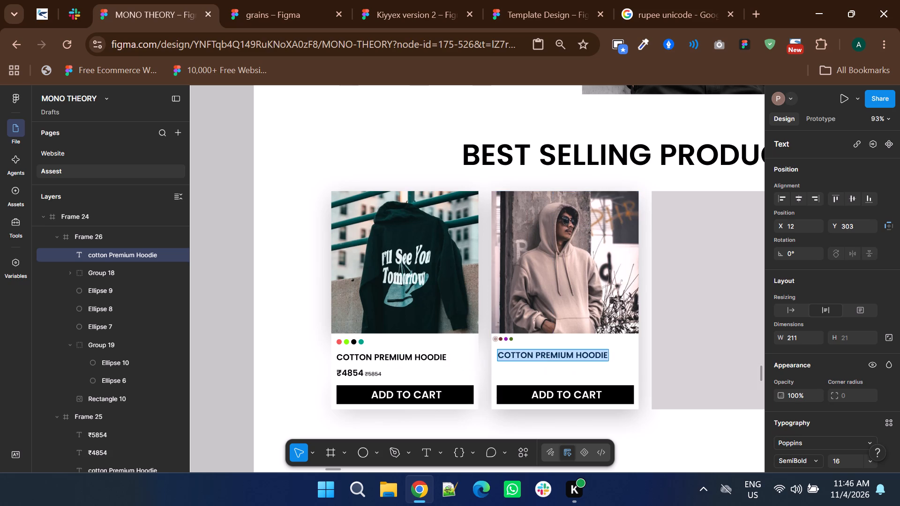
Select all four swatches on the beige hoodie card and move them right to align with the ADD TO CART button's left edge.
{"action": "scroll", "coordinate": [510, 345], "scroll_direction": "up", "scroll_amount": 3, "text": "ctrl"}
{"action": "double_click", "coordinate": [488, 324]}
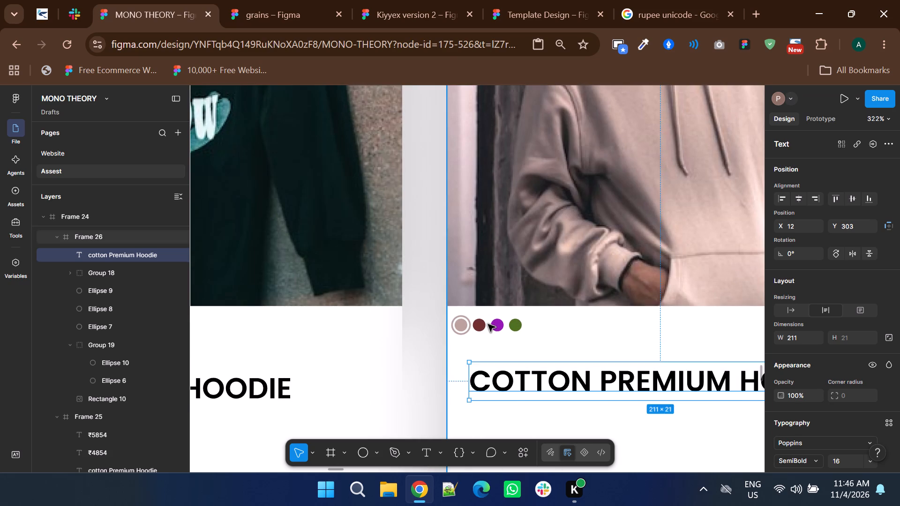
{"action": "double_click", "coordinate": [488, 324]}
{"action": "double_click", "coordinate": [476, 324]}
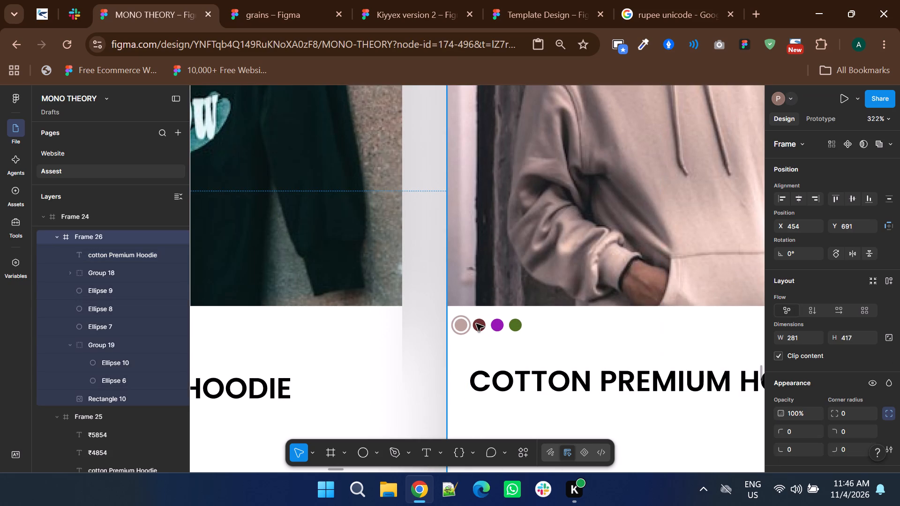
{"action": "left_click", "coordinate": [495, 324], "text": "shift"}
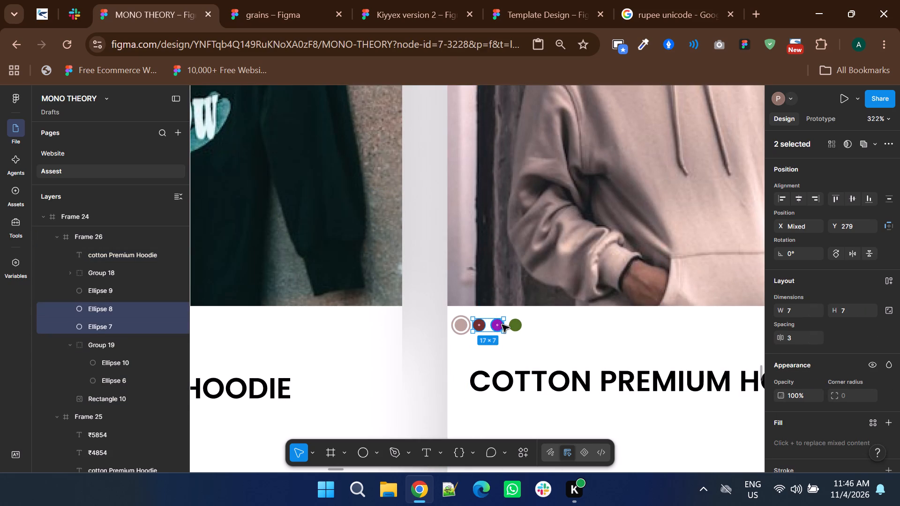
{"action": "left_click", "coordinate": [508, 326], "text": "shift"}
{"action": "left_click", "coordinate": [518, 327], "text": "shift"}
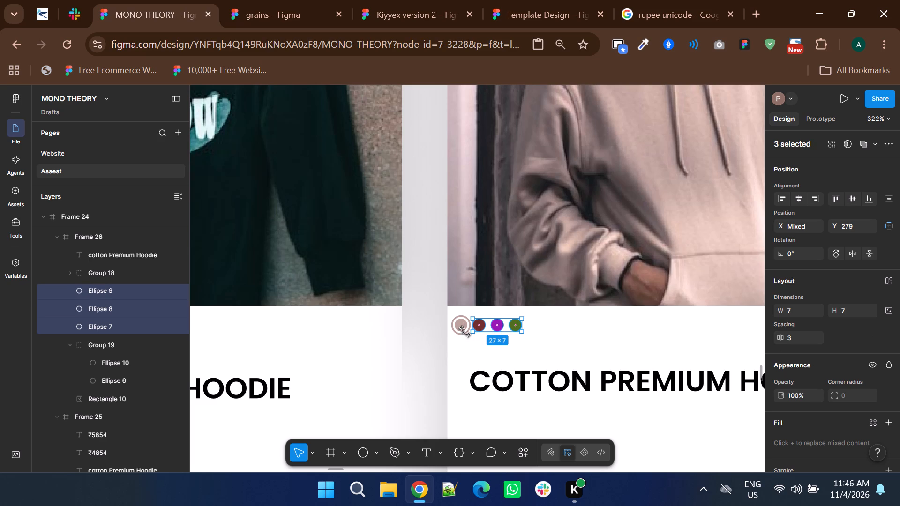
{"action": "left_click", "coordinate": [460, 327], "text": "shift"}
{"action": "left_click_drag", "start_coordinate": [460, 327], "coordinate": [475, 327]}
{"action": "scroll", "coordinate": [475, 327], "scroll_direction": "down", "scroll_amount": 2, "text": "ctrl"}
{"action": "key", "text": "Right"}
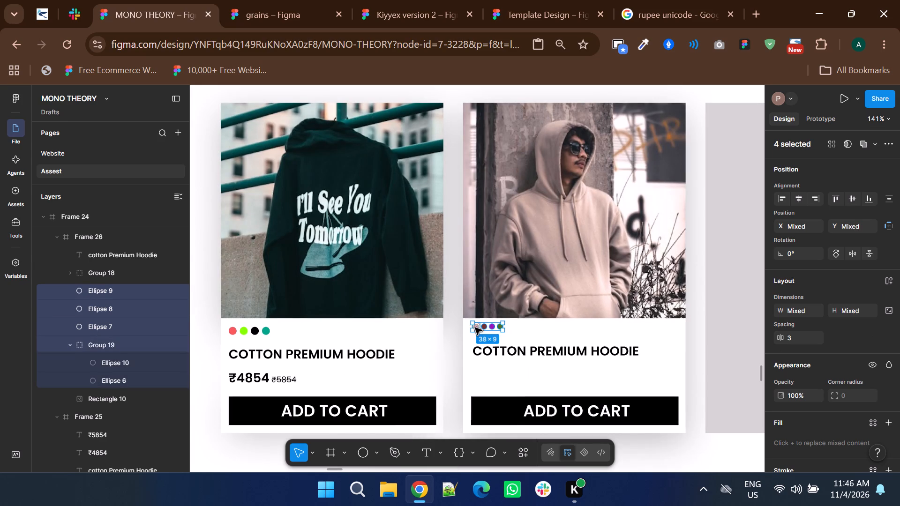
{"action": "key", "text": "Right"}
{"action": "key", "text": "Left"}
{"action": "key", "text": "Left"}
{"action": "key", "text": "Left"}
{"action": "key", "text": "Left"}
Move the copied product name on the beige hoodie card 2 px left to X 10, in line with the swatches and button.
{"action": "left_click", "coordinate": [492, 344]}
{"action": "key", "text": "Left"}
{"action": "key", "text": "Left"}
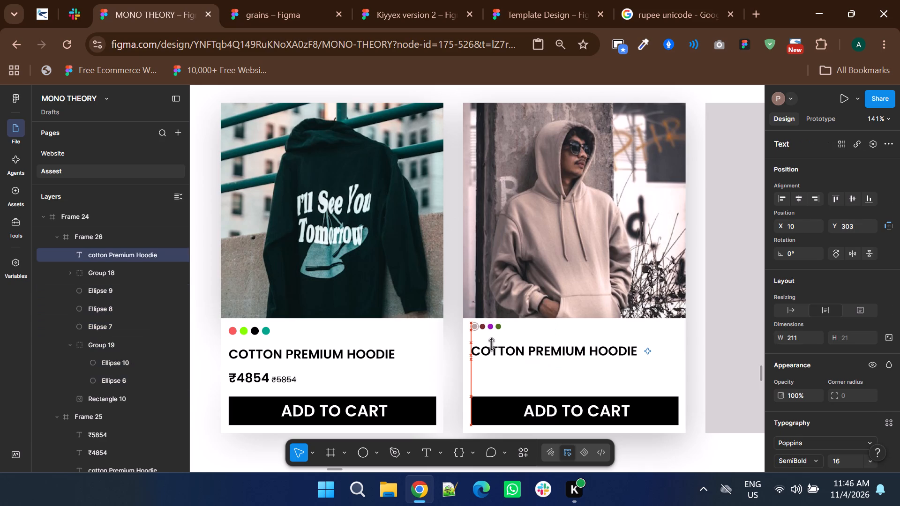
Replace the copied product name's text with WHITE and apply the spelling suggestion "white" to it.
{"action": "double_click", "coordinate": [500, 355], "text": "ctrl"}
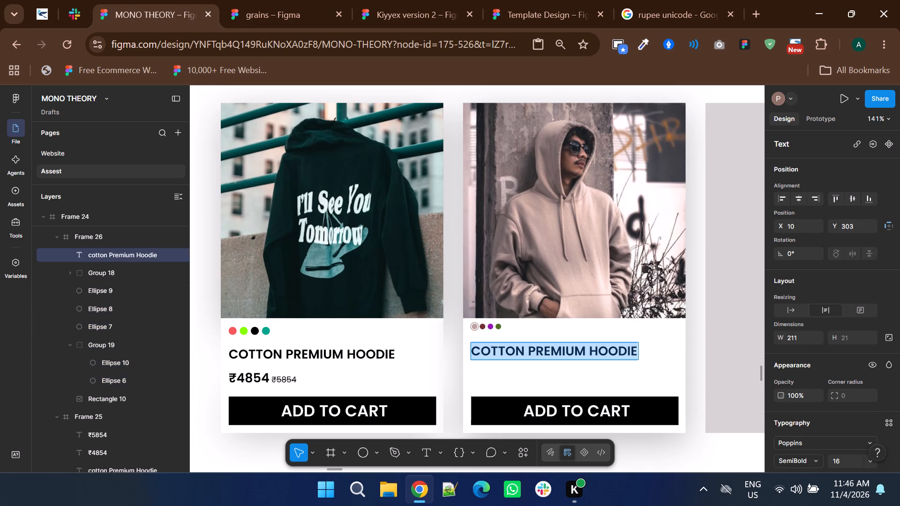
{"action": "type", "text": "wHIT"}
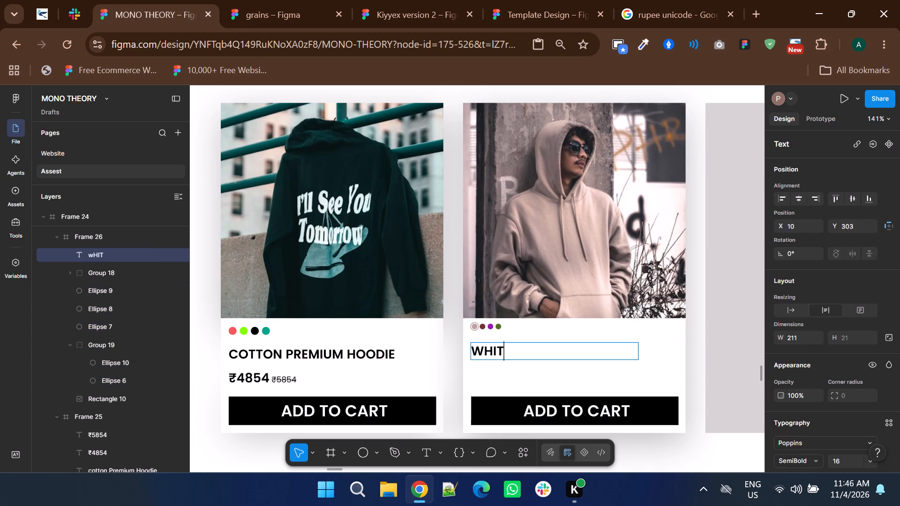
{"action": "key", "text": "BackSpace"}
{"action": "key", "text": "BackSpace"}
{"action": "type", "text": "ITE"}
{"action": "key", "text": "space"}
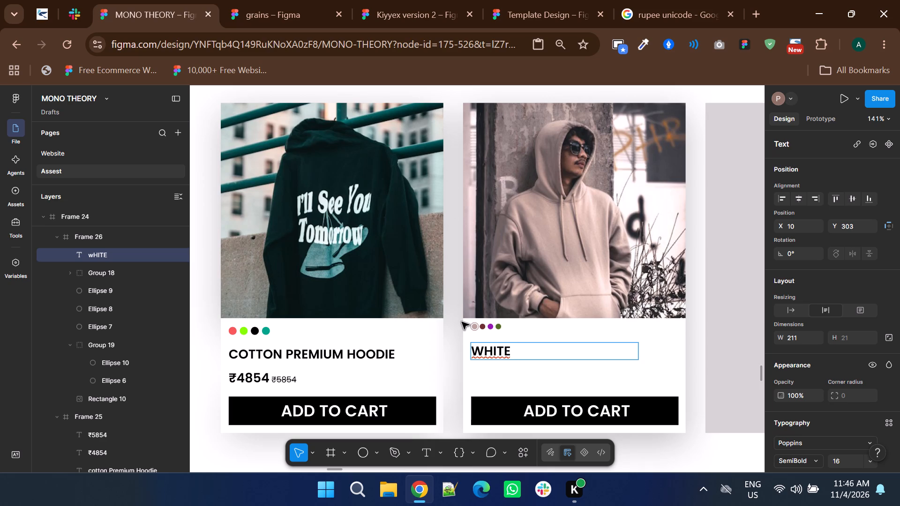
{"action": "left_click_drag", "start_coordinate": [516, 350], "coordinate": [473, 349]}
{"action": "right_click", "coordinate": [483, 354]}
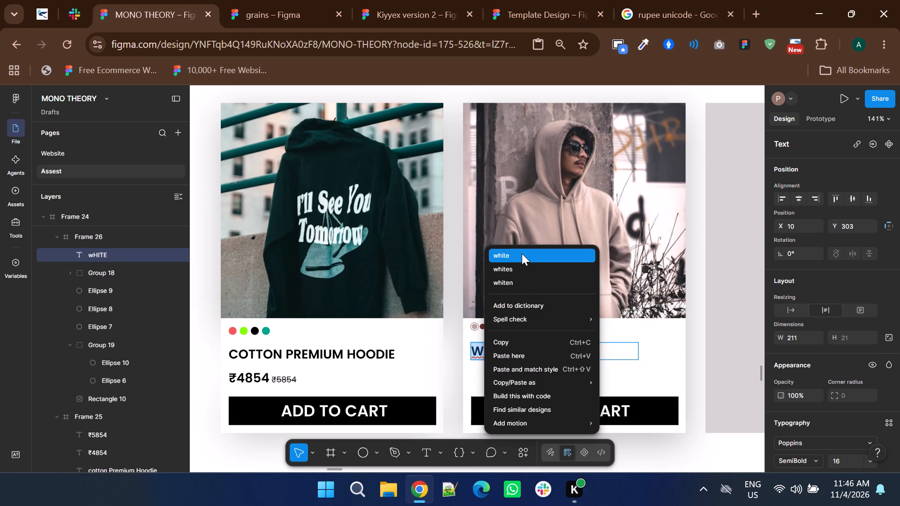
{"action": "left_click", "coordinate": [630, 358]}
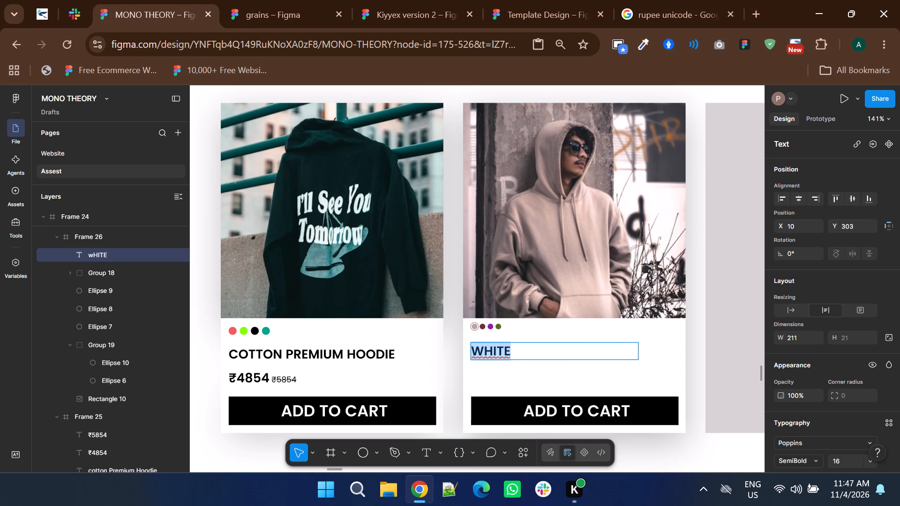
{"action": "left_click_drag", "start_coordinate": [509, 352], "coordinate": [469, 356]}
{"action": "right_click", "coordinate": [485, 353]}
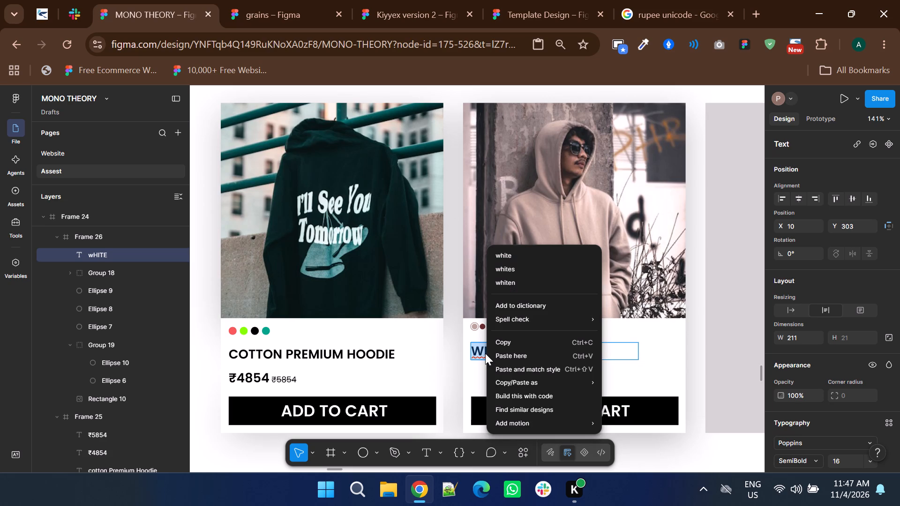
{"action": "left_click", "coordinate": [480, 353]}
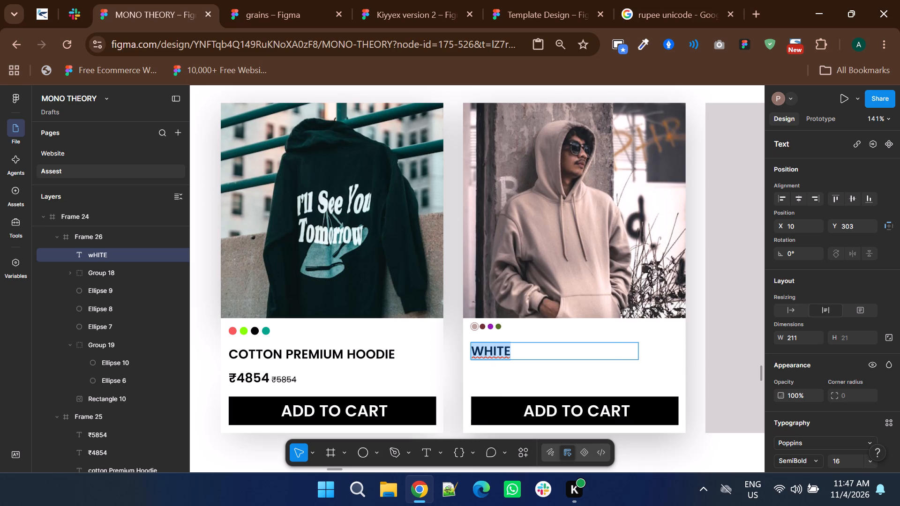
{"action": "right_click", "coordinate": [478, 354]}
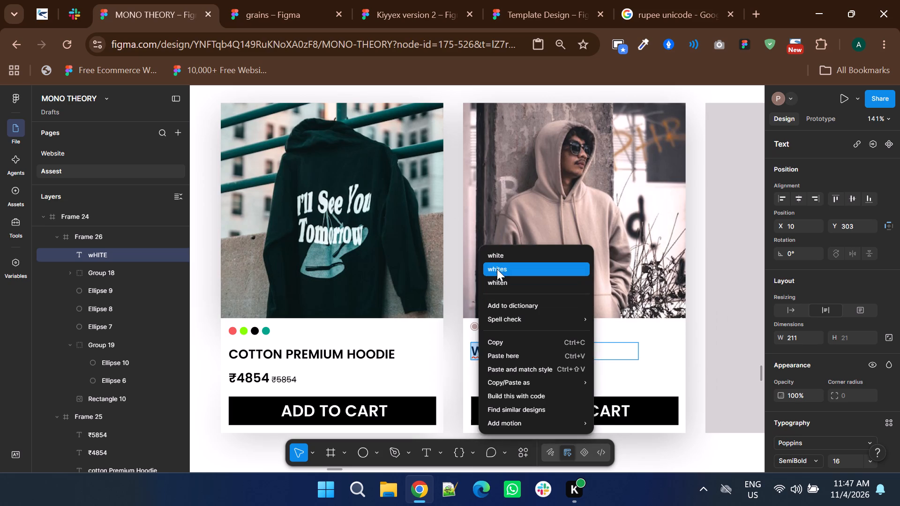
{"action": "left_click", "coordinate": [497, 258]}
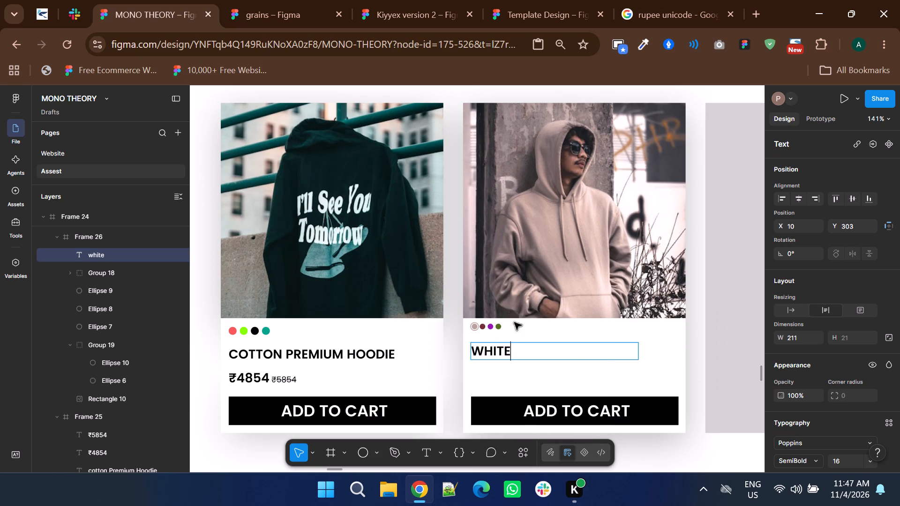
Complete the beige hoodie card's product name so it reads WHITE CLASSIC HOODIE.
{"action": "key", "text": "space"}
{"action": "type", "text": "pREM"}
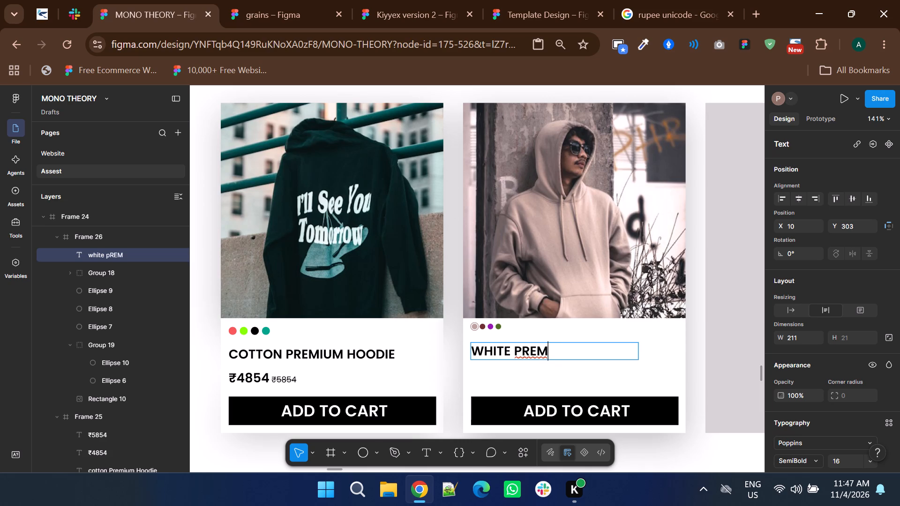
{"action": "key", "text": "BackSpace"}
{"action": "key", "text": "BackSpace"}
{"action": "key", "text": "BackSpace"}
{"action": "key", "text": "BackSpace"}
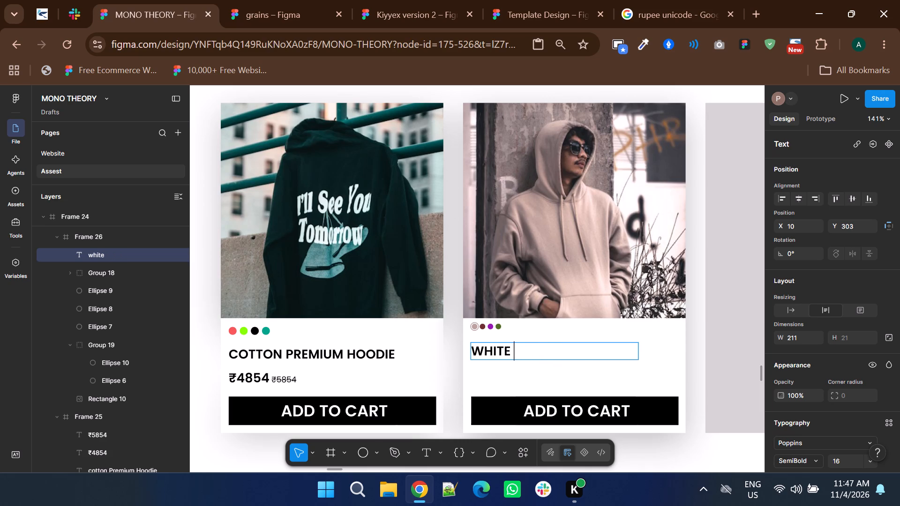
{"action": "type", "text": "CLASSIC hOODIE"}
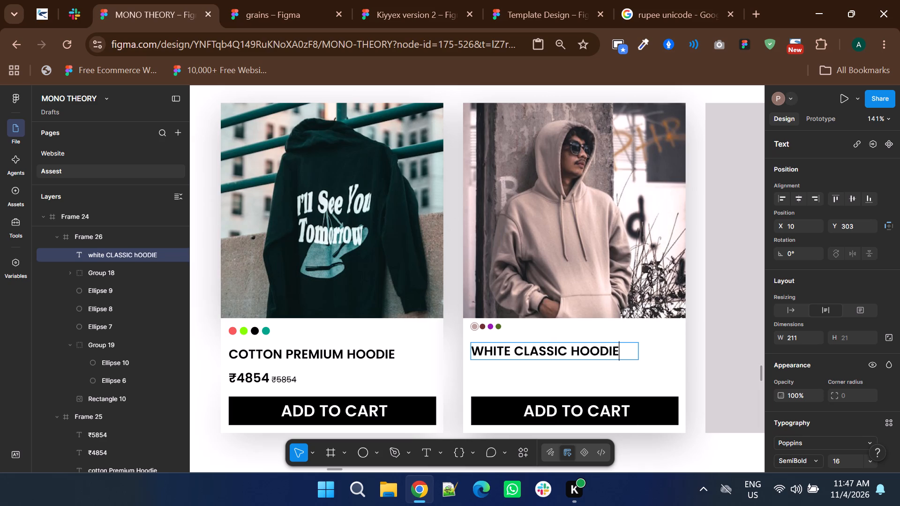
{"action": "double_click", "coordinate": [706, 360]}
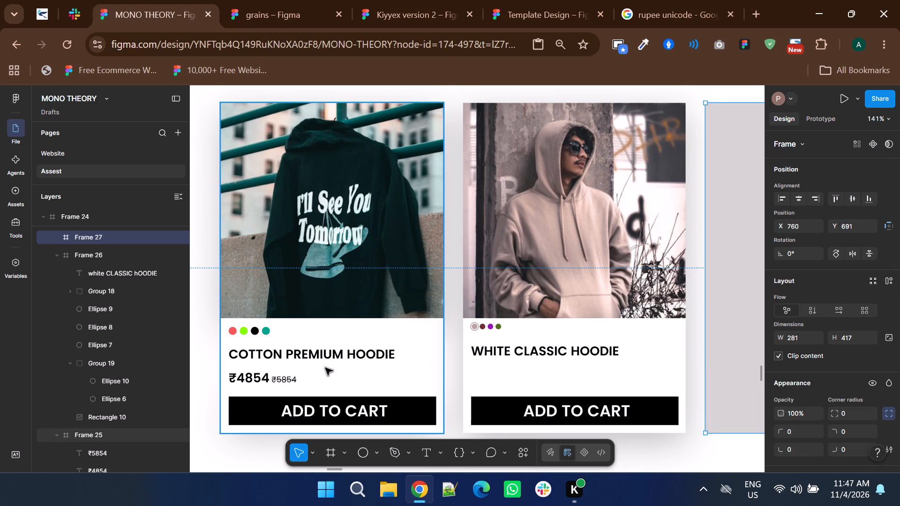
Copy the ₹4854 and struck-through ₹5854 prices together into the beige hoodie card, between its name and button, left-aligned with both.
{"action": "double_click", "coordinate": [277, 380]}
{"action": "left_click", "coordinate": [248, 379], "text": "shift"}
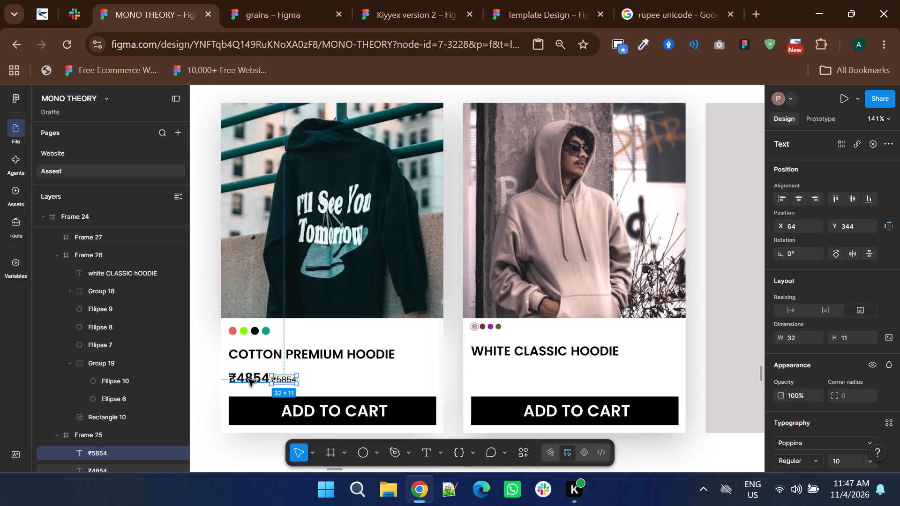
{"action": "left_click_drag", "start_coordinate": [248, 379], "coordinate": [496, 380]}
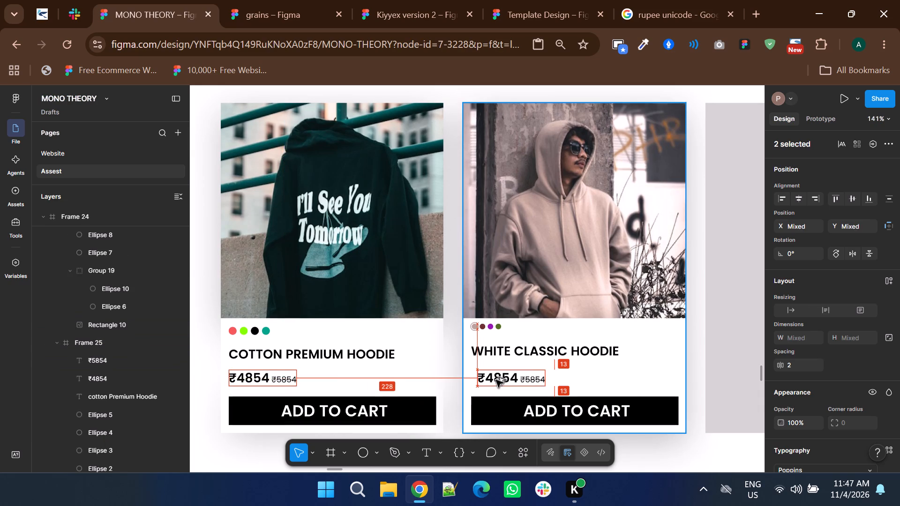
{"action": "left_click_drag", "start_coordinate": [496, 380], "coordinate": [490, 384]}
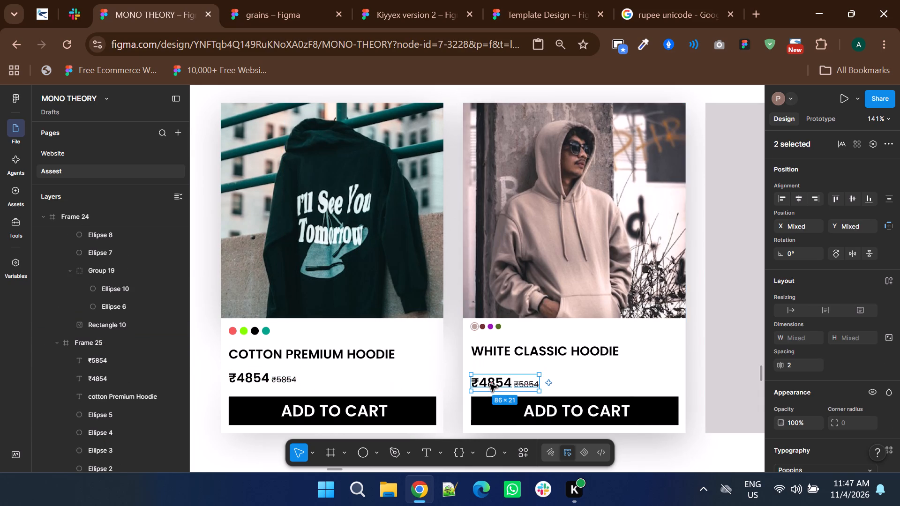
Move the WHITE CLASSIC HOODIE name 4 px down to Y 307.
{"action": "left_click", "coordinate": [494, 350]}
{"action": "key", "text": "Down"}
{"action": "key", "text": "Down"}
{"action": "key", "text": "Down"}
{"action": "key", "text": "Down"}
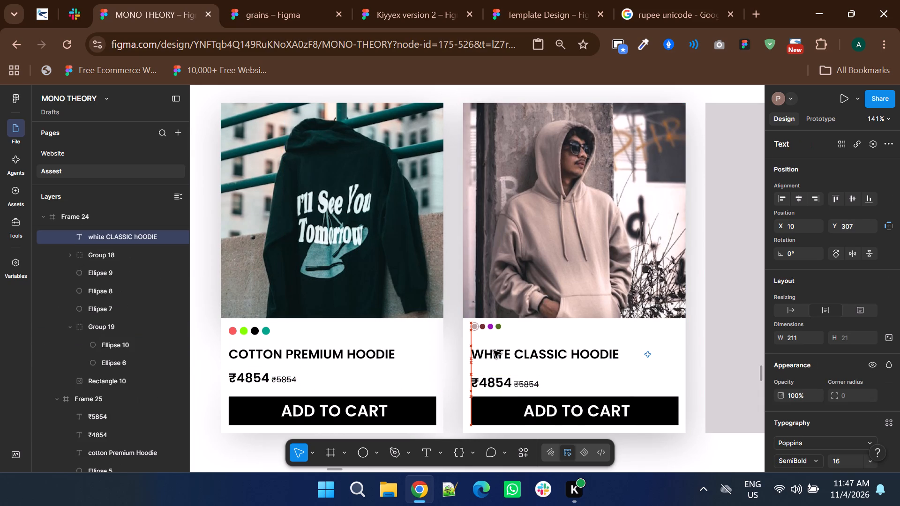
Change the bold price on the beige hoodie card to ₹7854.
{"action": "scroll", "coordinate": [496, 384], "scroll_direction": "up", "scroll_amount": 1, "text": "ctrl"}
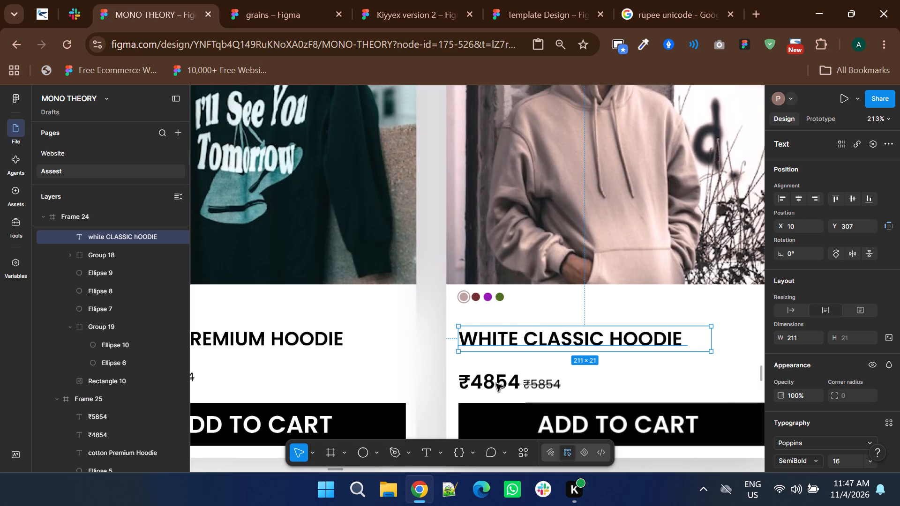
{"action": "double_click", "coordinate": [480, 380], "text": "ctrl"}
{"action": "left_click_drag", "start_coordinate": [481, 382], "coordinate": [473, 383]}
{"action": "key", "text": "7"}
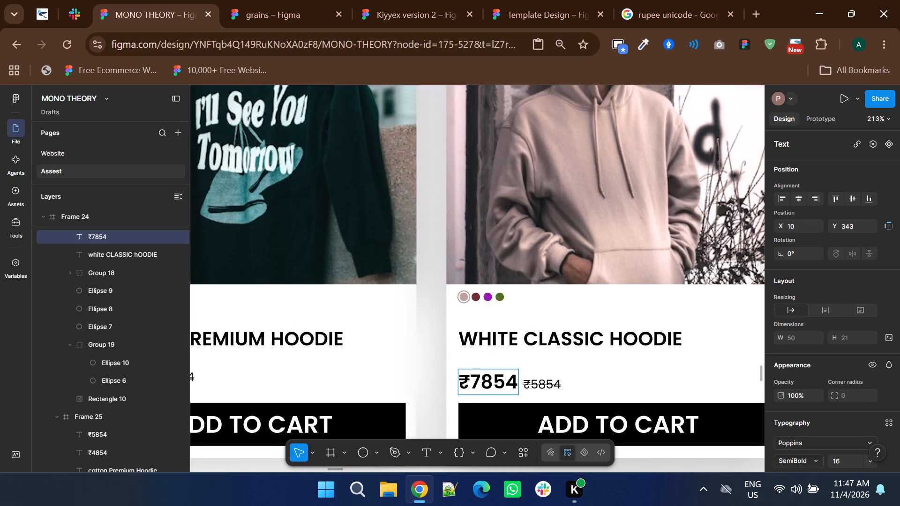
Change the struck-through price on the beige hoodie card to ₹6854.
{"action": "scroll", "coordinate": [532, 378], "scroll_direction": "up", "scroll_amount": 3, "text": "ctrl"}
{"action": "left_click_drag", "start_coordinate": [544, 396], "coordinate": [542, 397]}
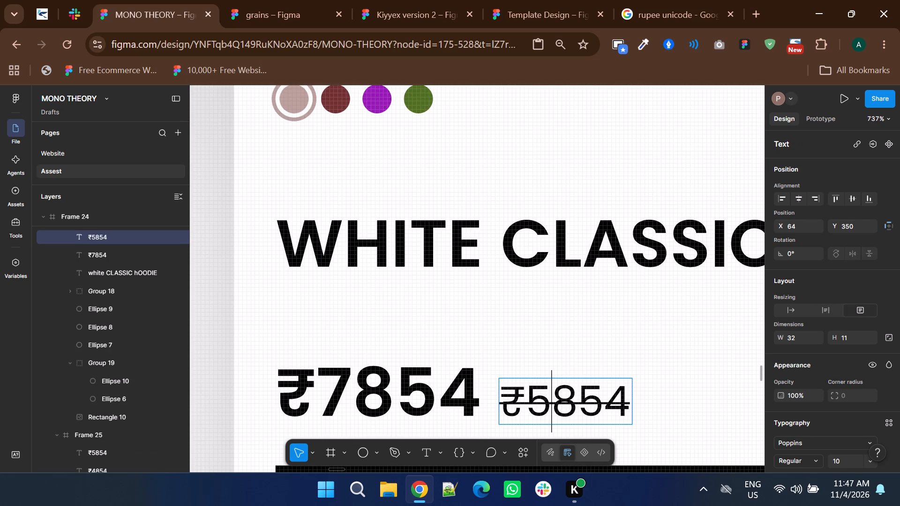
{"action": "left_click_drag", "start_coordinate": [542, 397], "coordinate": [538, 398]}
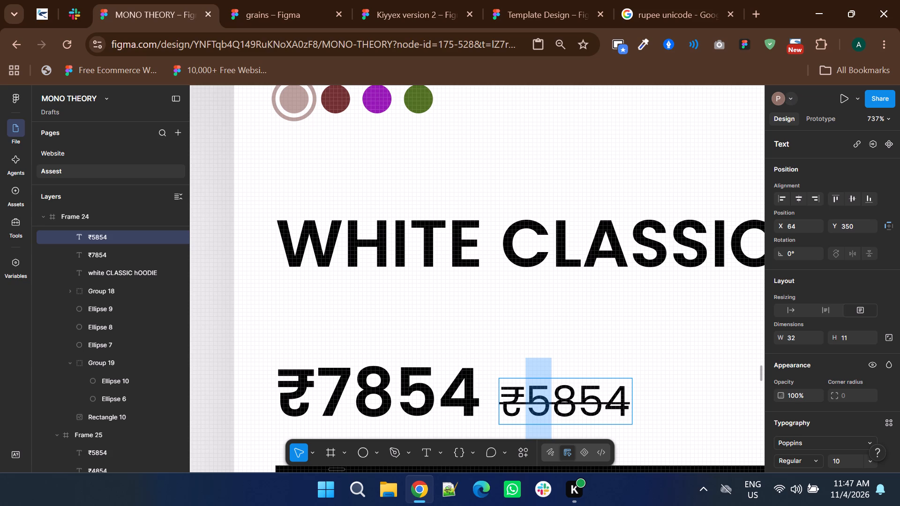
{"action": "key", "text": "6"}
{"action": "scroll", "coordinate": [574, 358], "scroll_direction": "down", "scroll_amount": 4, "text": "ctrl"}
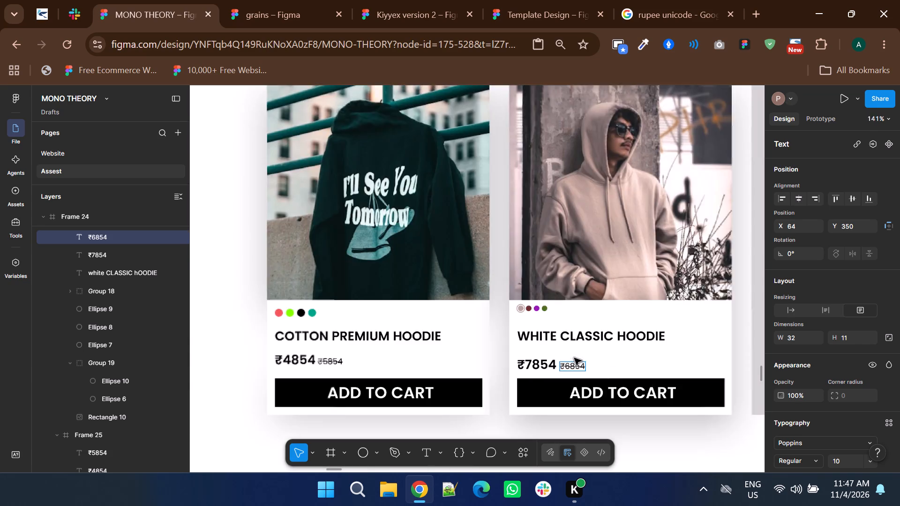
{"action": "scroll", "coordinate": [574, 358], "scroll_direction": "down", "scroll_amount": 2, "text": "ctrl"}
{"action": "double_click", "coordinate": [565, 394]}
{"action": "scroll", "coordinate": [565, 394], "scroll_direction": "down", "scroll_amount": 2, "text": "shift"}
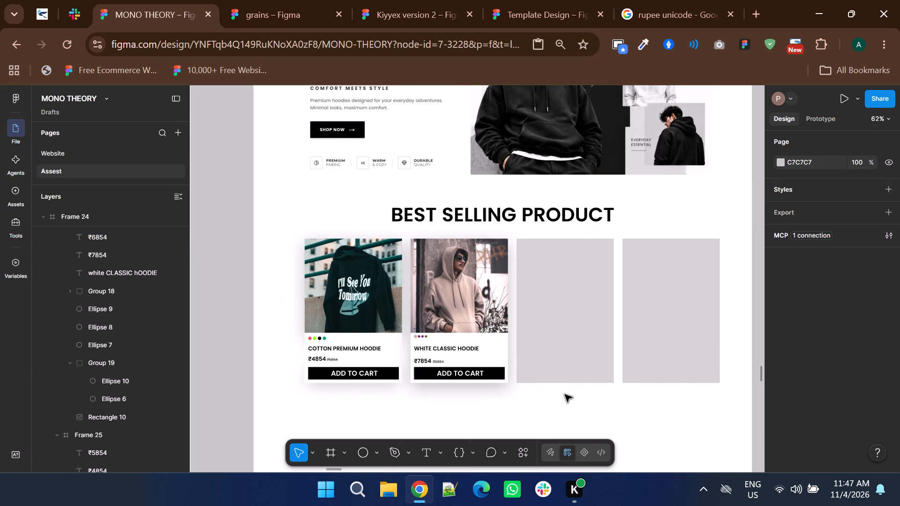
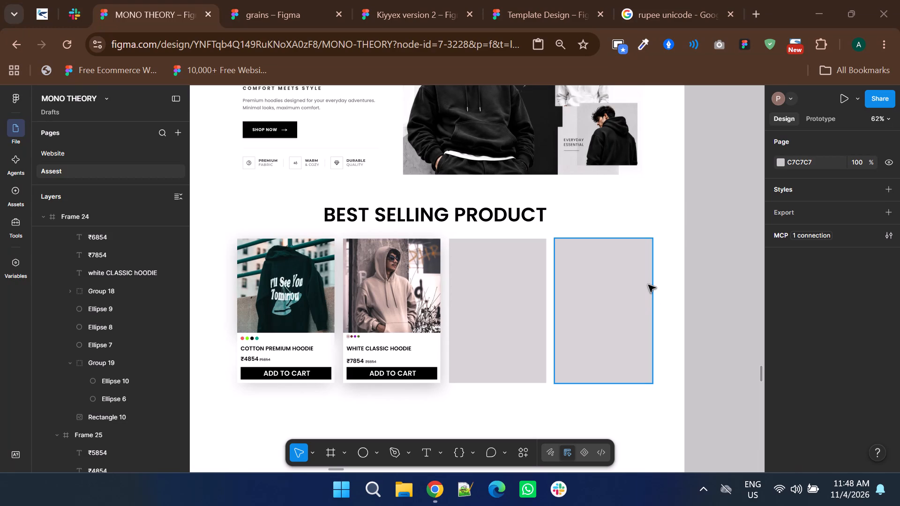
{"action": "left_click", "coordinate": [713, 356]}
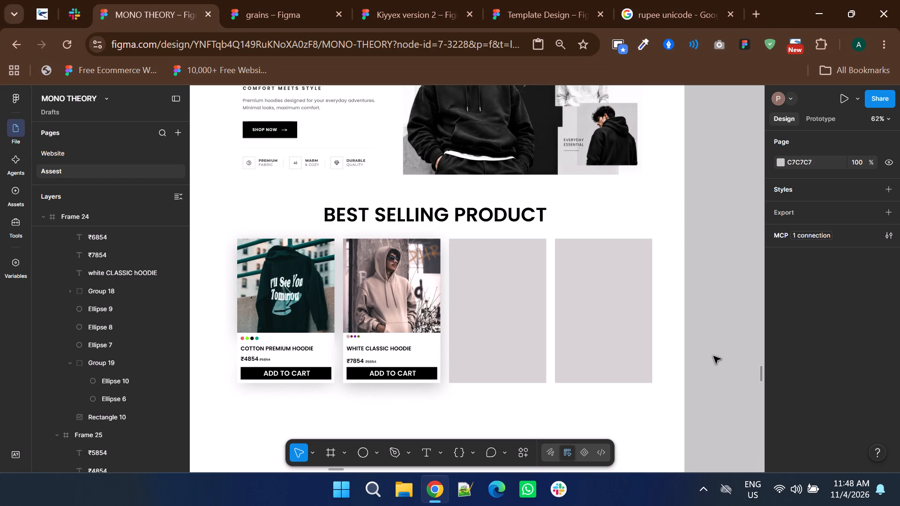
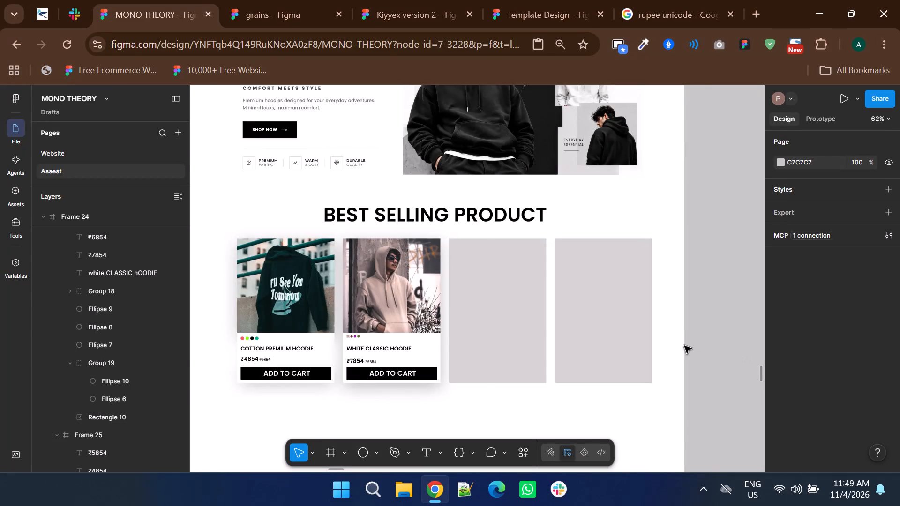
Duplicate the beige hoodie photo from the White Classic Hoodie card into the top of the third product card.
{"action": "scroll", "coordinate": [684, 346], "scroll_direction": "down", "scroll_amount": 1, "text": "shift"}
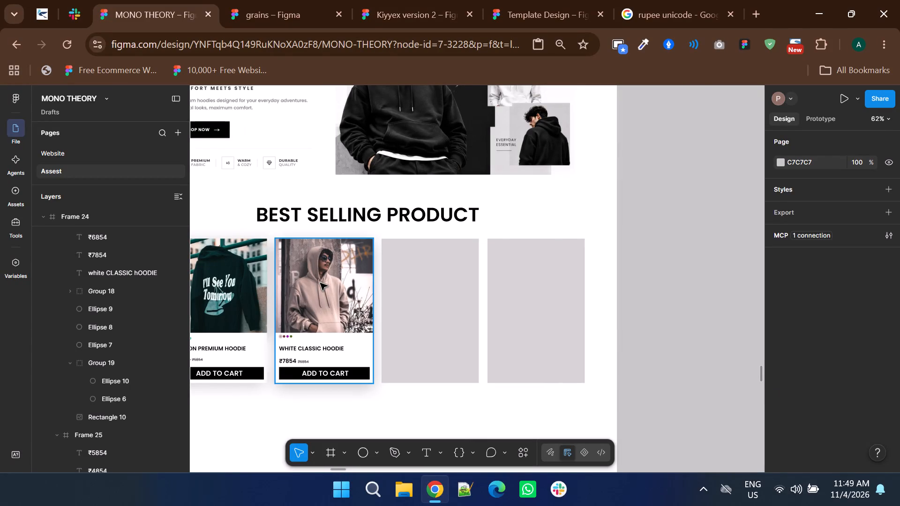
{"action": "left_click", "coordinate": [320, 283], "text": "ctrl"}
{"action": "left_click_drag", "start_coordinate": [320, 283], "coordinate": [458, 288], "text": "alt"}
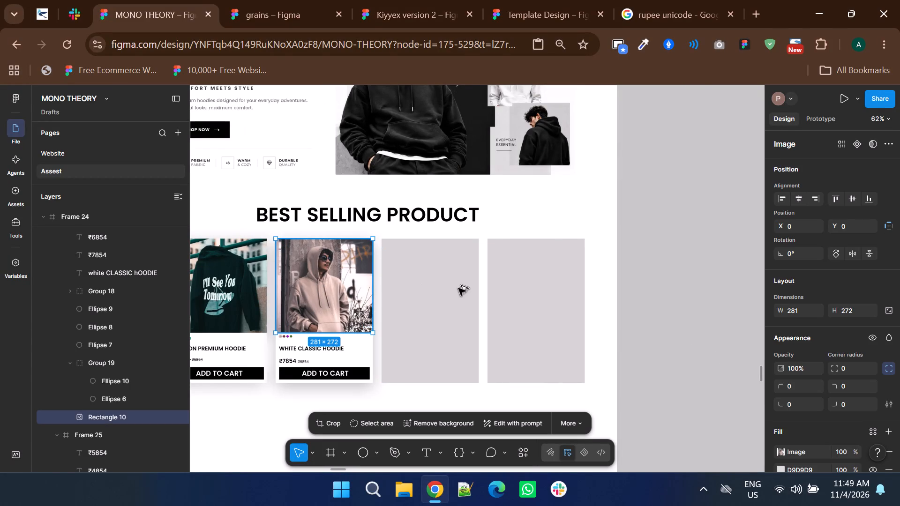
{"action": "left_click_drag", "start_coordinate": [458, 288], "coordinate": [428, 283], "text": "alt"}
{"action": "left_click", "coordinate": [618, 289]}
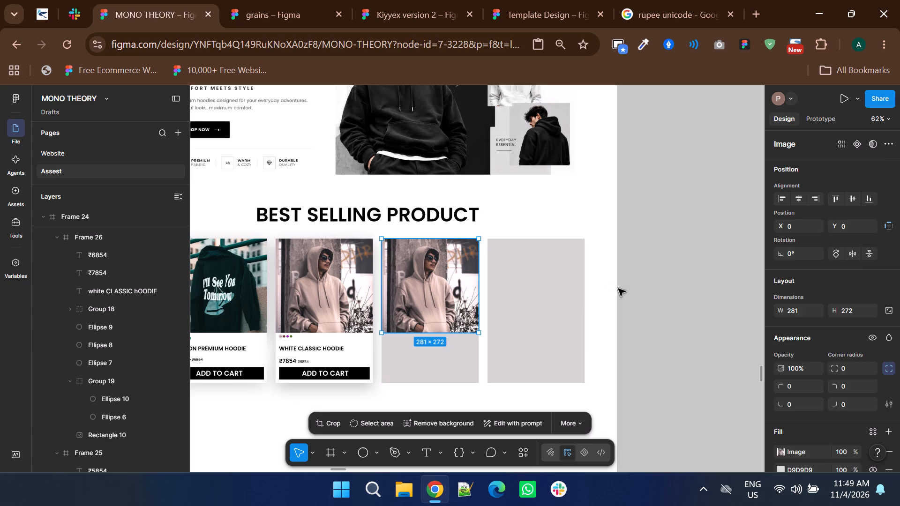
Examine the duplicated photo's fit in the third card, up close and within the whole page.
{"action": "scroll", "coordinate": [411, 273], "scroll_direction": "up", "scroll_amount": 5, "text": "ctrl"}
{"action": "scroll", "coordinate": [411, 279], "scroll_direction": "up", "scroll_amount": 4}
{"action": "scroll", "coordinate": [411, 279], "scroll_direction": "up", "scroll_amount": 2, "text": "shift"}
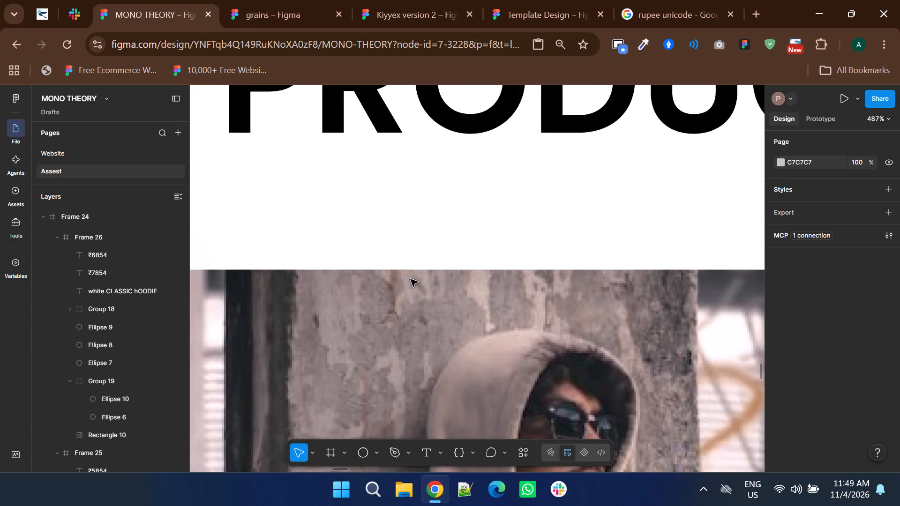
{"action": "scroll", "coordinate": [411, 279], "scroll_direction": "up", "scroll_amount": 3, "text": "shift"}
{"action": "scroll", "coordinate": [597, 291], "scroll_direction": "up", "scroll_amount": 4, "text": "ctrl"}
{"action": "scroll", "coordinate": [532, 291], "scroll_direction": "down", "scroll_amount": 6, "text": "ctrl"}
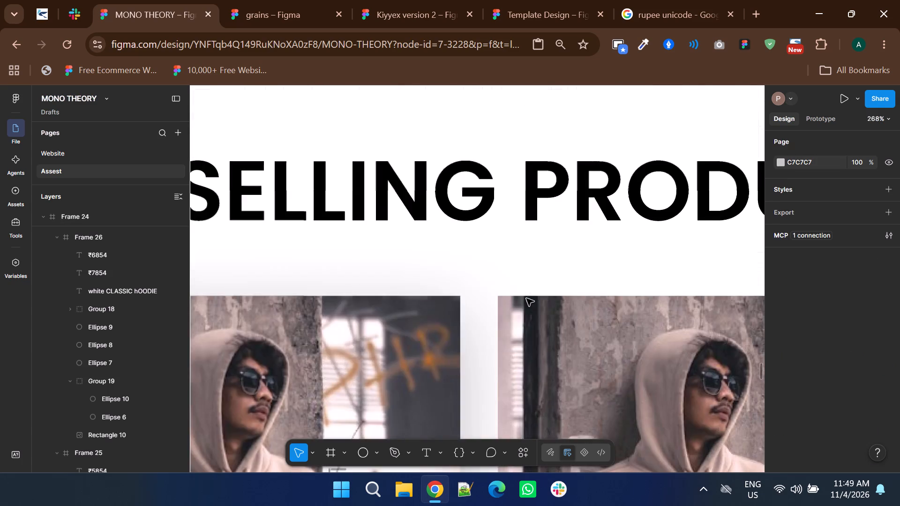
{"action": "scroll", "coordinate": [526, 298], "scroll_direction": "down", "scroll_amount": 6, "text": "shift"}
{"action": "scroll", "coordinate": [577, 316], "scroll_direction": "up", "scroll_amount": 4, "text": "ctrl"}
{"action": "scroll", "coordinate": [571, 288], "scroll_direction": "down", "scroll_amount": 11, "text": "ctrl"}
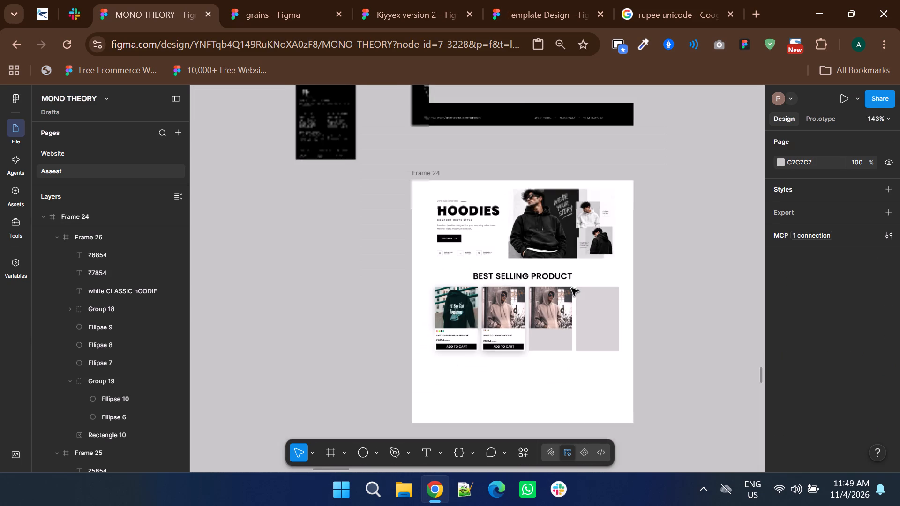
{"action": "scroll", "coordinate": [571, 288], "scroll_direction": "down", "scroll_amount": 2, "text": "shift"}
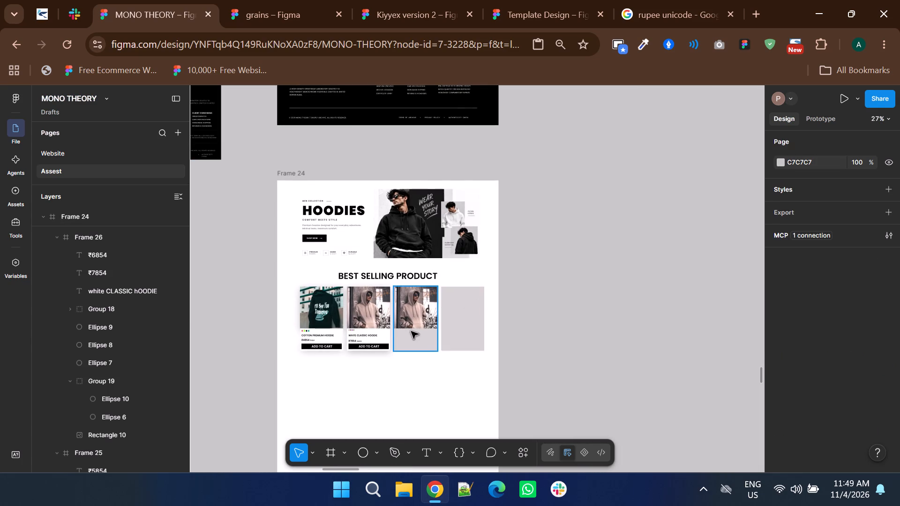
Copy the White Classic Hoodie card's drop shadow effect onto the third product card.
{"action": "scroll", "coordinate": [411, 331], "scroll_direction": "up", "scroll_amount": 3, "text": "ctrl"}
{"action": "left_click", "coordinate": [325, 334]}
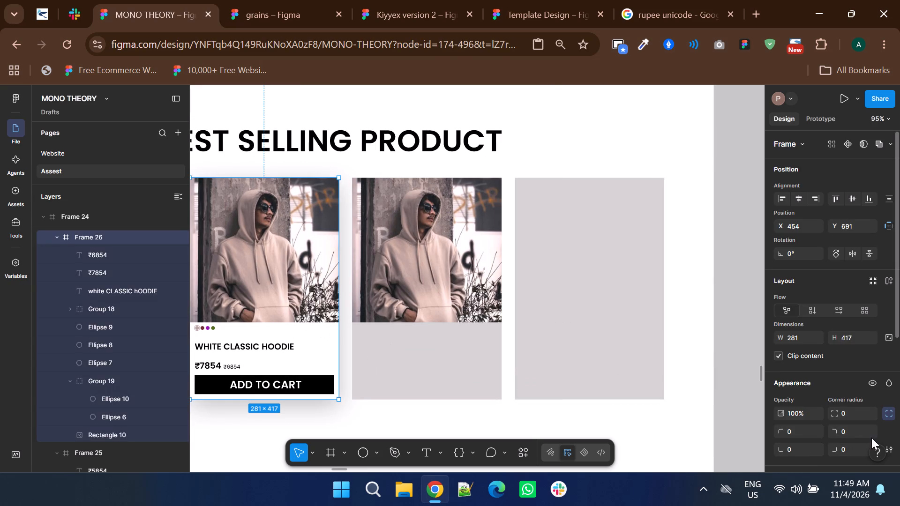
{"action": "scroll", "coordinate": [873, 439], "scroll_direction": "down", "scroll_amount": 2}
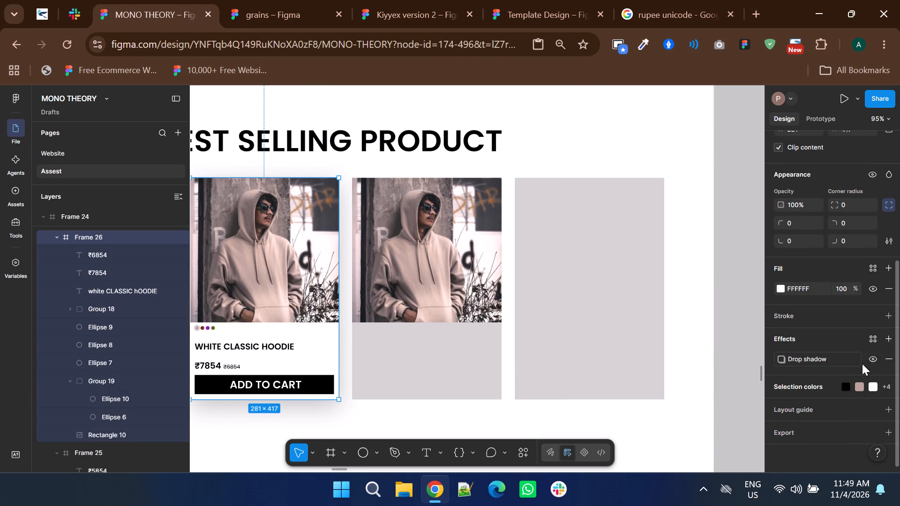
{"action": "left_click", "coordinate": [862, 364]}
{"action": "key", "text": "ctrl+c"}
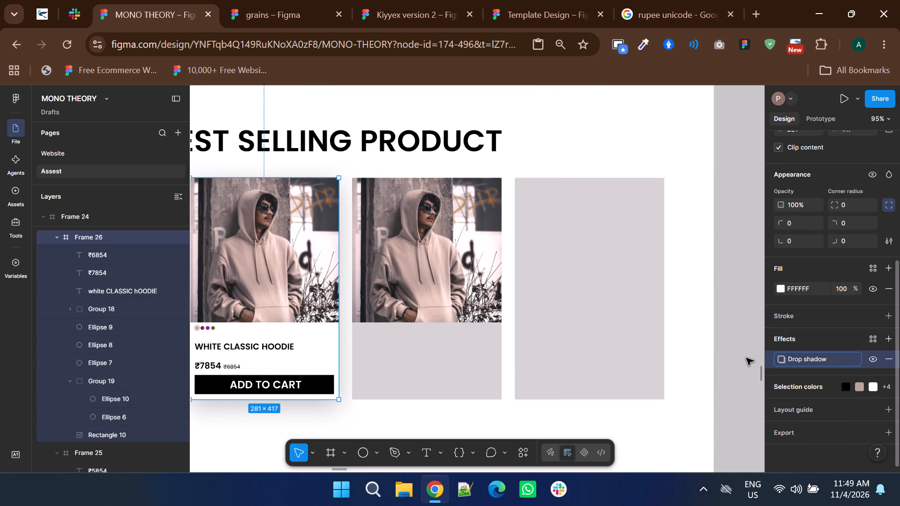
{"action": "left_click", "coordinate": [476, 361]}
{"action": "key", "text": "ctrl+v"}
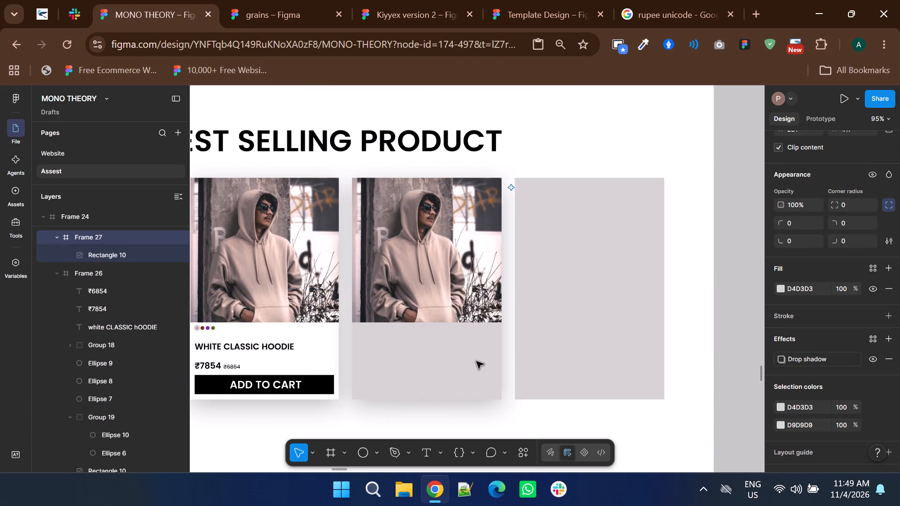
Set the third product card's fill to white, FFFFFF.
{"action": "left_click", "coordinate": [475, 361], "text": "ctrl"}
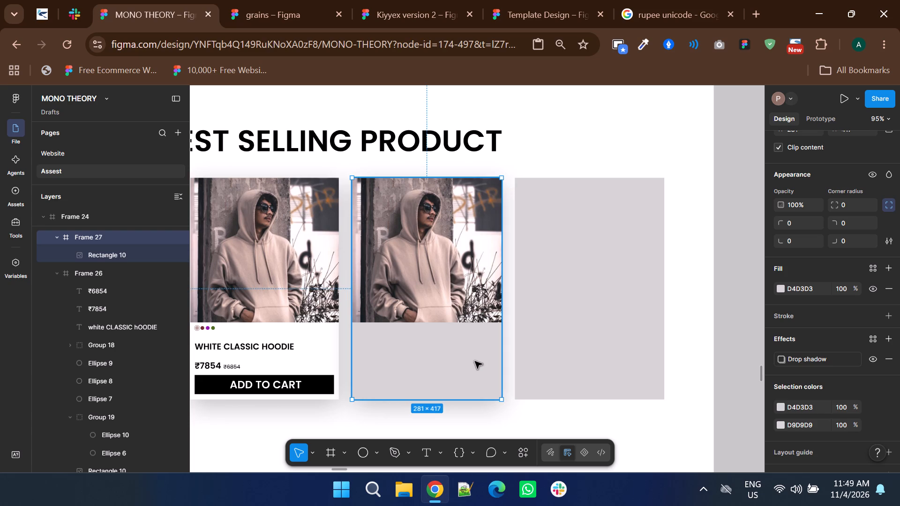
{"action": "left_click", "coordinate": [778, 287]}
{"action": "left_click_drag", "start_coordinate": [674, 278], "coordinate": [580, 157]}
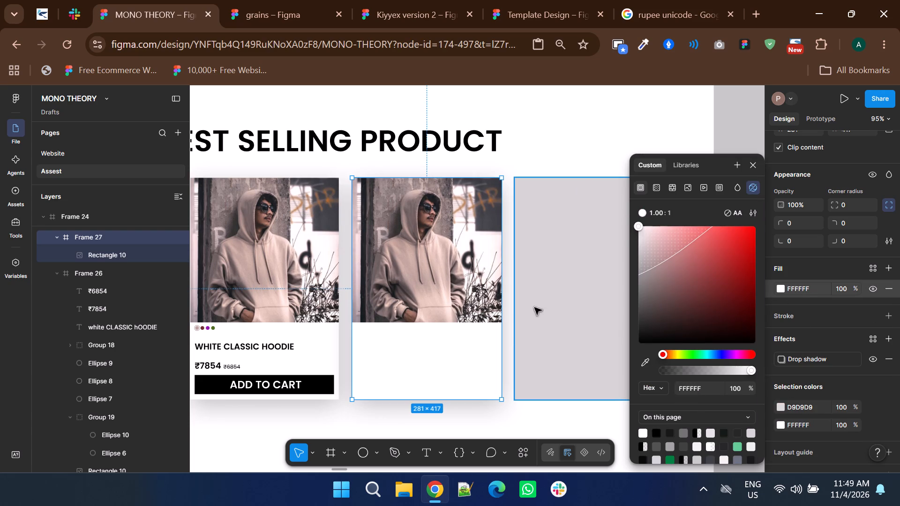
{"action": "left_click", "coordinate": [516, 340]}
With the third card's photo selected, search Unsplash for PREMIUM HOODIES.
{"action": "left_click", "coordinate": [481, 292], "text": "ctrl"}
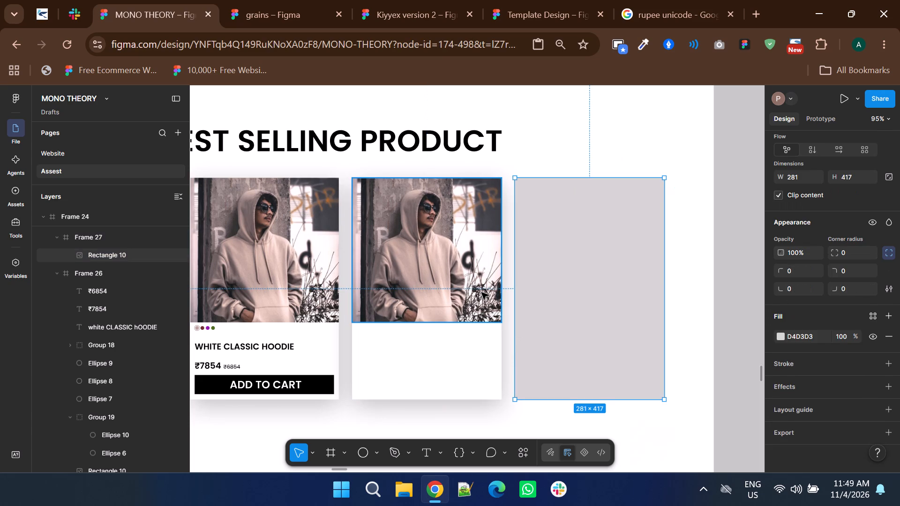
{"action": "left_click", "coordinate": [518, 441]}
{"action": "left_click", "coordinate": [521, 451]}
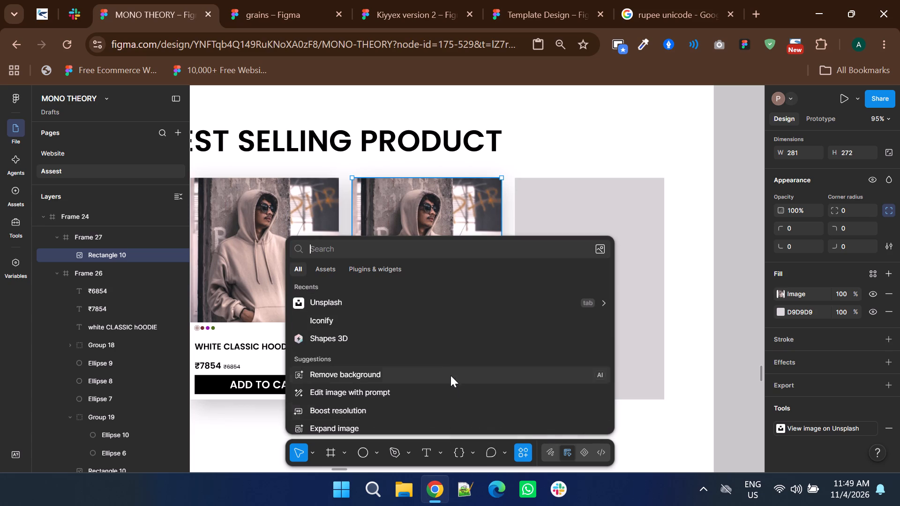
{"action": "left_click", "coordinate": [430, 304]}
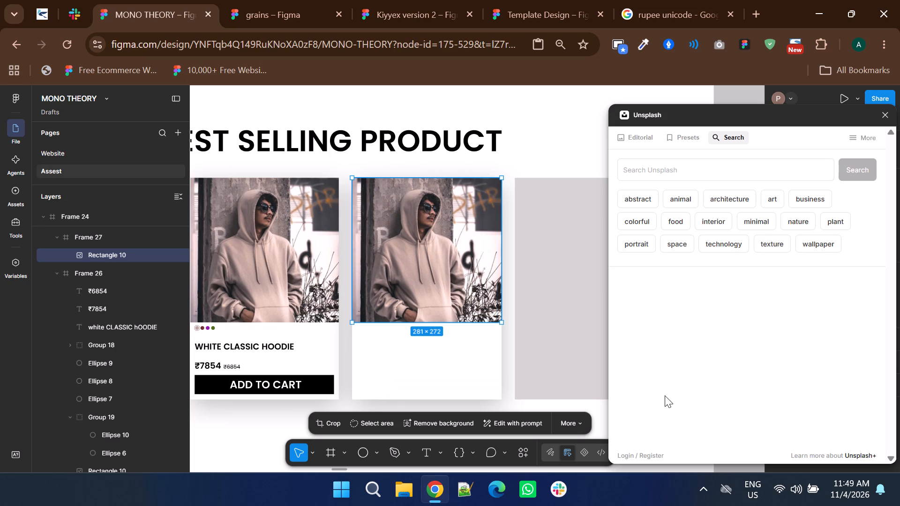
{"action": "left_click", "coordinate": [685, 159]}
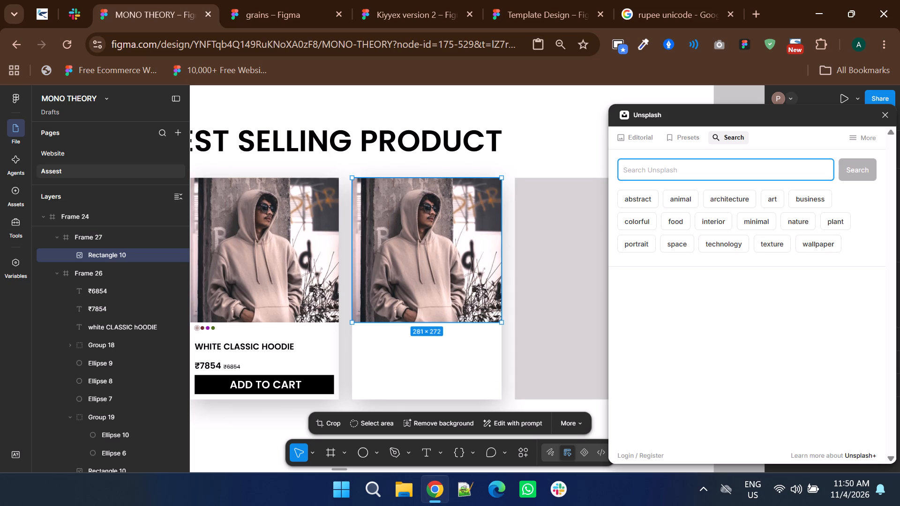
{"action": "type", "text": "PREMI"}
{"action": "type", "text": "UM"}
{"action": "key", "text": "space"}
{"action": "type", "text": "HOO"}
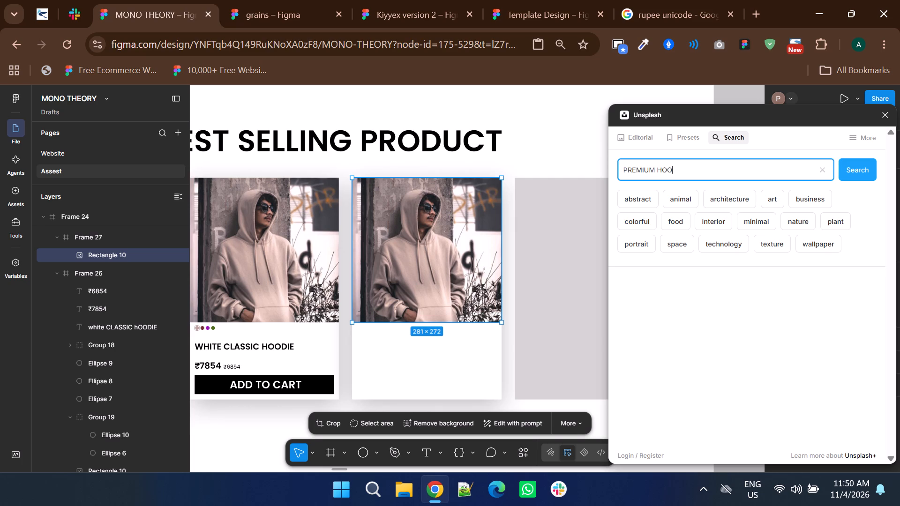
{"action": "type", "text": "DIES"}
{"action": "key", "text": "Return"}
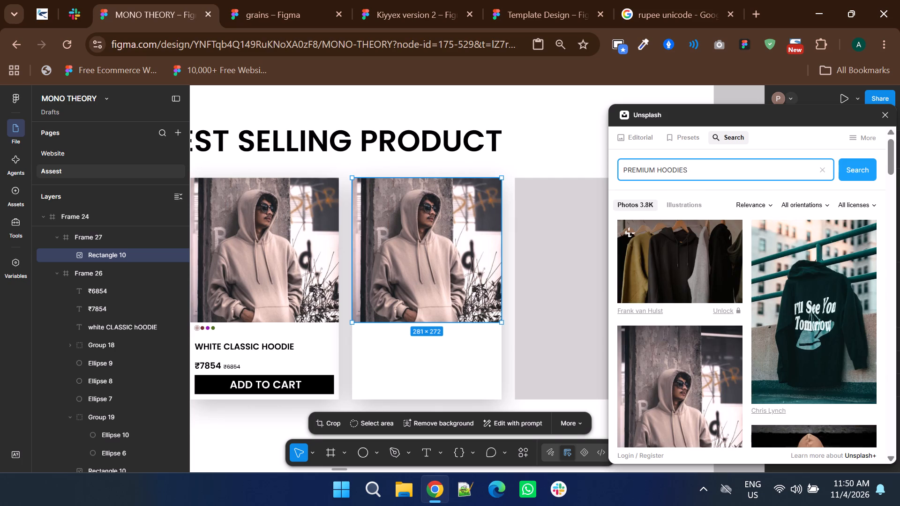
Replace the third card's photo with the Unsplash picture of a woman in a pale blue hoodie and close the plugin.
{"action": "scroll", "coordinate": [678, 313], "scroll_direction": "down", "scroll_amount": 3}
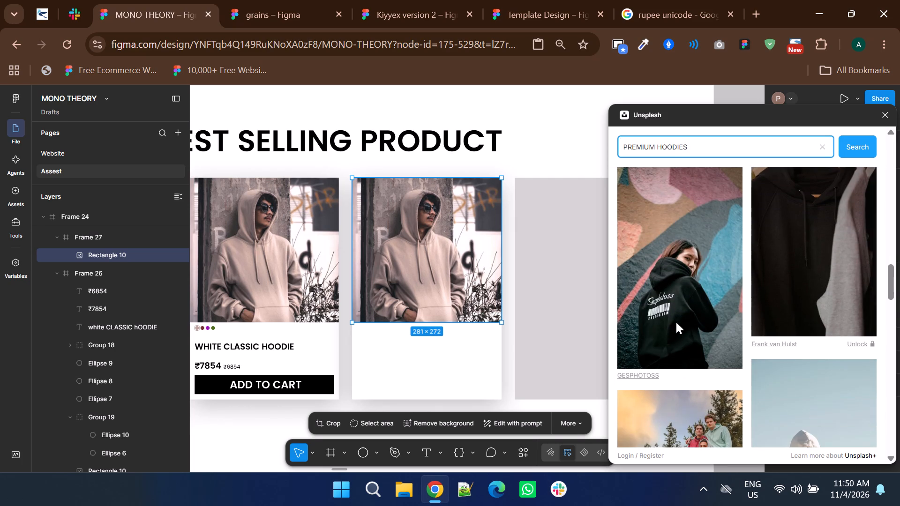
{"action": "scroll", "coordinate": [676, 322], "scroll_direction": "down", "scroll_amount": 2}
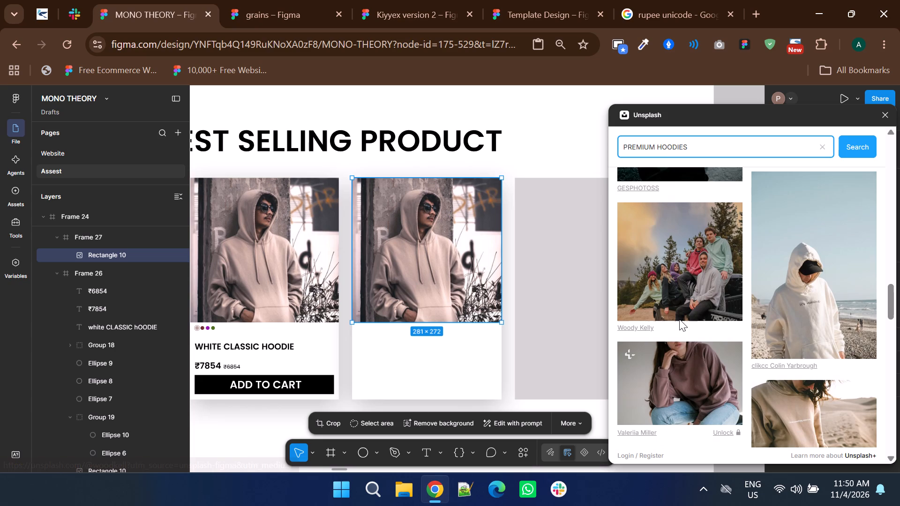
{"action": "scroll", "coordinate": [679, 319], "scroll_direction": "down", "scroll_amount": 3}
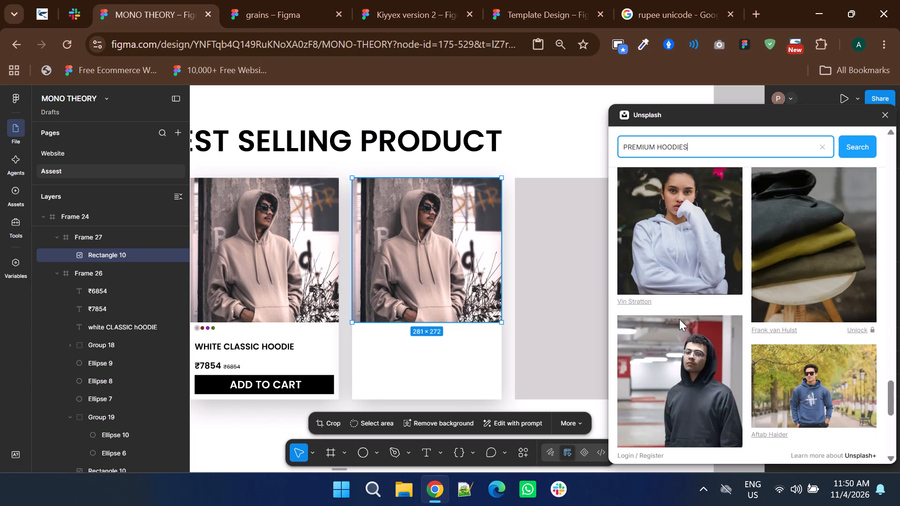
{"action": "scroll", "coordinate": [679, 319], "scroll_direction": "down", "scroll_amount": 1}
{"action": "scroll", "coordinate": [679, 319], "scroll_direction": "up", "scroll_amount": 1}
{"action": "scroll", "coordinate": [679, 319], "scroll_direction": "down", "scroll_amount": 1}
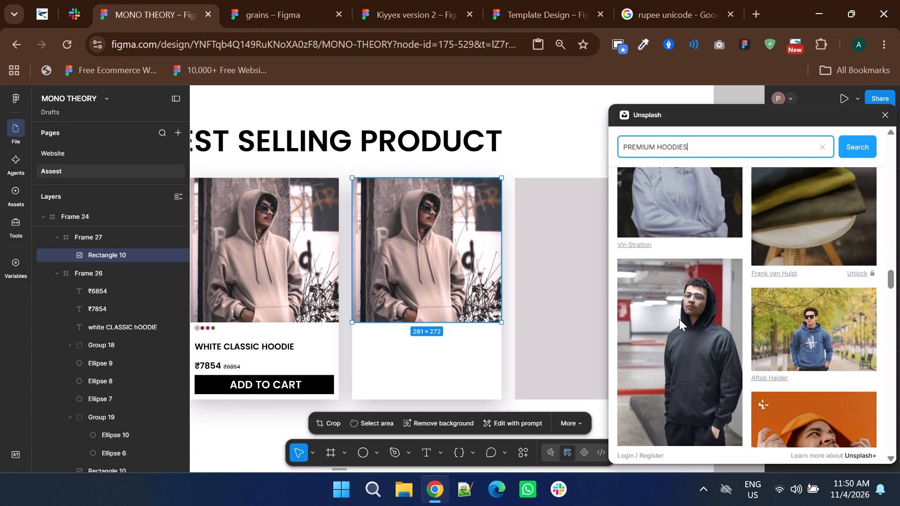
{"action": "scroll", "coordinate": [679, 304], "scroll_direction": "up", "scroll_amount": 1}
{"action": "left_click", "coordinate": [668, 249]}
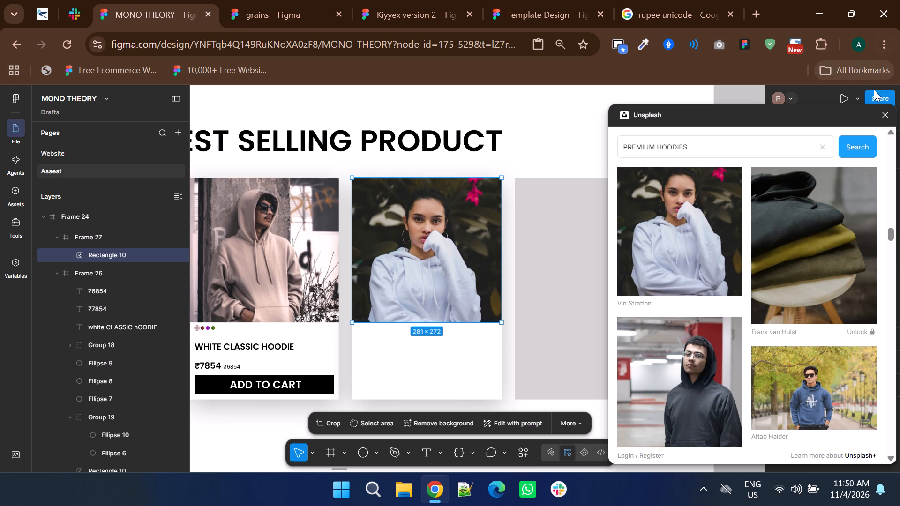
{"action": "left_click", "coordinate": [882, 109]}
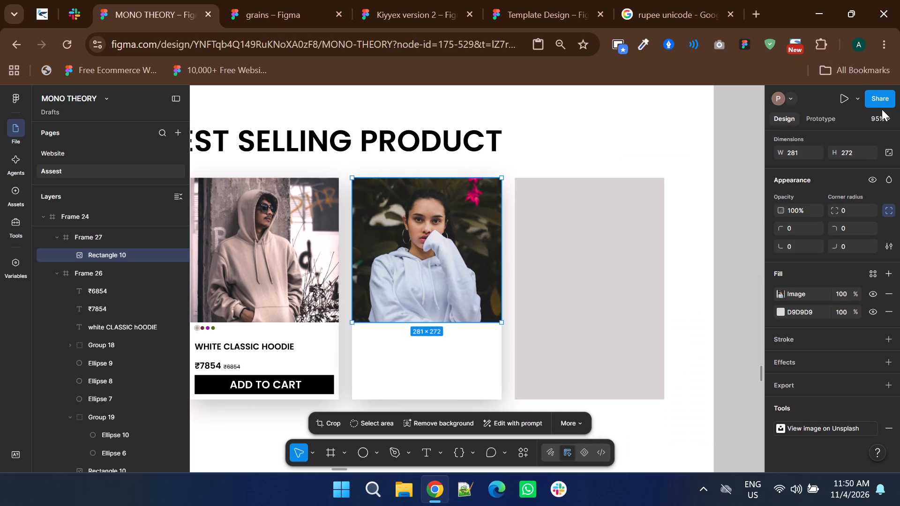
Change the word WHITE to GRAY in the second card's product name.
{"action": "scroll", "coordinate": [616, 283], "scroll_direction": "up", "scroll_amount": 2, "text": "shift"}
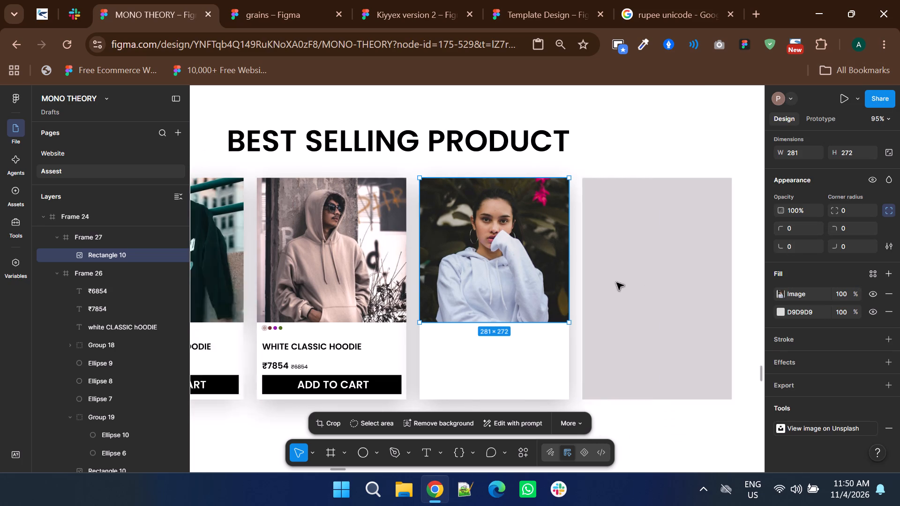
{"action": "scroll", "coordinate": [342, 356], "scroll_direction": "up", "scroll_amount": 2, "text": "alt"}
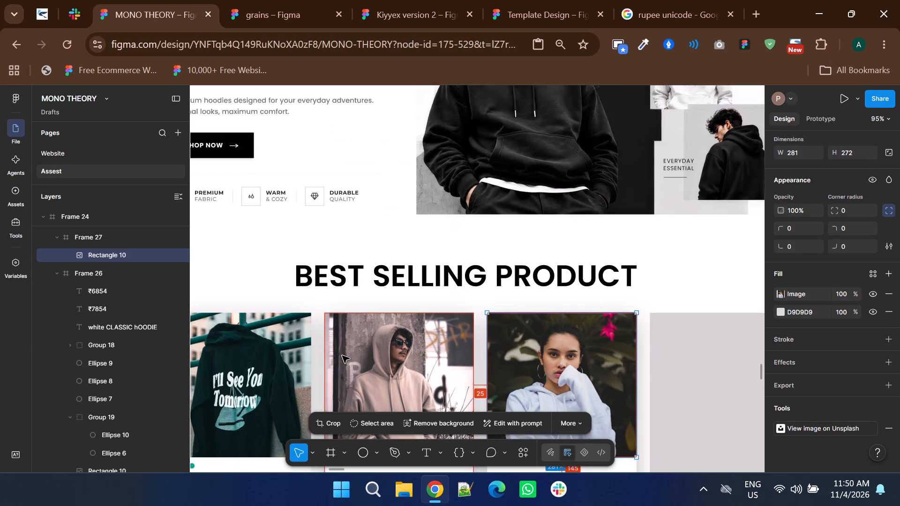
{"action": "scroll", "coordinate": [354, 346], "scroll_direction": "down", "scroll_amount": 2}
{"action": "scroll", "coordinate": [345, 369], "scroll_direction": "up", "scroll_amount": 1, "text": "ctrl"}
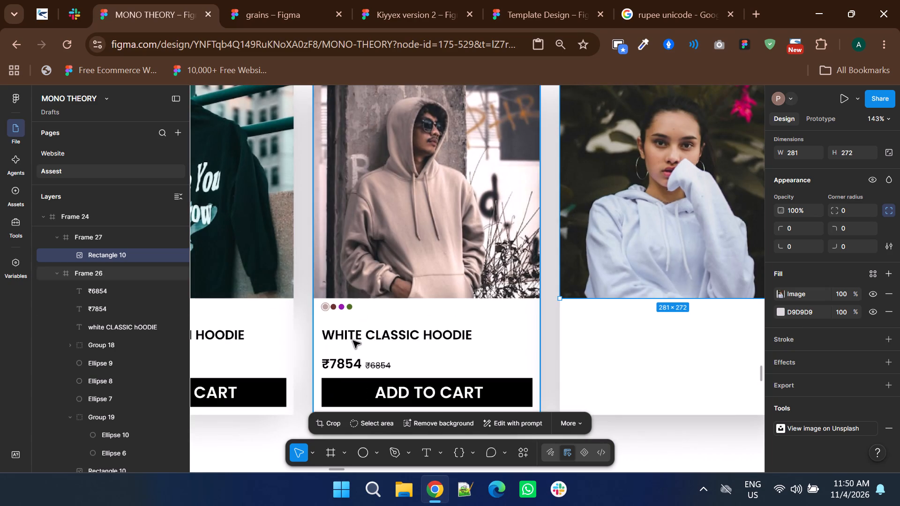
{"action": "double_click", "coordinate": [353, 341], "text": "ctrl"}
{"action": "left_click_drag", "start_coordinate": [359, 332], "coordinate": [321, 331]}
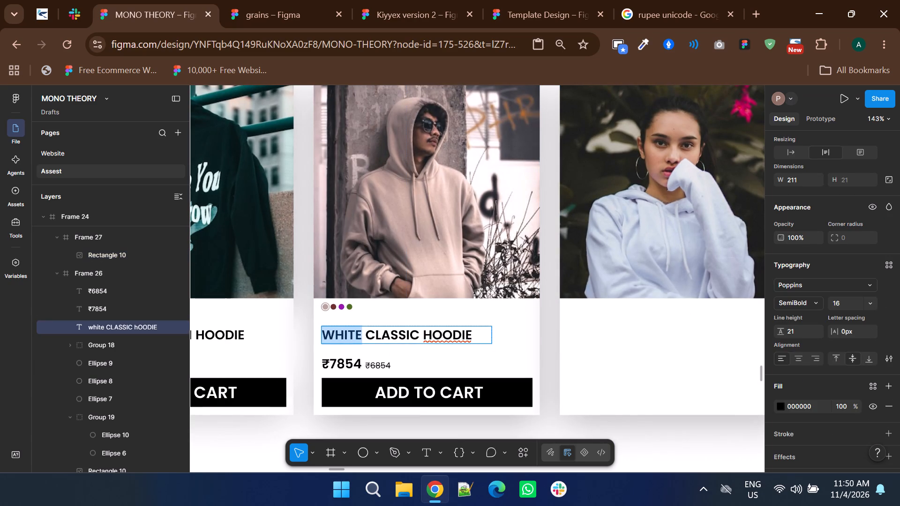
{"action": "type", "text": "gRAY"}
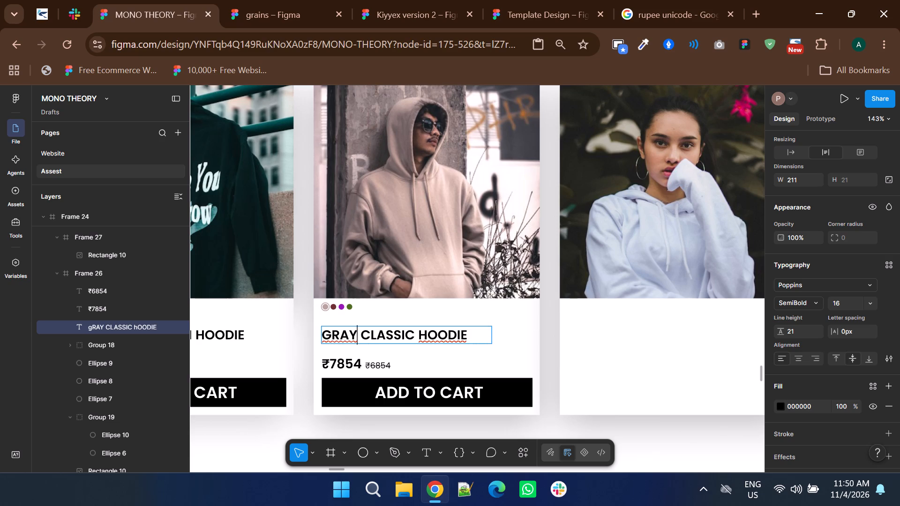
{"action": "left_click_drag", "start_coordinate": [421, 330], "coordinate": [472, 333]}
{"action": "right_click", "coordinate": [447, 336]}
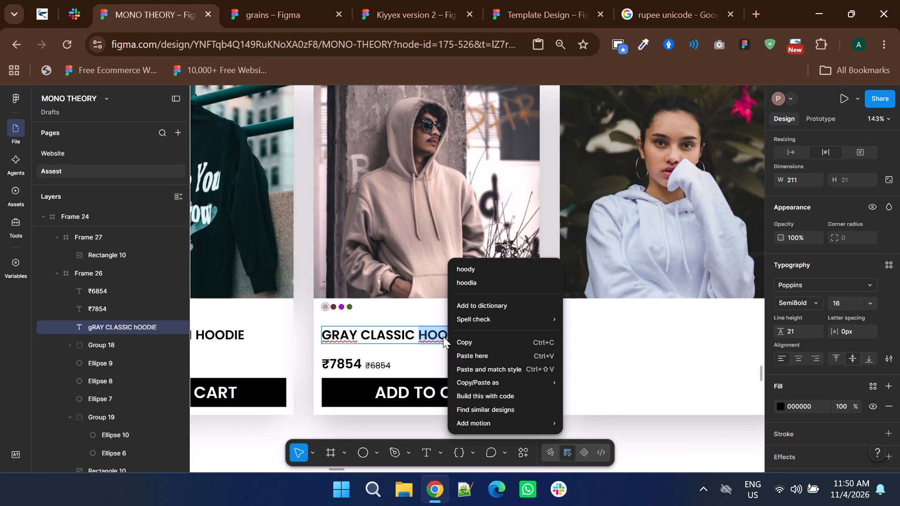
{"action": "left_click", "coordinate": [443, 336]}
Review the row of Best Selling Product cards and finish editing the second card's name.
{"action": "scroll", "coordinate": [443, 335], "scroll_direction": "down", "scroll_amount": 2, "text": "ctrl"}
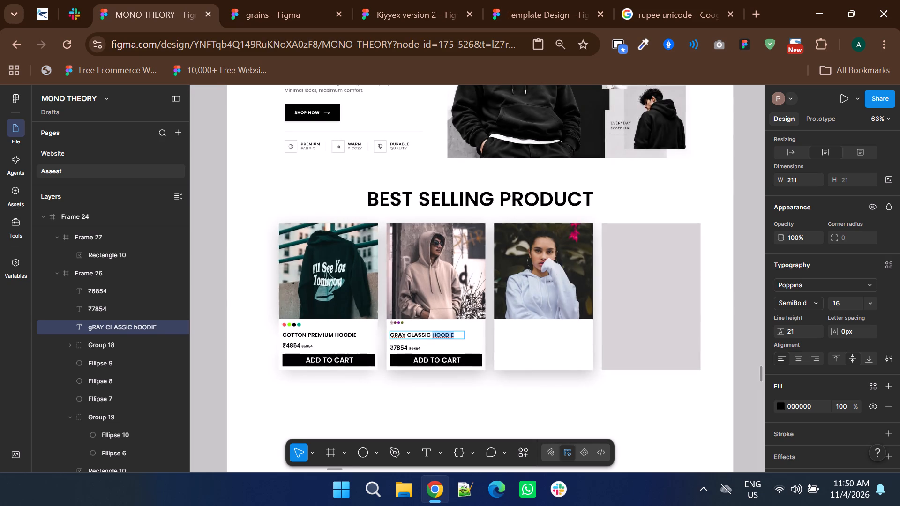
{"action": "scroll", "coordinate": [443, 335], "scroll_direction": "down", "scroll_amount": 2, "text": "ctrl"}
{"action": "scroll", "coordinate": [443, 335], "scroll_direction": "up", "scroll_amount": 3, "text": "ctrl"}
{"action": "scroll", "coordinate": [443, 335], "scroll_direction": "down", "scroll_amount": 3, "text": "ctrl"}
{"action": "scroll", "coordinate": [443, 335], "scroll_direction": "up", "scroll_amount": 3, "text": "ctrl"}
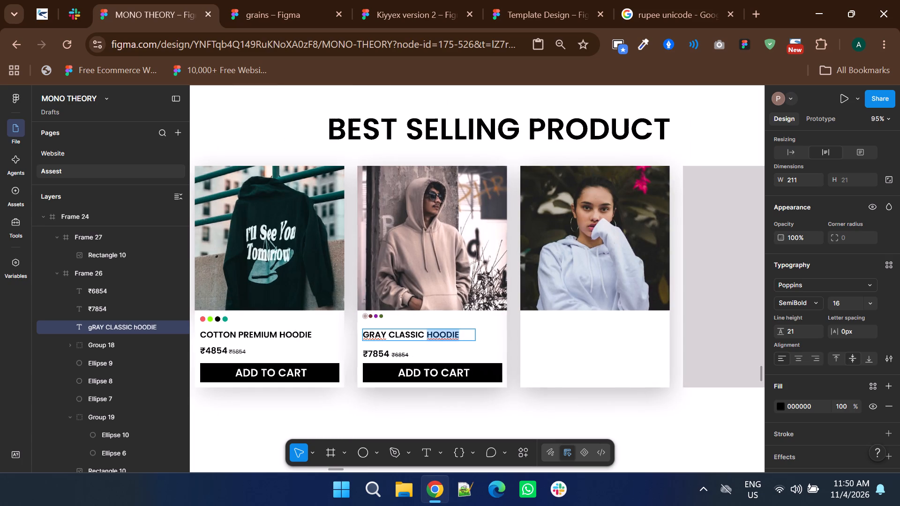
{"action": "double_click", "coordinate": [473, 432]}
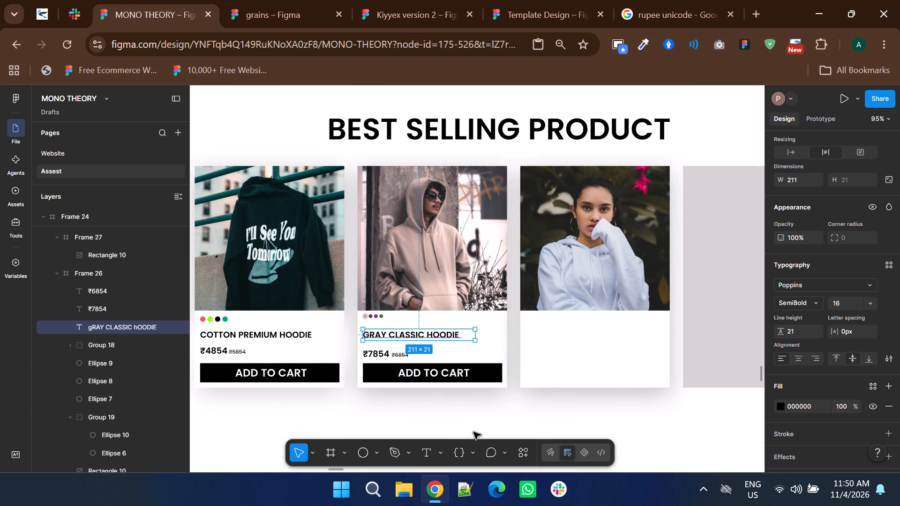
Draw a rectangle about 238 × 37 across the lower white area of the third product card.
{"action": "scroll", "coordinate": [431, 408], "scroll_direction": "down", "scroll_amount": 3, "text": "shift"}
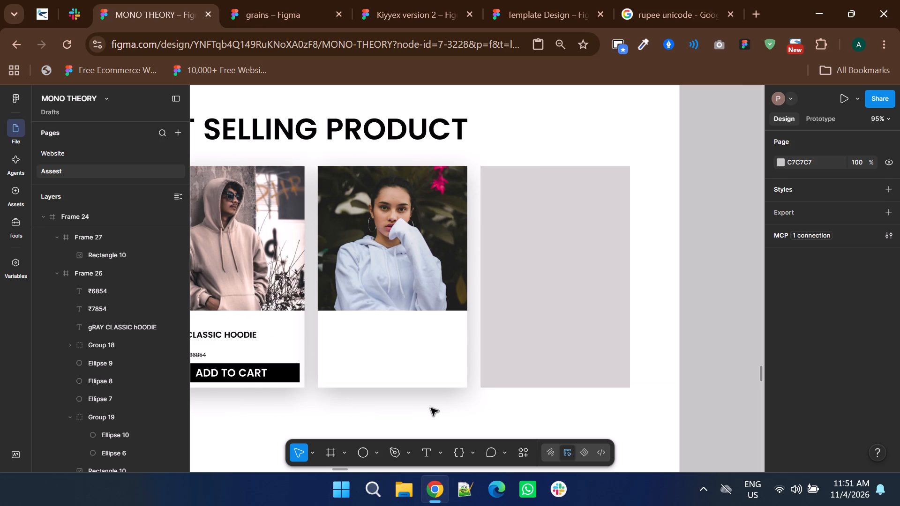
{"action": "left_click", "coordinate": [285, 365], "text": "ctrl"}
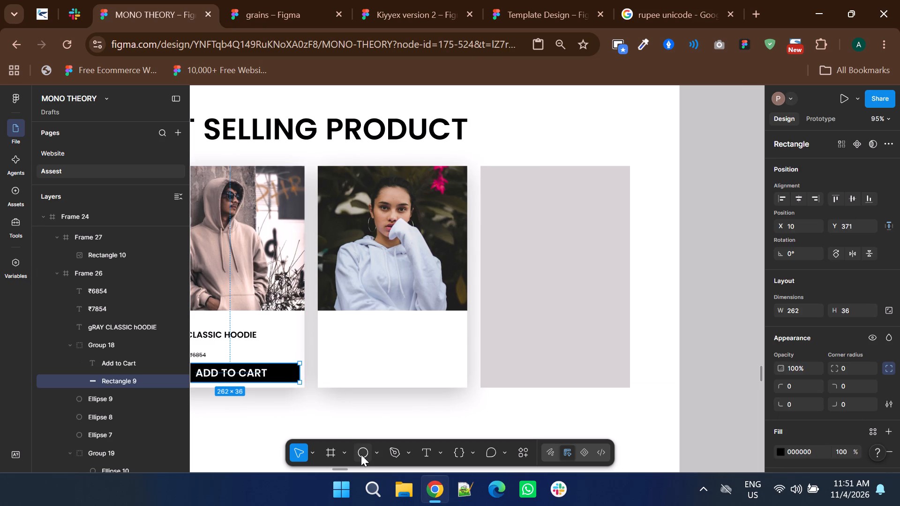
{"action": "left_click", "coordinate": [381, 449]}
{"action": "left_click", "coordinate": [414, 351]}
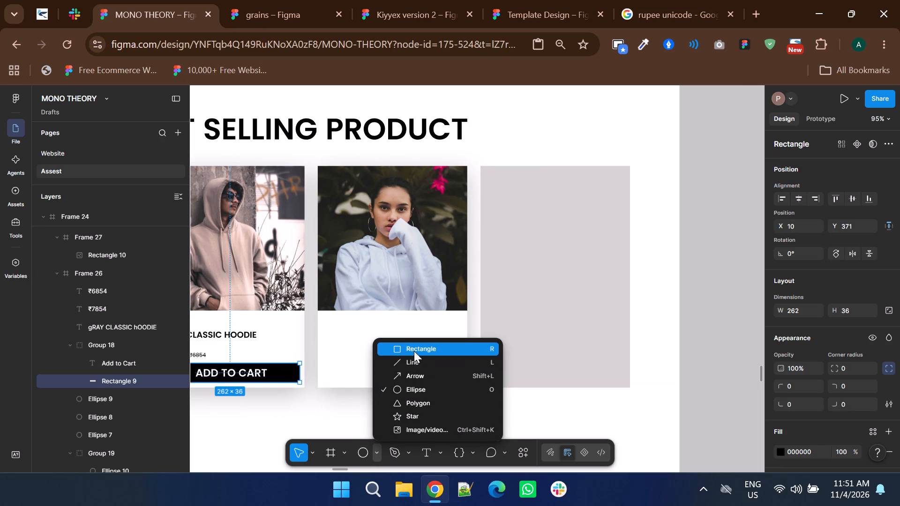
{"action": "left_click_drag", "start_coordinate": [330, 360], "coordinate": [453, 377]}
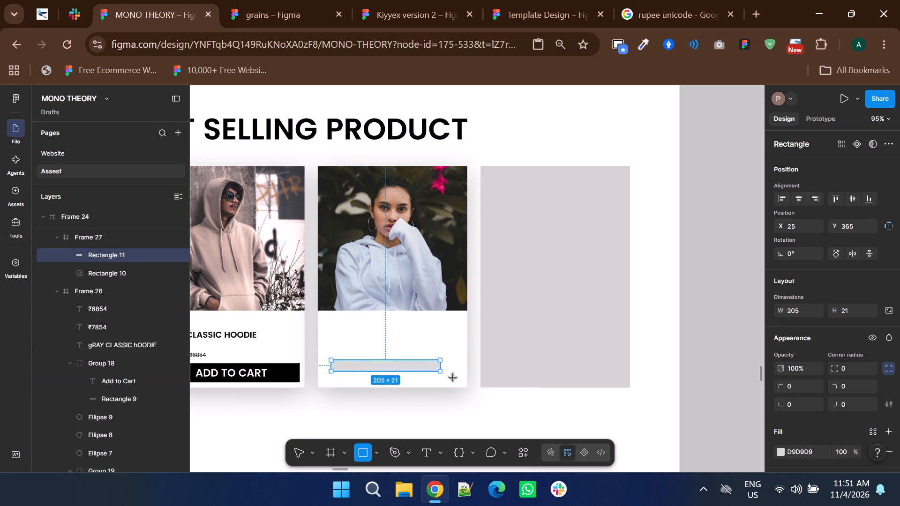
{"action": "left_click_drag", "start_coordinate": [453, 377], "coordinate": [457, 379]}
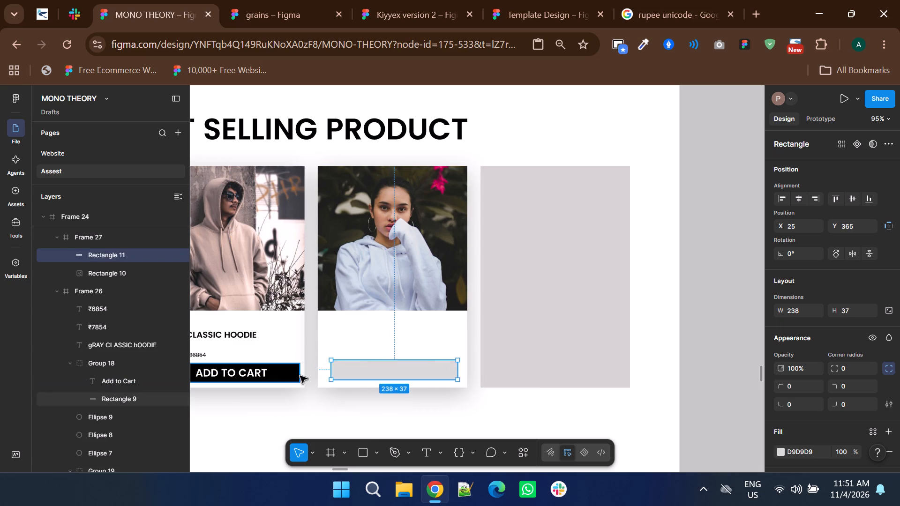
Resize the third card's new button rectangle to 262 wide and 36 high.
{"action": "left_click", "coordinate": [300, 376], "text": "ctrl"}
{"action": "left_click", "coordinate": [359, 370], "text": "ctrl"}
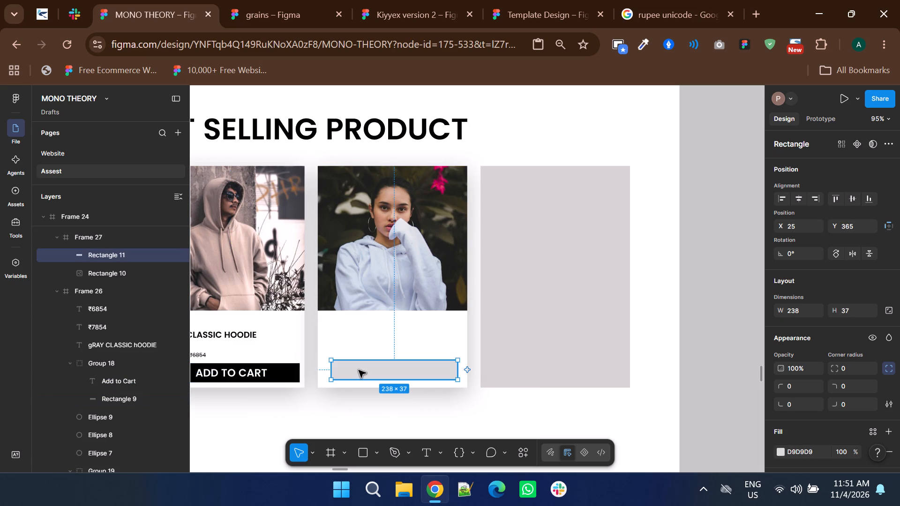
{"action": "left_click", "coordinate": [798, 310]}
{"action": "key", "text": "Up"}
{"action": "key", "text": "Up"}
{"action": "key", "text": "Up"}
{"action": "key", "text": "Up"}
{"action": "key", "text": "Up"}
{"action": "key", "text": "Up"}
{"action": "key", "text": "Up"}
{"action": "key", "text": "Up"}
{"action": "key", "text": "Up"}
{"action": "key", "text": "Up"}
{"action": "key", "text": "Up"}
{"action": "key", "text": "Up"}
{"action": "key", "text": "Up"}
{"action": "key", "text": "Up"}
{"action": "key", "text": "Up"}
{"action": "key", "text": "Up"}
{"action": "key", "text": "Up"}
{"action": "key", "text": "Up"}
{"action": "key", "text": "Up"}
{"action": "key", "text": "Up"}
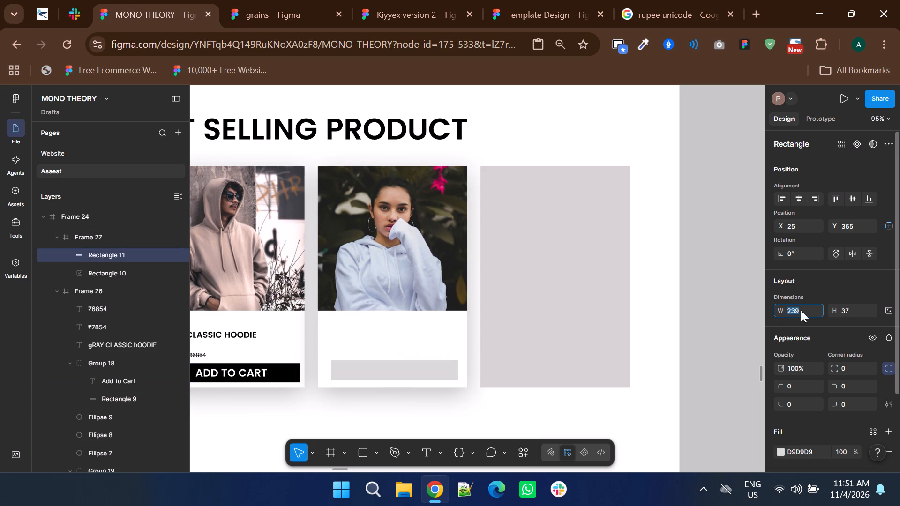
{"action": "key", "text": "Up"}
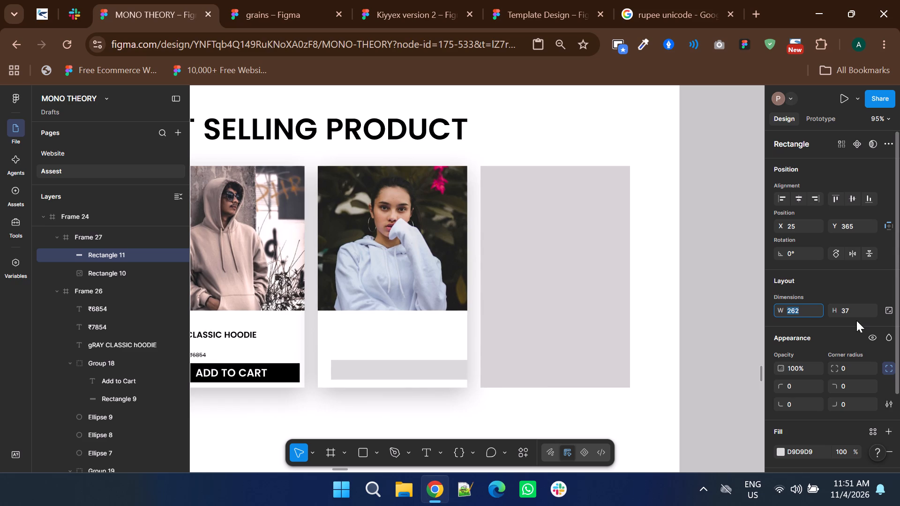
{"action": "left_click", "coordinate": [853, 311]}
{"action": "key", "text": "Down"}
Move the button rectangle to X 10, Y 370 and centre it horizontally in the third card.
{"action": "scroll", "coordinate": [378, 370], "scroll_direction": "up", "scroll_amount": 2, "text": "ctrl"}
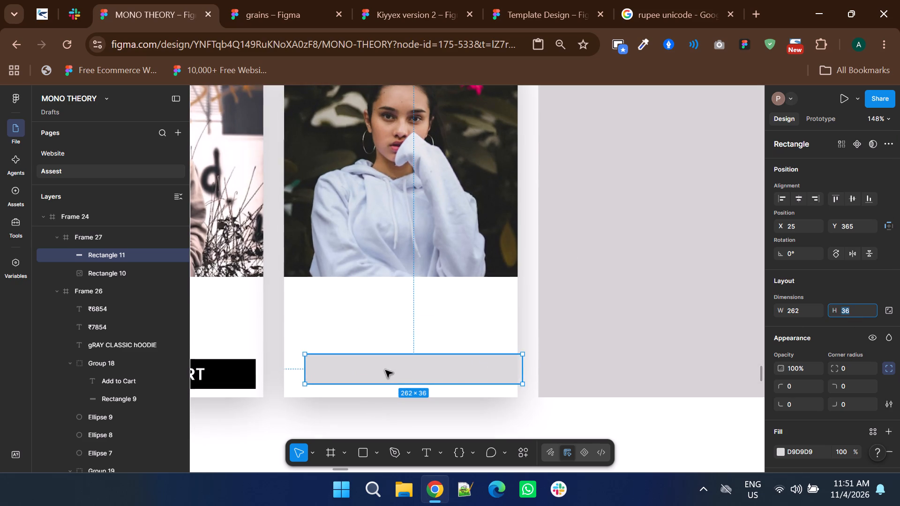
{"action": "left_click_drag", "start_coordinate": [405, 369], "coordinate": [395, 374]}
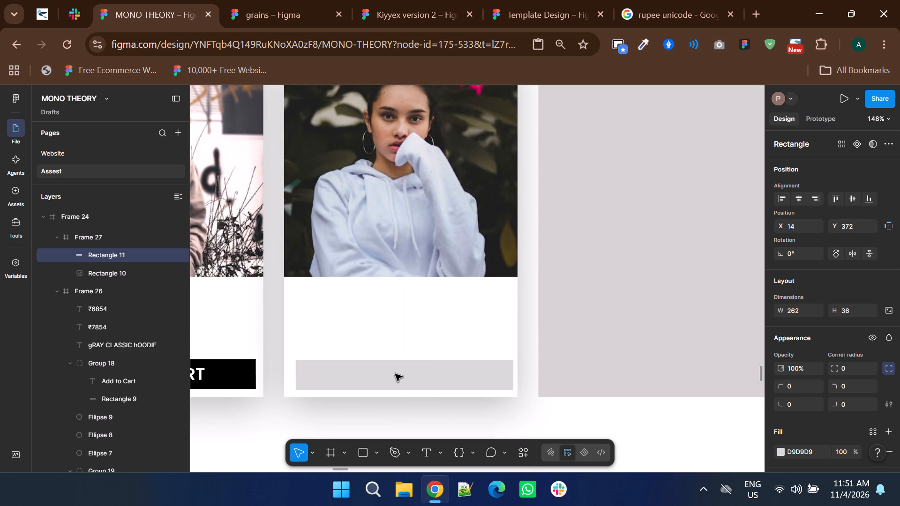
{"action": "left_click_drag", "start_coordinate": [395, 374], "coordinate": [394, 373]}
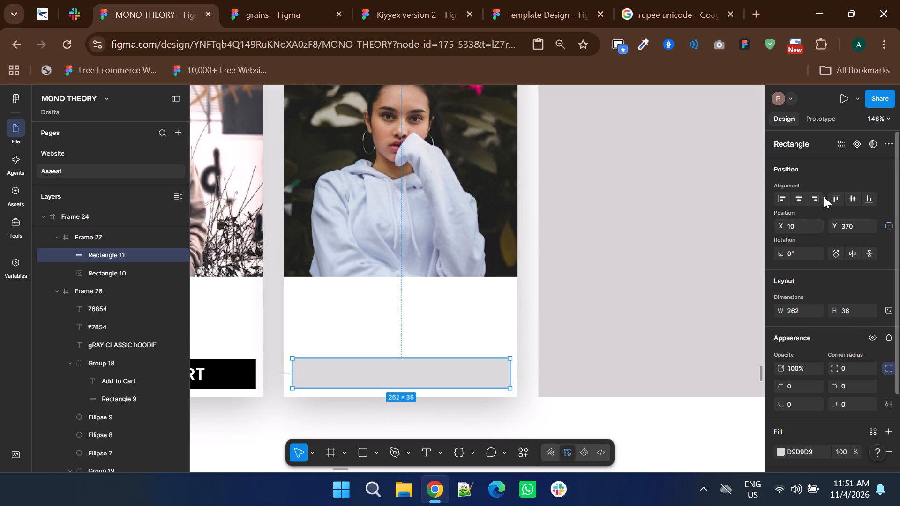
{"action": "left_click", "coordinate": [798, 198]}
Fill the third card's button rectangle with black, 000000.
{"action": "scroll", "coordinate": [800, 347], "scroll_direction": "down", "scroll_amount": 1}
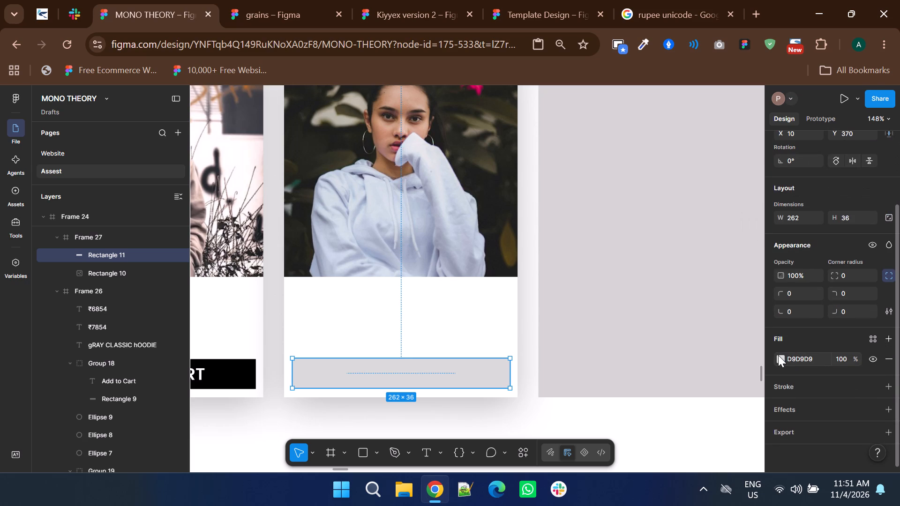
{"action": "left_click", "coordinate": [778, 355]}
{"action": "left_click_drag", "start_coordinate": [672, 317], "coordinate": [550, 427]}
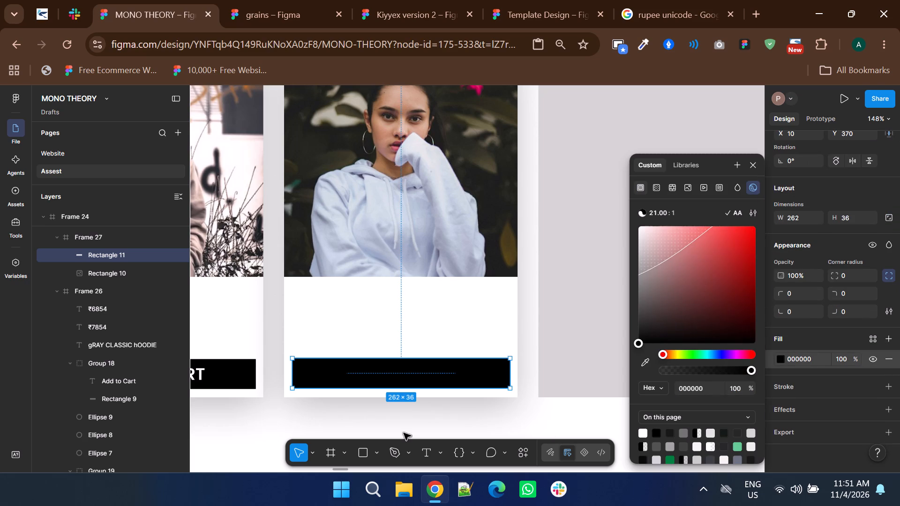
Add the text ADD TO CART over the third card's black button and centre it there at about Y 377.
{"action": "left_click", "coordinate": [429, 452]}
{"action": "left_click", "coordinate": [360, 367]}
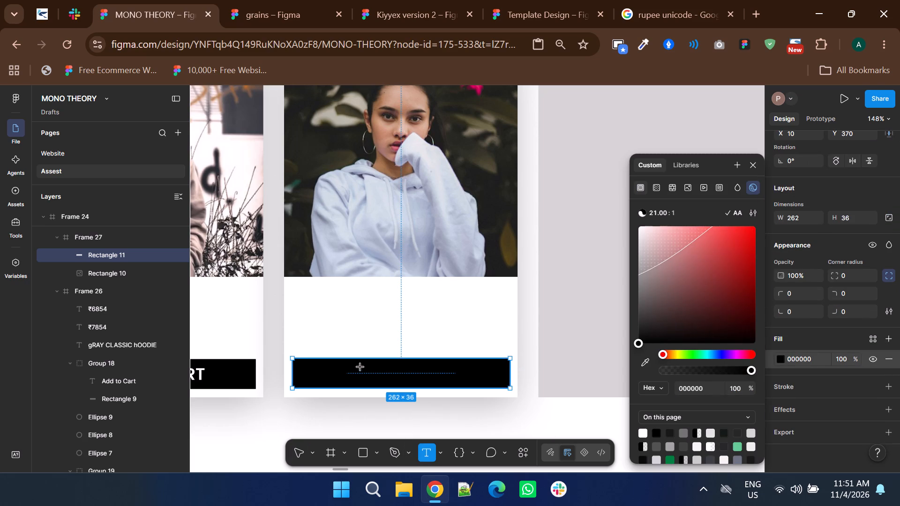
{"action": "type", "text": "aDD"}
{"action": "key", "text": "space"}
{"action": "type", "text": "TO cARD"}
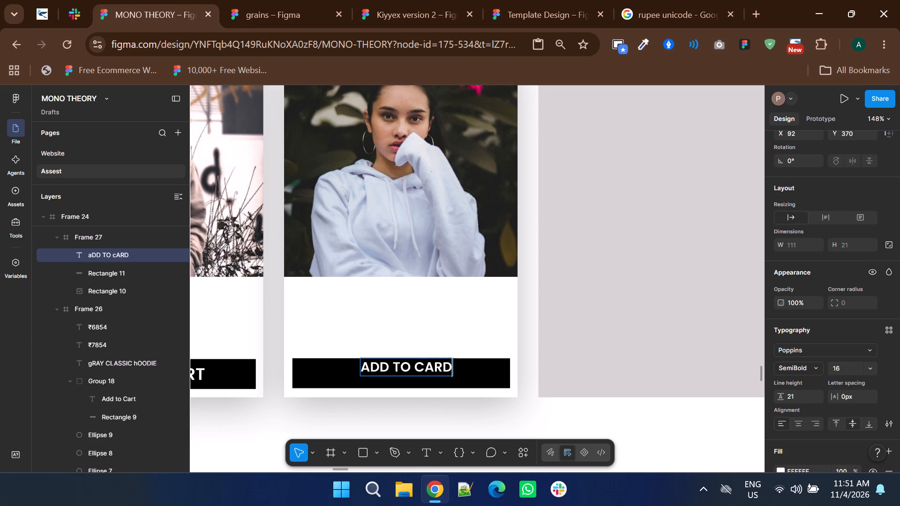
{"action": "key", "text": "BackSpace"}
{"action": "key", "text": "t"}
{"action": "left_click", "coordinate": [387, 408]}
{"action": "left_click_drag", "start_coordinate": [397, 361], "coordinate": [397, 367]}
{"action": "scroll", "coordinate": [397, 370], "scroll_direction": "down", "scroll_amount": 2, "text": "ctrl"}
{"action": "left_click", "coordinate": [397, 370]}
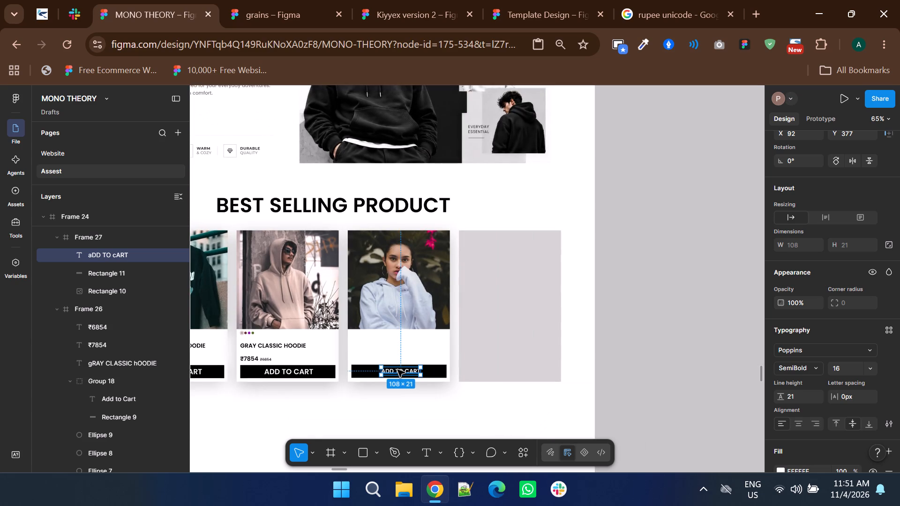
Reduce the second card's Add to Cart label to font size 16.
{"action": "scroll", "coordinate": [397, 370], "scroll_direction": "up", "scroll_amount": 3, "text": "shift"}
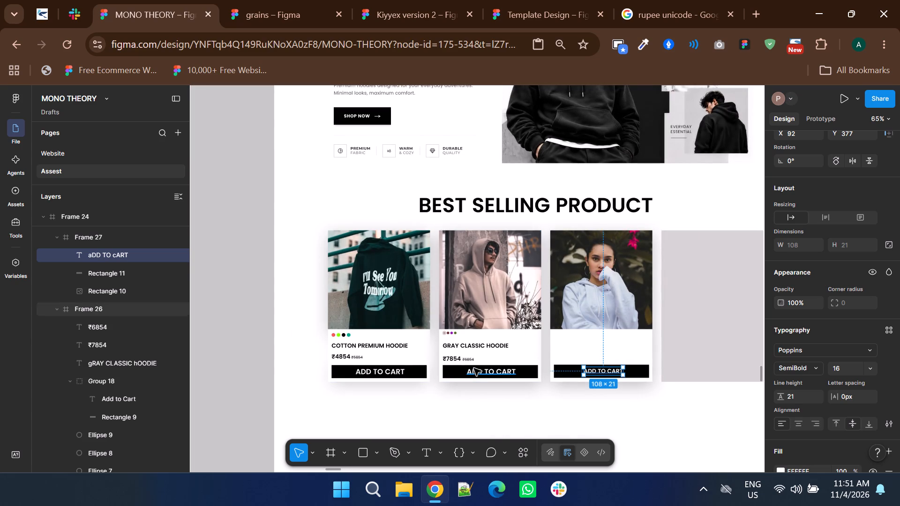
{"action": "left_click", "coordinate": [474, 368], "text": "ctrl"}
{"action": "left_click", "coordinate": [851, 372]}
{"action": "key", "text": "Down"}
{"action": "key", "text": "Down"}
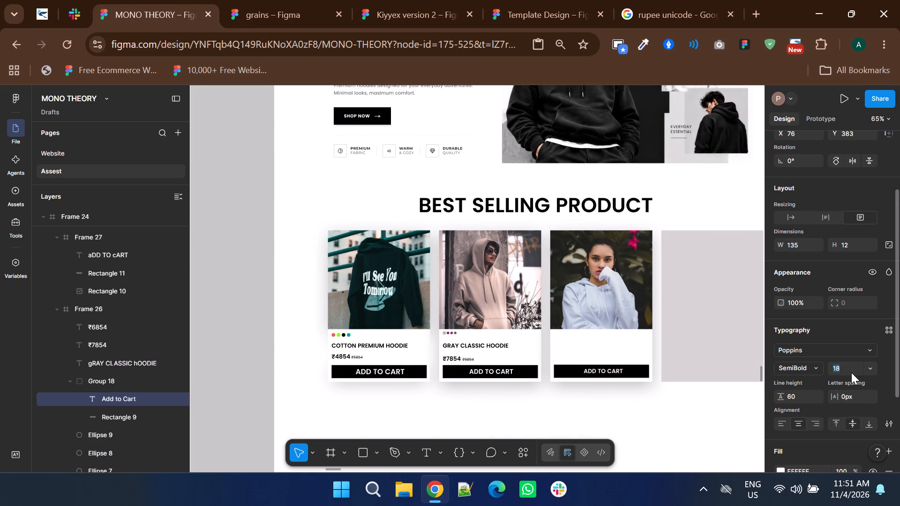
{"action": "key", "text": "Down"}
{"action": "key", "text": "Down"}
Reduce the first card's Add to Cart label to font size 16 and deselect it.
{"action": "left_click", "coordinate": [376, 364], "text": "ctrl"}
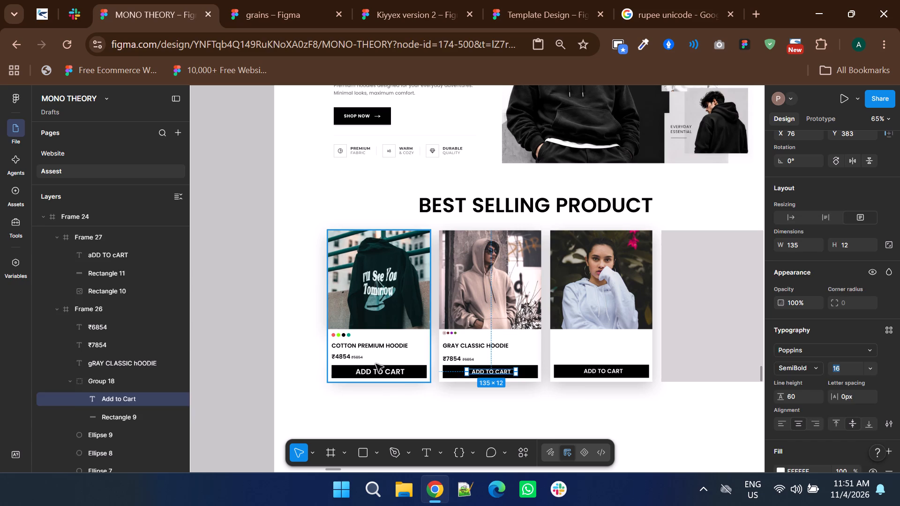
{"action": "left_click", "coordinate": [373, 366], "text": "ctrl"}
{"action": "left_click", "coordinate": [372, 368], "text": "ctrl"}
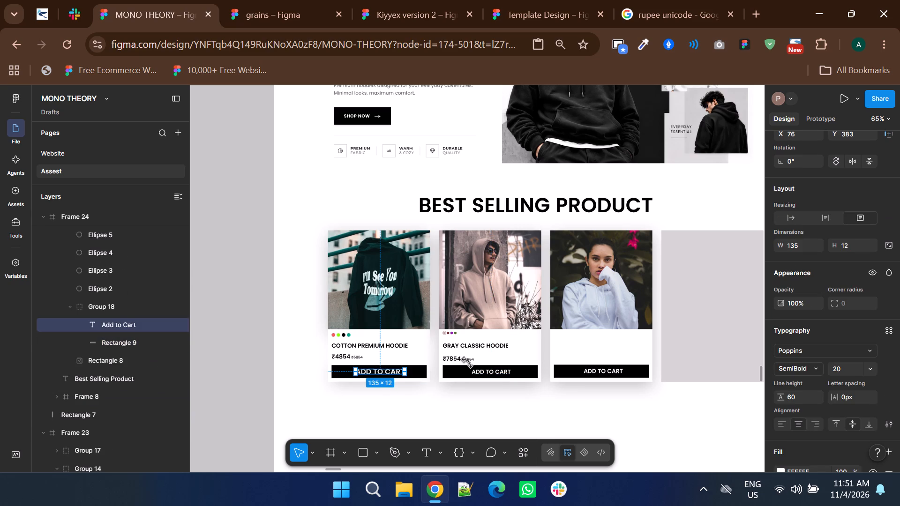
{"action": "left_click", "coordinate": [847, 371]}
{"action": "key", "text": "Down"}
{"action": "key", "text": "Down"}
{"action": "key", "text": "Down"}
{"action": "key", "text": "Down"}
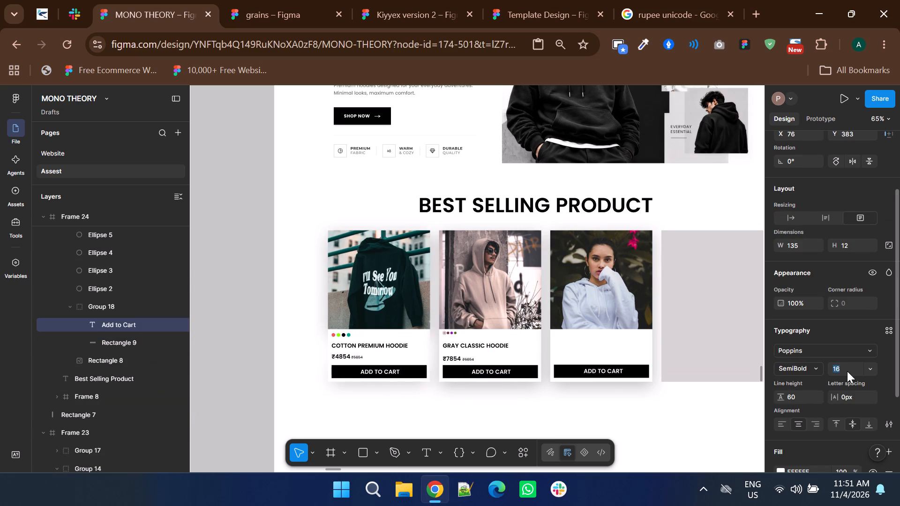
{"action": "left_click", "coordinate": [358, 412]}
Draw a swatch circle about 13 × 13 just below the third card's photo, near its left edge at X 8, Y 275.
{"action": "scroll", "coordinate": [358, 412], "scroll_direction": "down", "scroll_amount": 3, "text": "shift"}
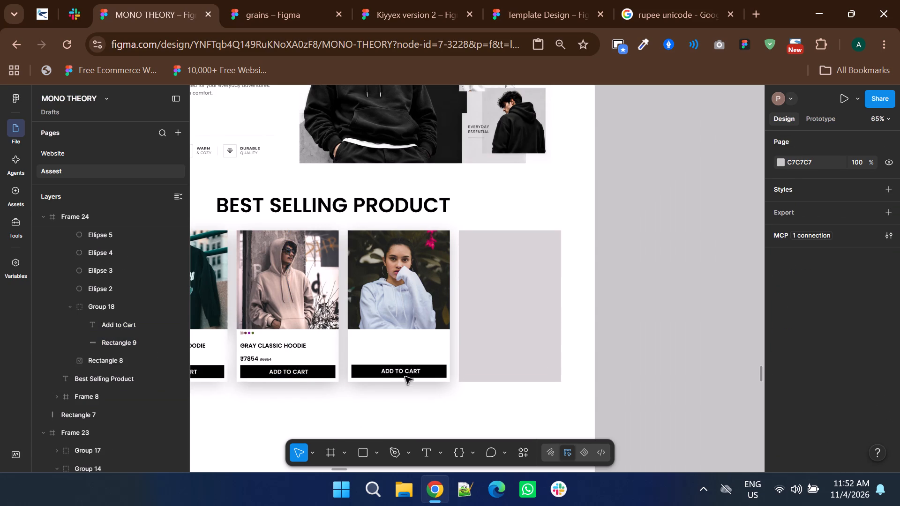
{"action": "scroll", "coordinate": [388, 335], "scroll_direction": "up", "scroll_amount": 4, "text": "ctrl"}
{"action": "scroll", "coordinate": [388, 335], "scroll_direction": "up", "scroll_amount": 1, "text": "shift"}
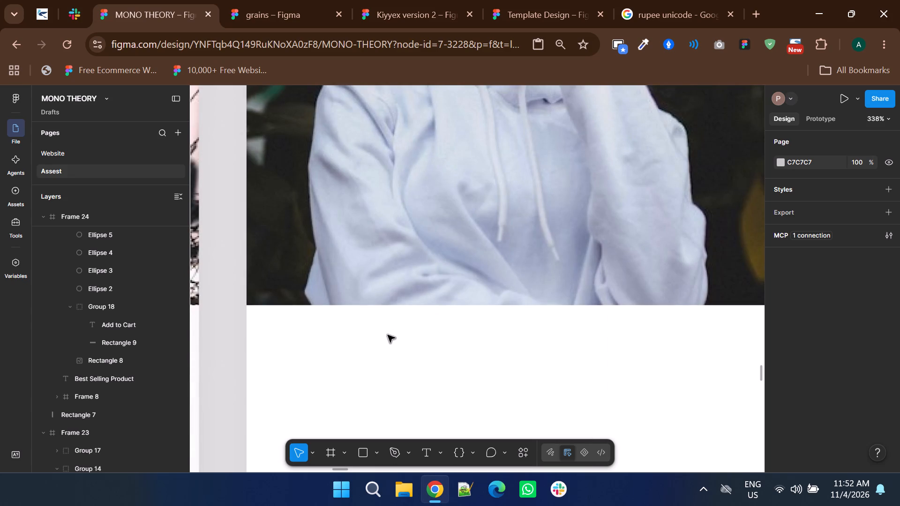
{"action": "scroll", "coordinate": [388, 335], "scroll_direction": "down", "scroll_amount": 1, "text": "ctrl"}
{"action": "left_click", "coordinate": [370, 453]}
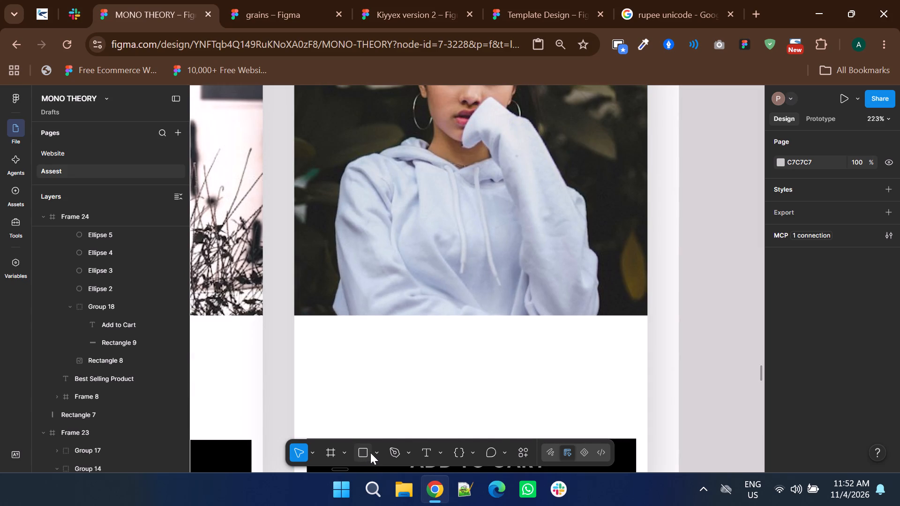
{"action": "left_click", "coordinate": [375, 453]}
{"action": "double_click", "coordinate": [375, 453]}
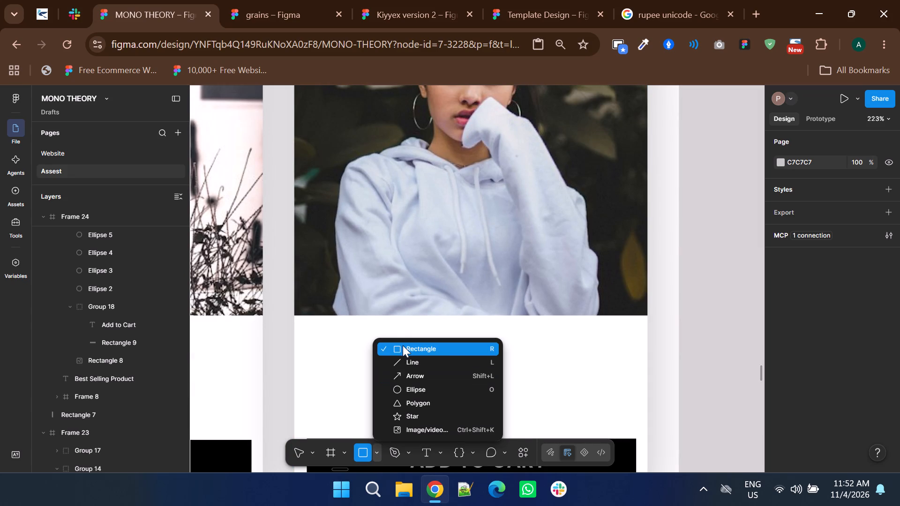
{"action": "left_click", "coordinate": [406, 392]}
{"action": "scroll", "coordinate": [337, 325], "scroll_direction": "up", "scroll_amount": 2, "text": "ctrl"}
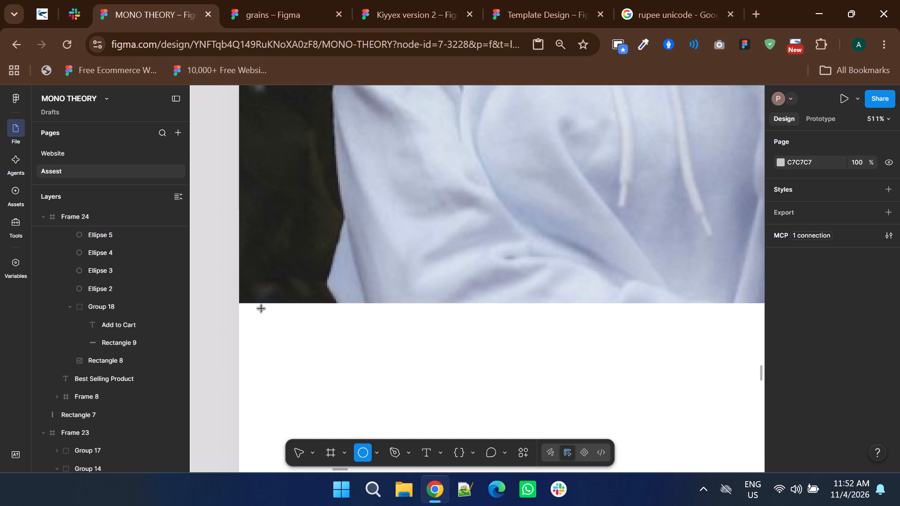
{"action": "left_click_drag", "start_coordinate": [261, 308], "coordinate": [289, 346], "text": "shift"}
{"action": "left_click", "coordinate": [284, 325]}
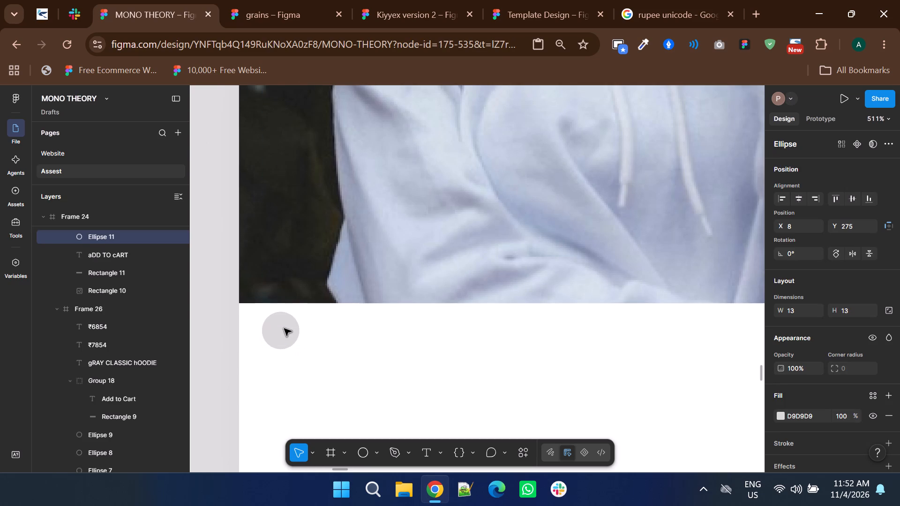
Shrink the third card's swatch circle to 12 × 12.
{"action": "scroll", "coordinate": [299, 352], "scroll_direction": "up", "scroll_amount": 1, "text": "ctrl"}
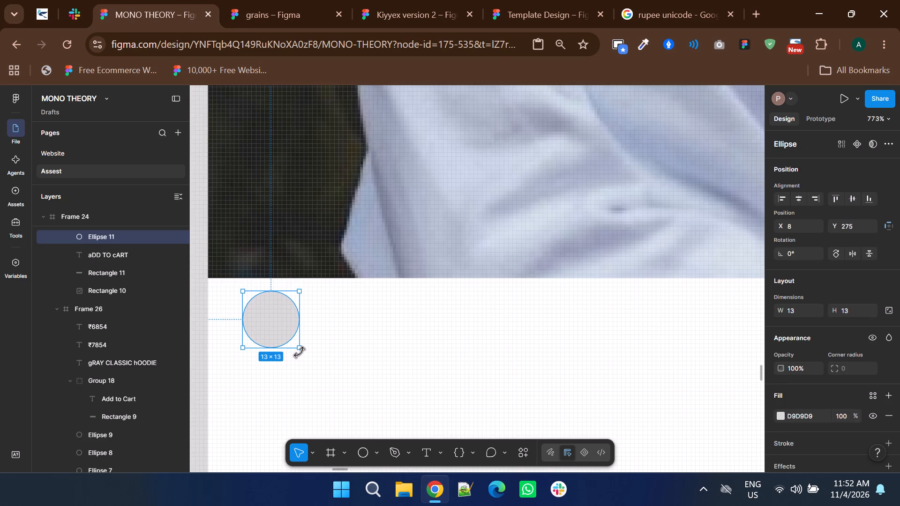
{"action": "left_click", "coordinate": [299, 352]}
{"action": "left_click_drag", "start_coordinate": [299, 348], "coordinate": [298, 344], "text": "shift"}
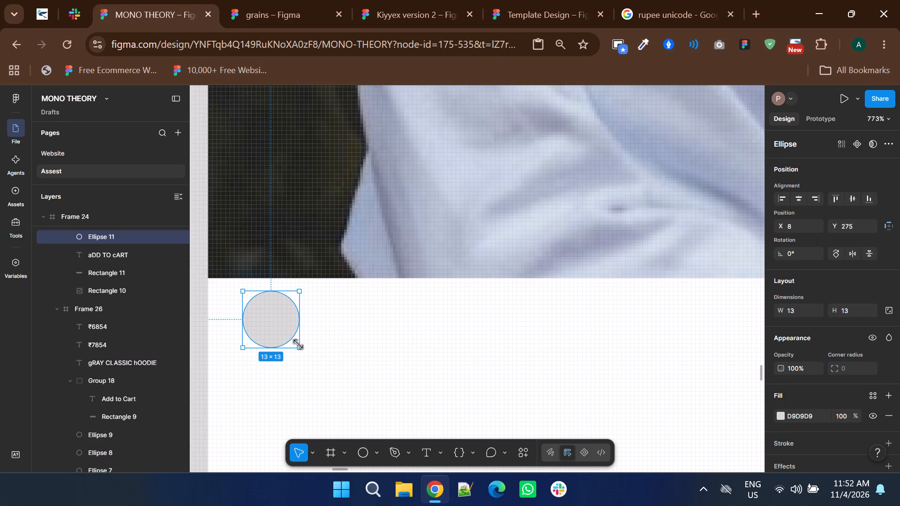
{"action": "left_click_drag", "start_coordinate": [298, 344], "coordinate": [294, 342], "text": "shift"}
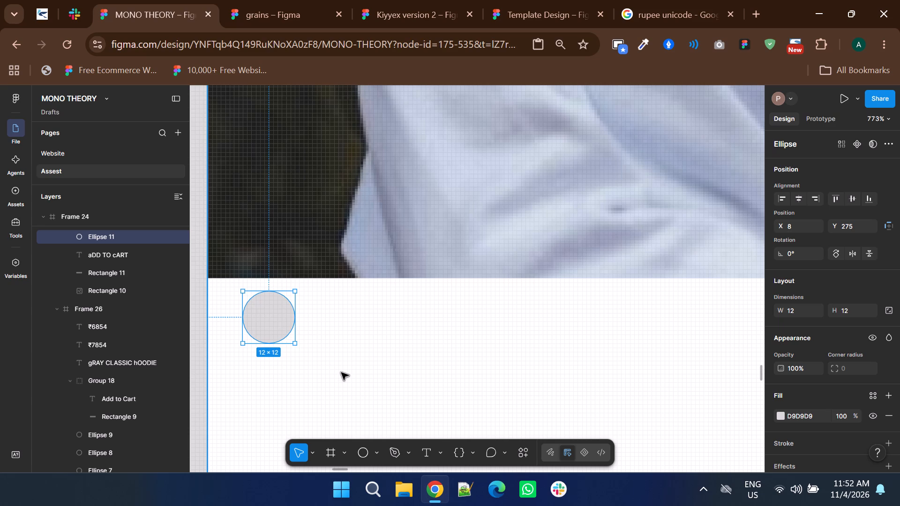
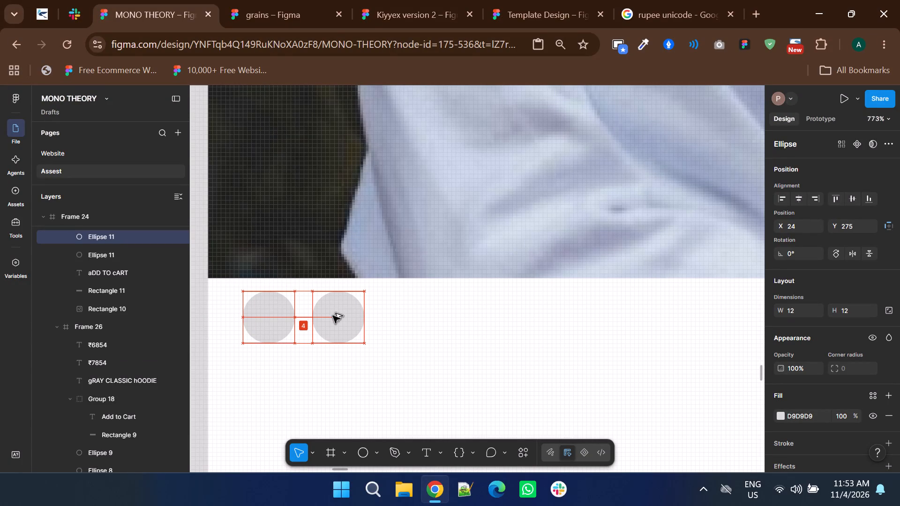
Duplicate the third card's swatch circle into a third and a fourth swatch in the row, at X 40 and X 56, Y 275.
{"action": "left_click_drag", "start_coordinate": [333, 316], "coordinate": [404, 321], "text": "alt"}
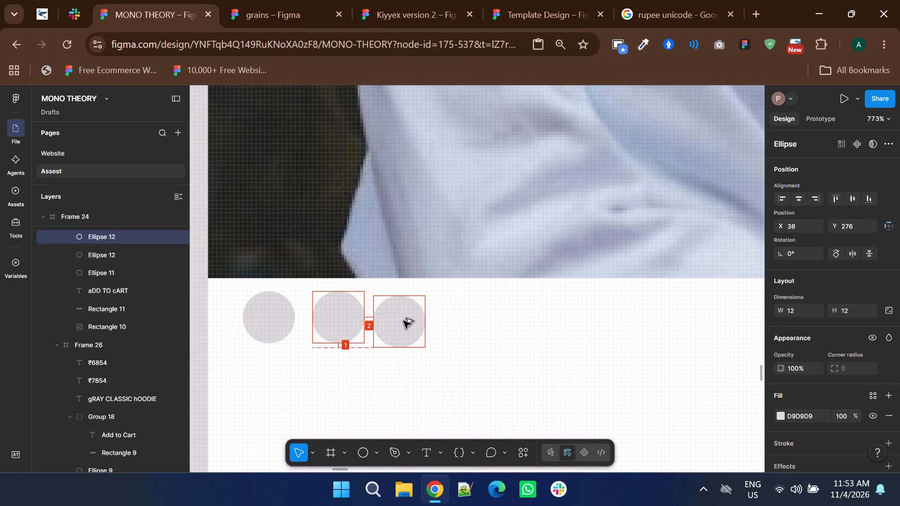
{"action": "left_click_drag", "start_coordinate": [404, 321], "coordinate": [407, 316], "text": "alt"}
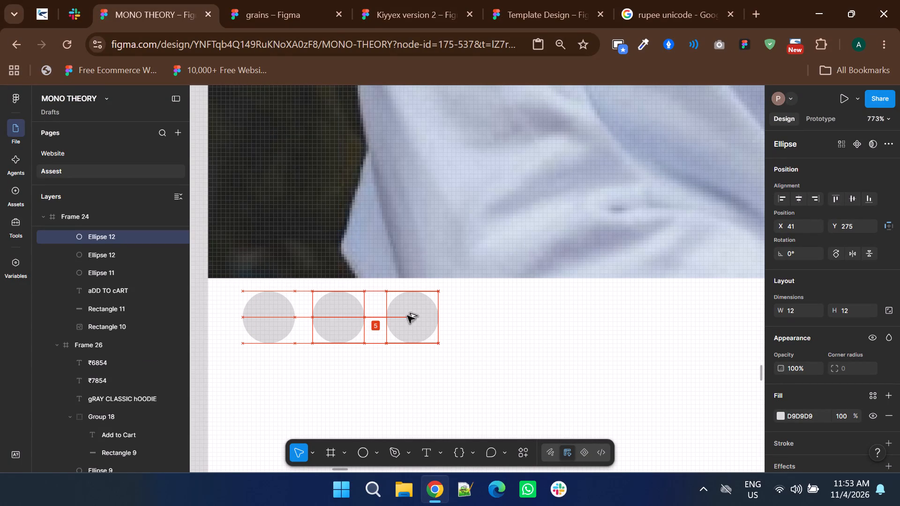
{"action": "left_click_drag", "start_coordinate": [407, 316], "coordinate": [403, 316], "text": "alt"}
{"action": "left_click_drag", "start_coordinate": [403, 316], "coordinate": [472, 316], "text": "alt"}
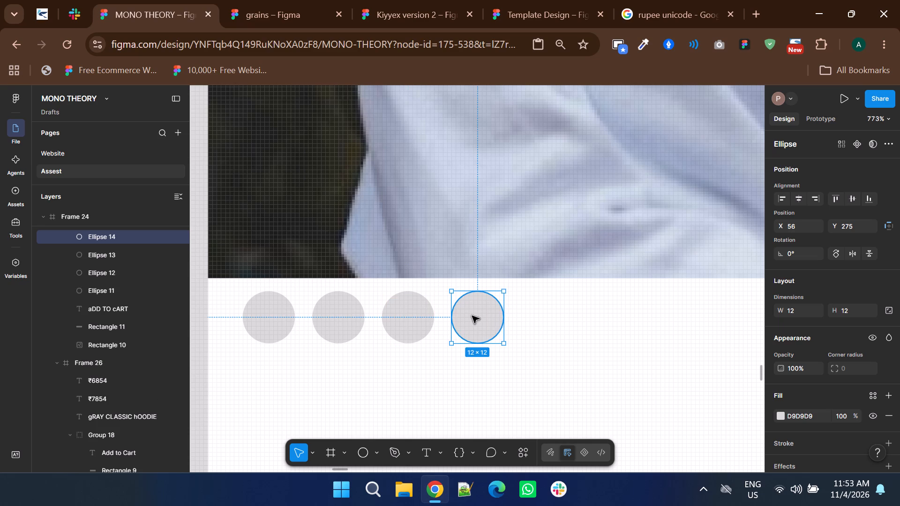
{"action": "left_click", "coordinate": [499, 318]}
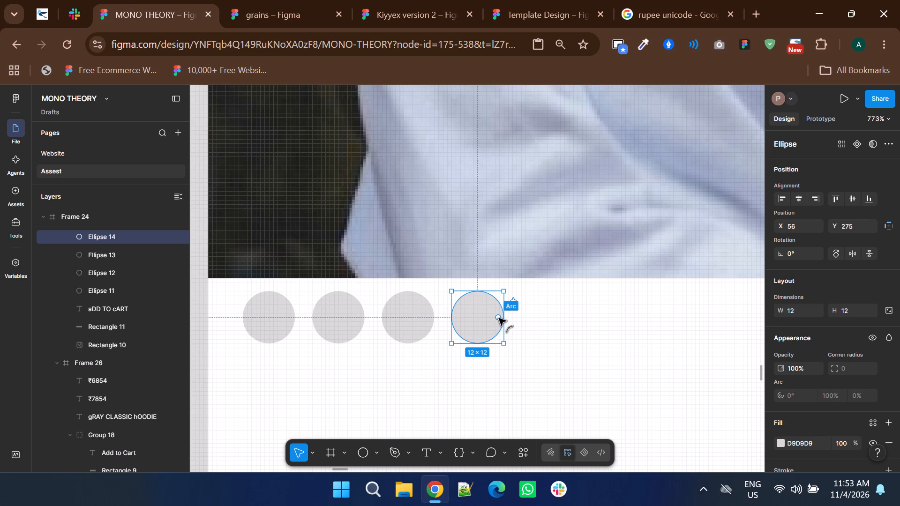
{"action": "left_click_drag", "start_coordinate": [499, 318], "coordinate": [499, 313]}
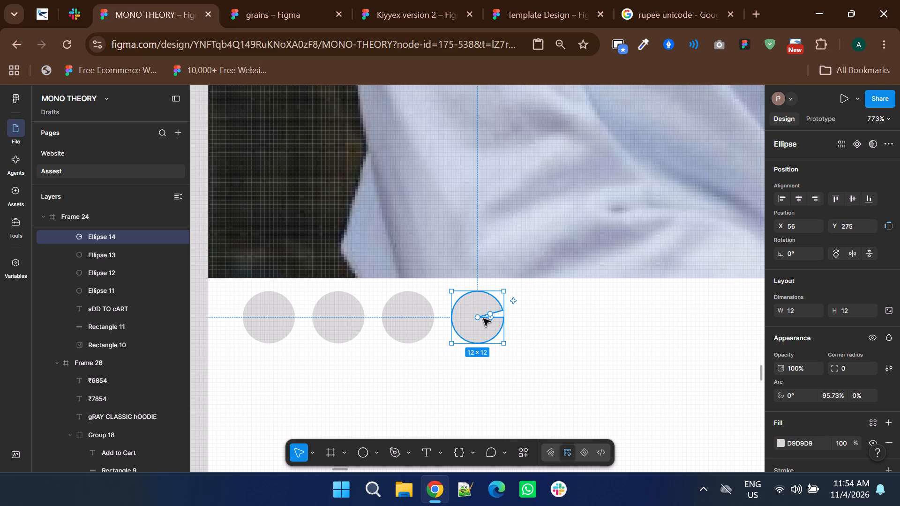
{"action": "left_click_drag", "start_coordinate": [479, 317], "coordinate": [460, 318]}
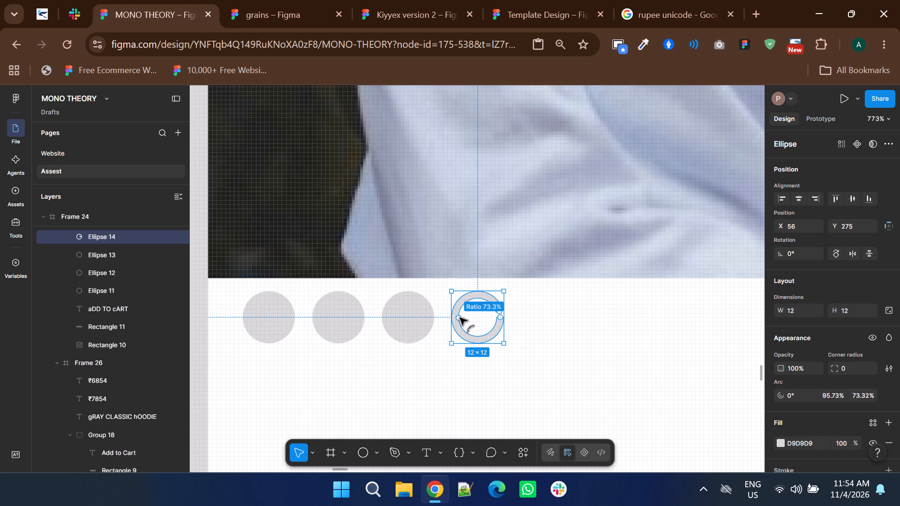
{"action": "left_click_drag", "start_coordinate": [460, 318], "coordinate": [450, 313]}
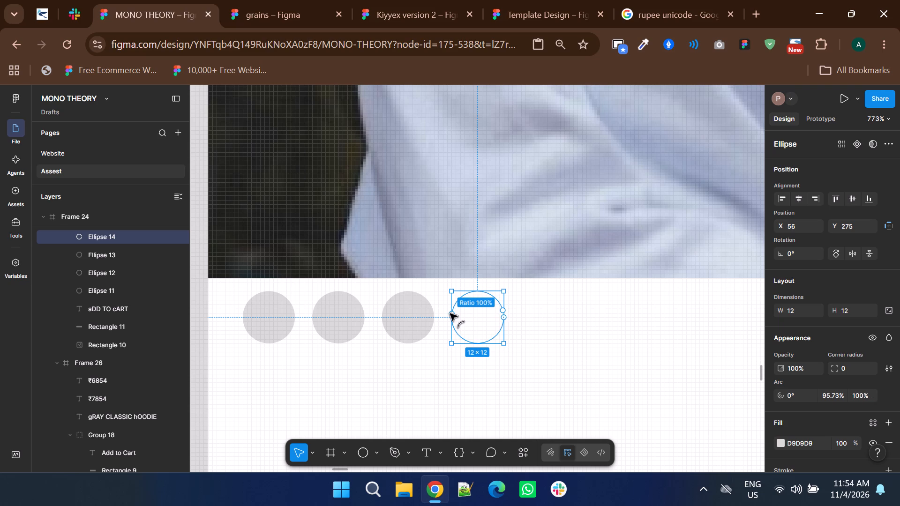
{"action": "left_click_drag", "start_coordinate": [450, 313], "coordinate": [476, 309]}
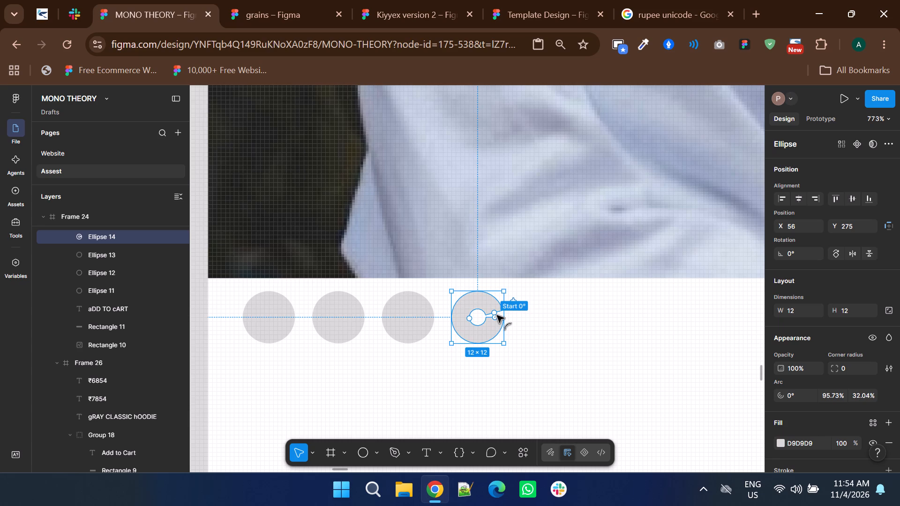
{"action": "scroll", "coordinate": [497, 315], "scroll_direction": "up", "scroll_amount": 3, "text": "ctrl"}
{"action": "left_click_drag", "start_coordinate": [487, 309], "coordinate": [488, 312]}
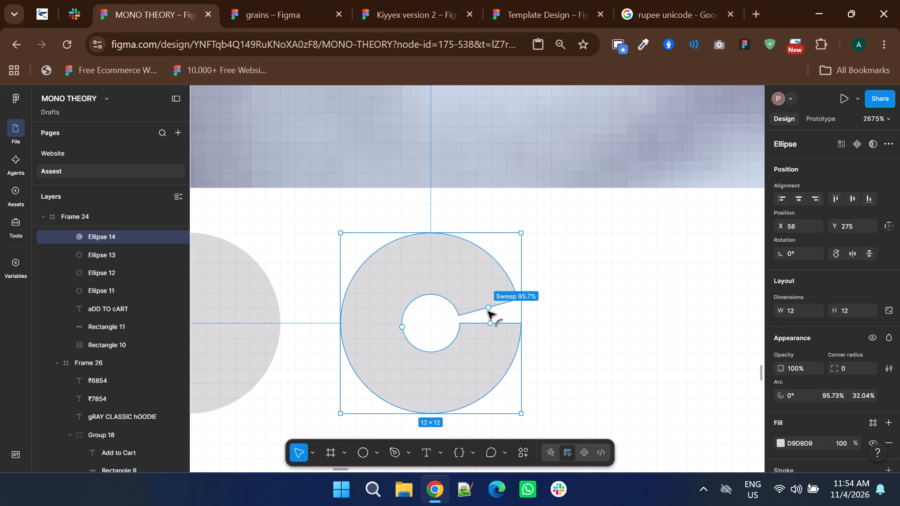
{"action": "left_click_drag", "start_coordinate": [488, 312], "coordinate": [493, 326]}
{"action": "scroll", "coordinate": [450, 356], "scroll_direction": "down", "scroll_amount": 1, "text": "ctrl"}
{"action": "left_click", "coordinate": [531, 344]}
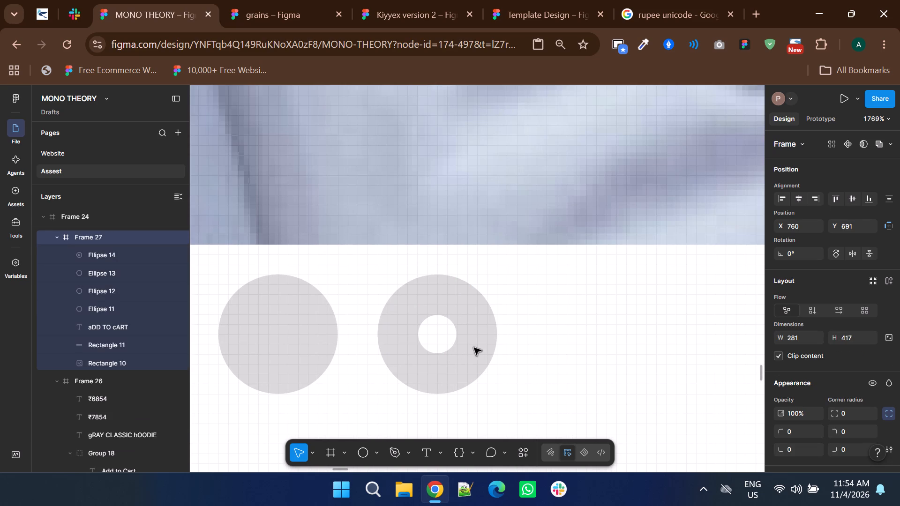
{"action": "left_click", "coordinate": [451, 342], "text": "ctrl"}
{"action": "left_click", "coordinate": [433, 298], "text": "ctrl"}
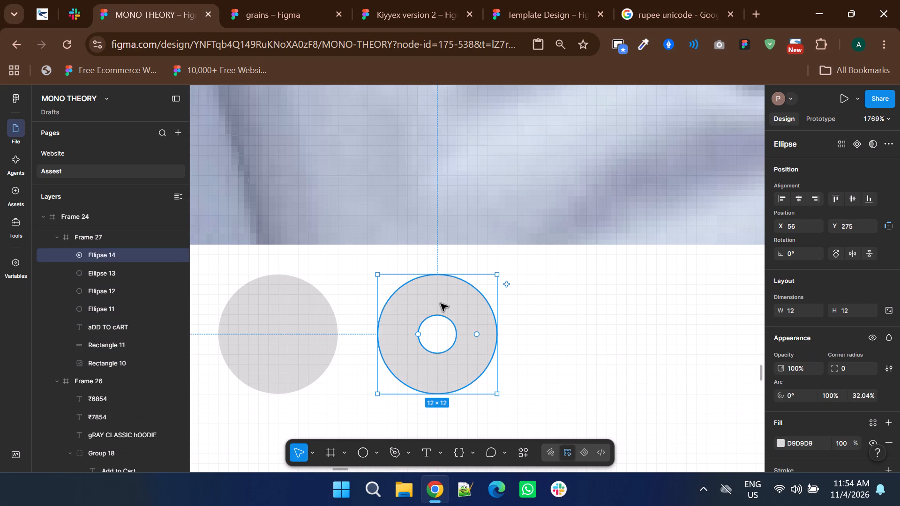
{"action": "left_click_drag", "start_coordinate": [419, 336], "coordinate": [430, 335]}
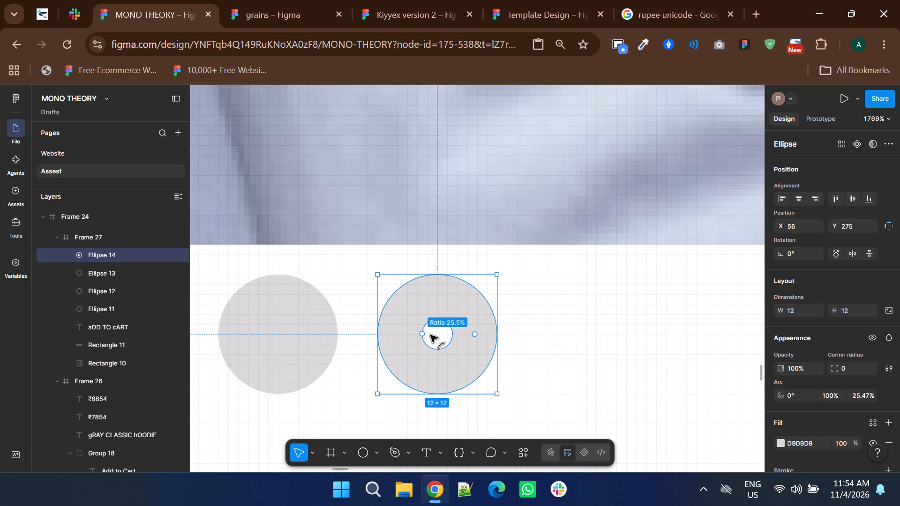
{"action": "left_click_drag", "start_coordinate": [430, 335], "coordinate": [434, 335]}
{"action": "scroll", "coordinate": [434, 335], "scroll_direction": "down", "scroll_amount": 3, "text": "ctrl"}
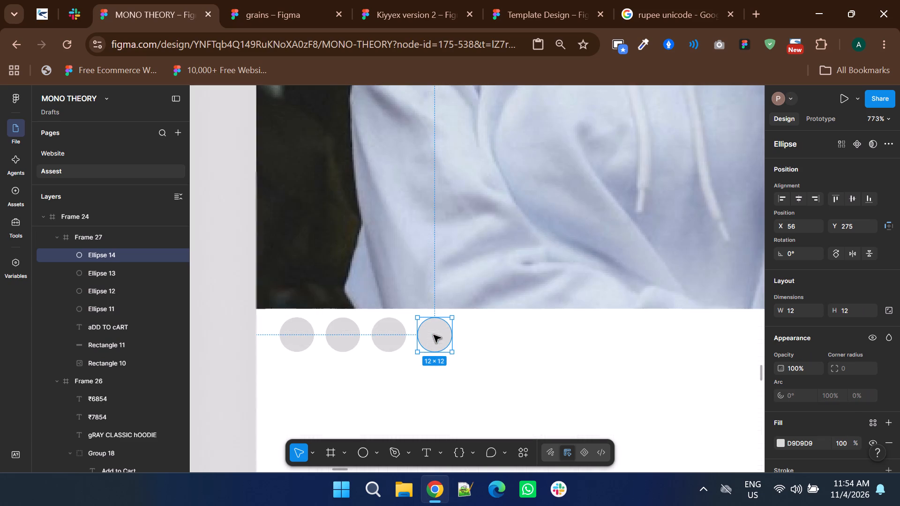
Fill the third card's first swatch circle with blue-grey 9EA6BD, sampled from the hoodie in the photo.
{"action": "left_click", "coordinate": [295, 338]}
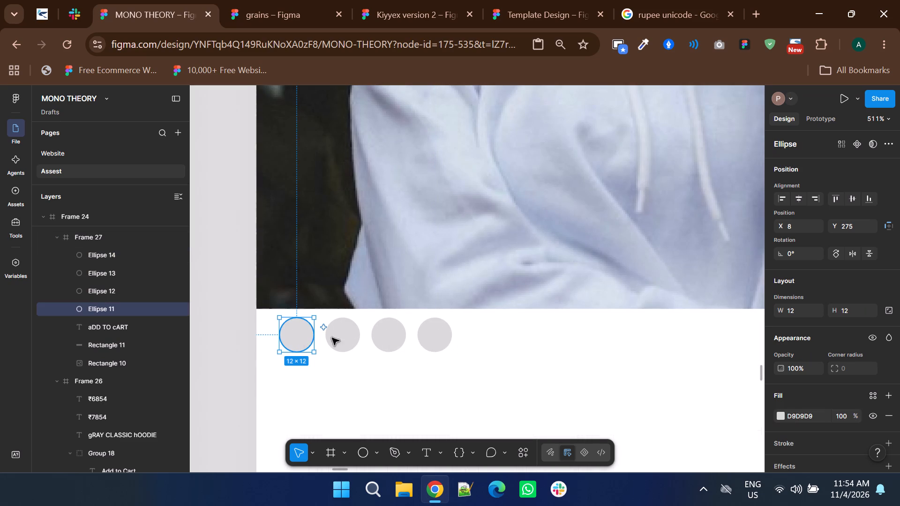
{"action": "left_click", "coordinate": [777, 418]}
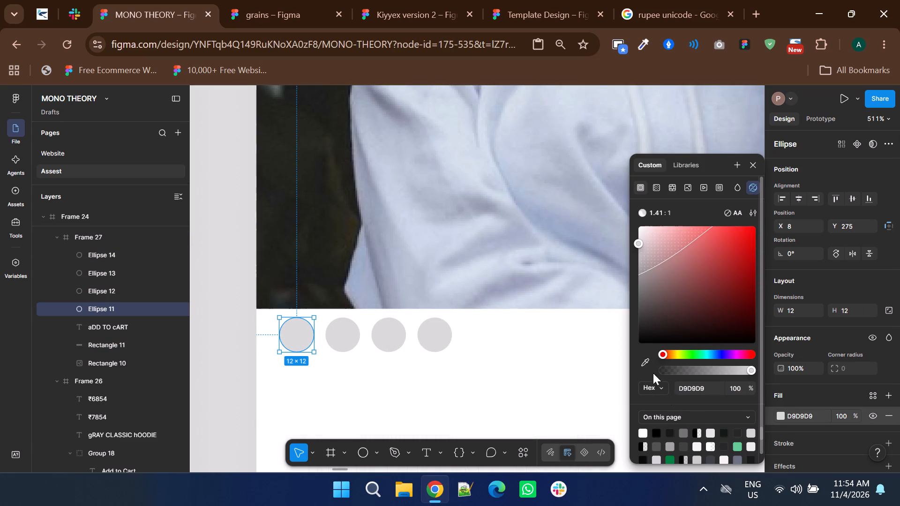
{"action": "left_click", "coordinate": [646, 363]}
{"action": "left_click", "coordinate": [499, 293]}
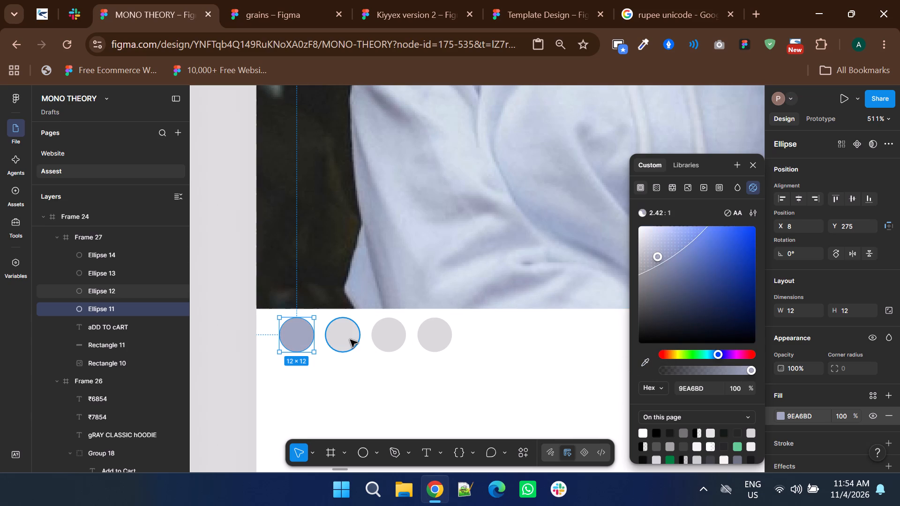
Fill the third card's second swatch circle with dark red 791313.
{"action": "left_click", "coordinate": [350, 340]}
{"action": "left_click", "coordinate": [782, 416]}
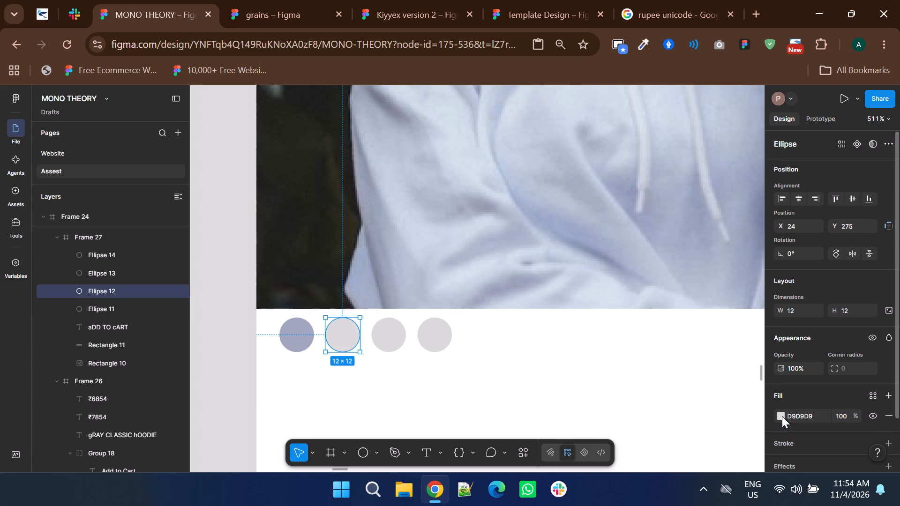
{"action": "left_click", "coordinate": [646, 365]}
{"action": "left_click_drag", "start_coordinate": [735, 282], "coordinate": [736, 281]}
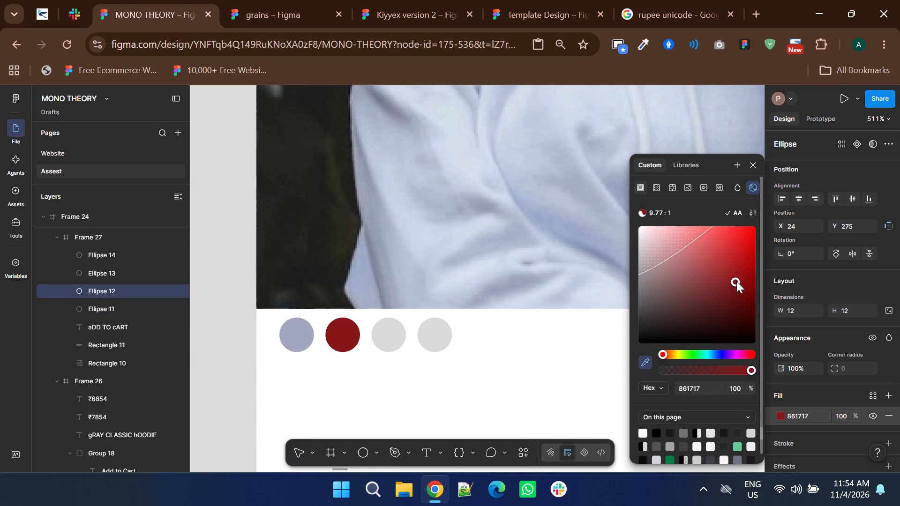
{"action": "left_click_drag", "start_coordinate": [736, 281], "coordinate": [737, 288]}
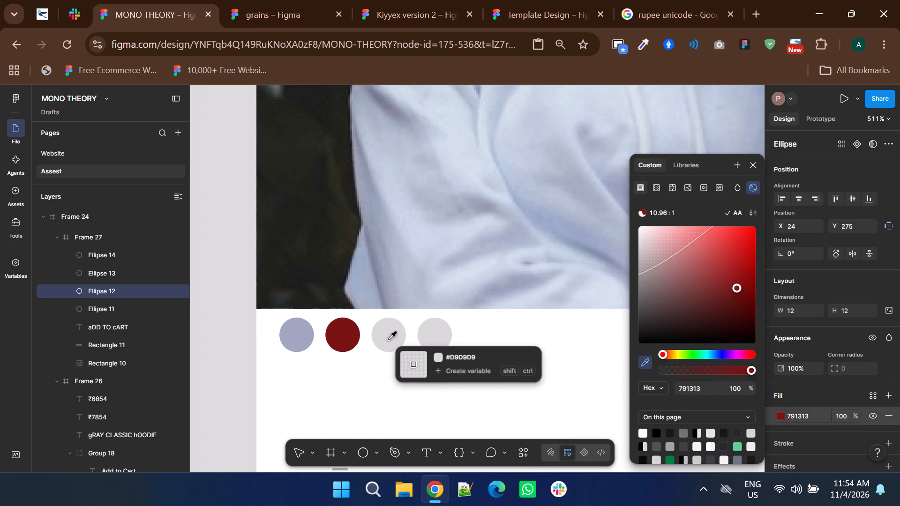
{"action": "left_click", "coordinate": [753, 164]}
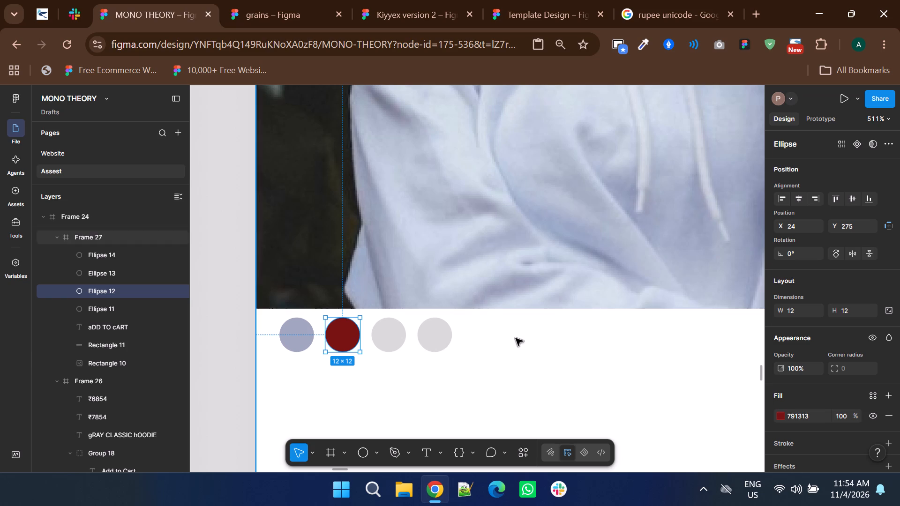
Fill the third card's third swatch circle with dark blue.
{"action": "left_click", "coordinate": [398, 335]}
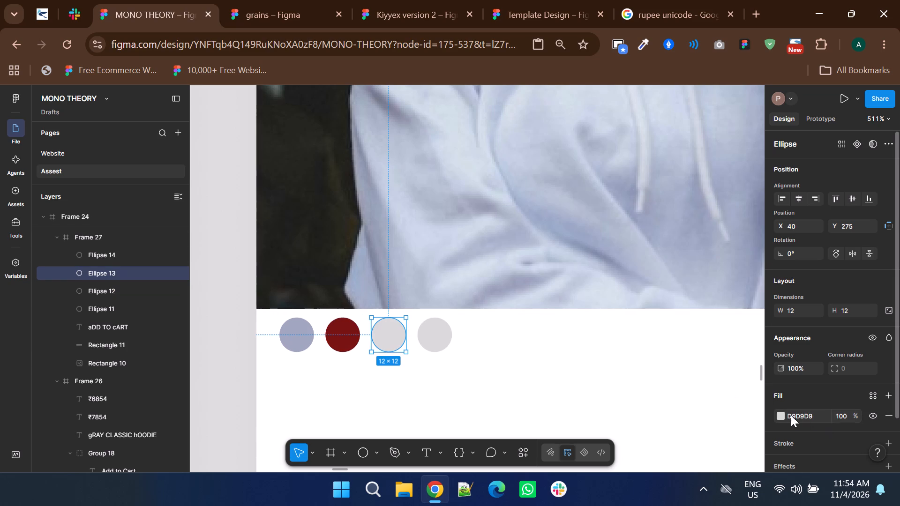
{"action": "left_click", "coordinate": [781, 412]}
{"action": "left_click", "coordinate": [720, 349]}
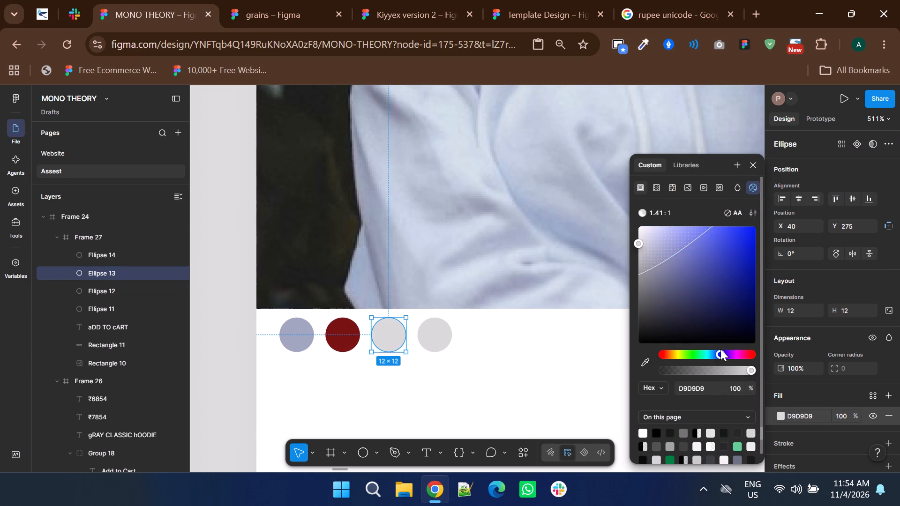
{"action": "left_click", "coordinate": [733, 270]}
Fill the third card's fourth swatch circle with purple 6B18A7 and deselect it.
{"action": "left_click", "coordinate": [433, 330]}
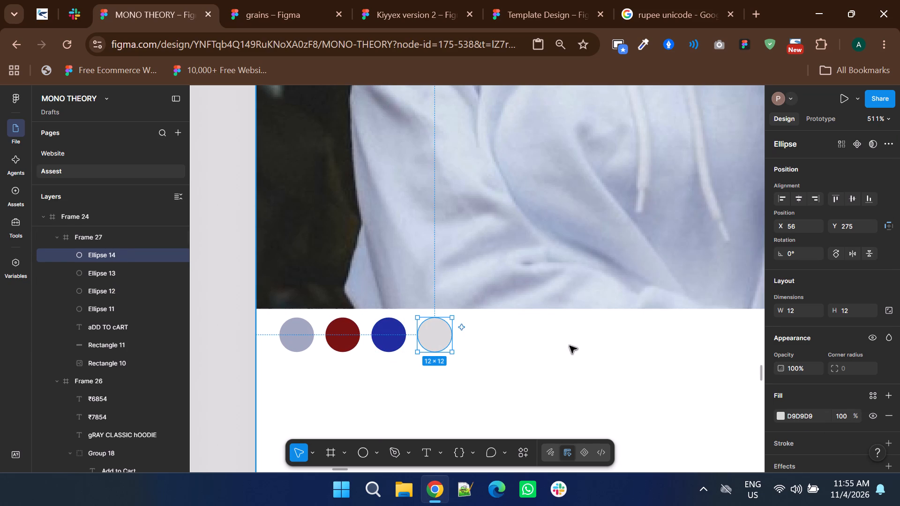
{"action": "left_click", "coordinate": [779, 419]}
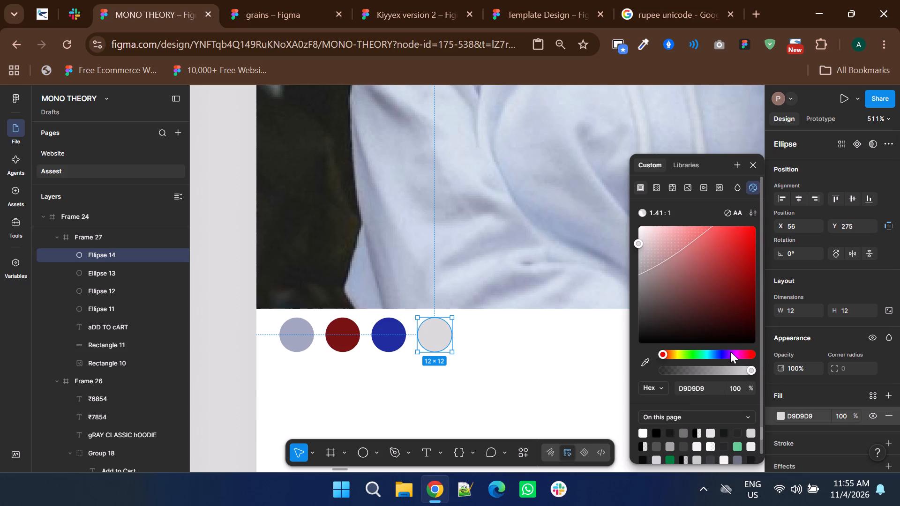
{"action": "left_click", "coordinate": [730, 350]}
{"action": "left_click", "coordinate": [739, 267]}
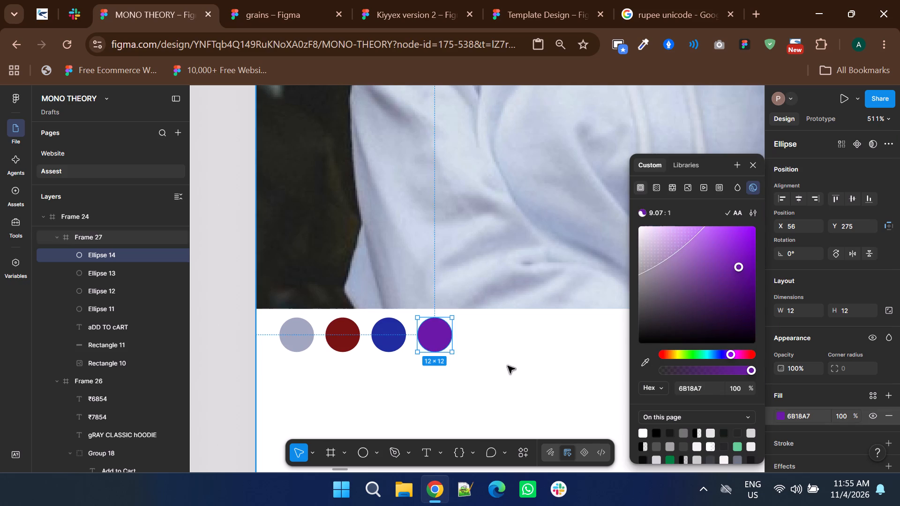
{"action": "scroll", "coordinate": [495, 366], "scroll_direction": "down", "scroll_amount": 3, "text": "ctrl"}
{"action": "double_click", "coordinate": [380, 362]}
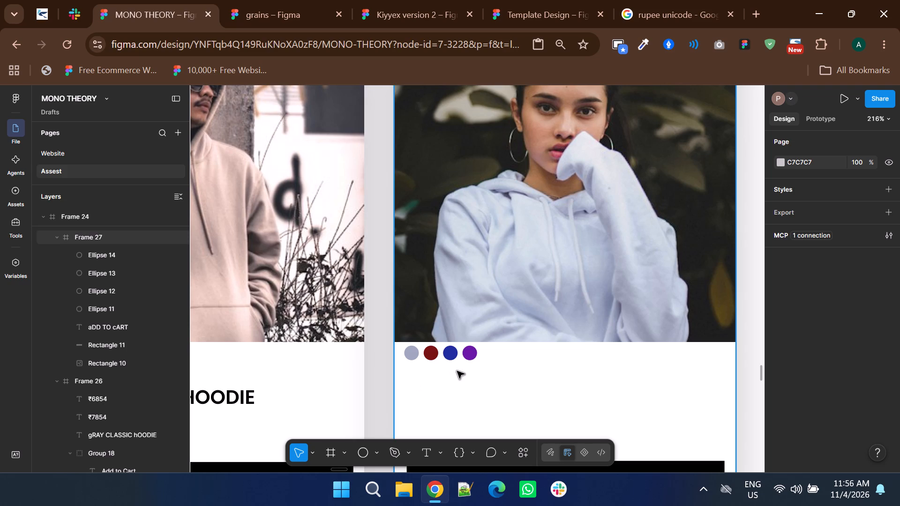
Compare the third card's swatches with those on the first and second cards, checking swatch size and placement.
{"action": "scroll", "coordinate": [457, 371], "scroll_direction": "down", "scroll_amount": 1, "text": "ctrl"}
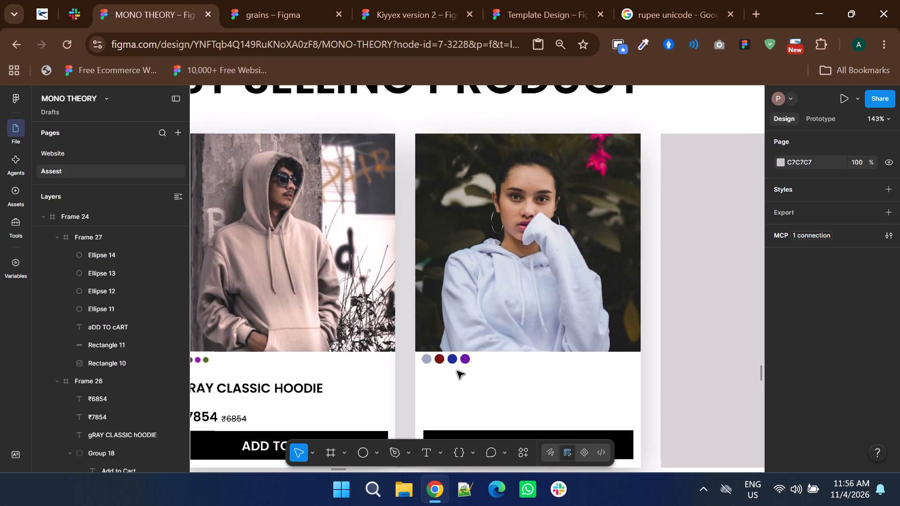
{"action": "scroll", "coordinate": [457, 371], "scroll_direction": "down", "scroll_amount": 1}
{"action": "scroll", "coordinate": [457, 371], "scroll_direction": "up", "scroll_amount": 2, "text": "shift"}
{"action": "scroll", "coordinate": [457, 371], "scroll_direction": "down", "scroll_amount": 1, "text": "shift"}
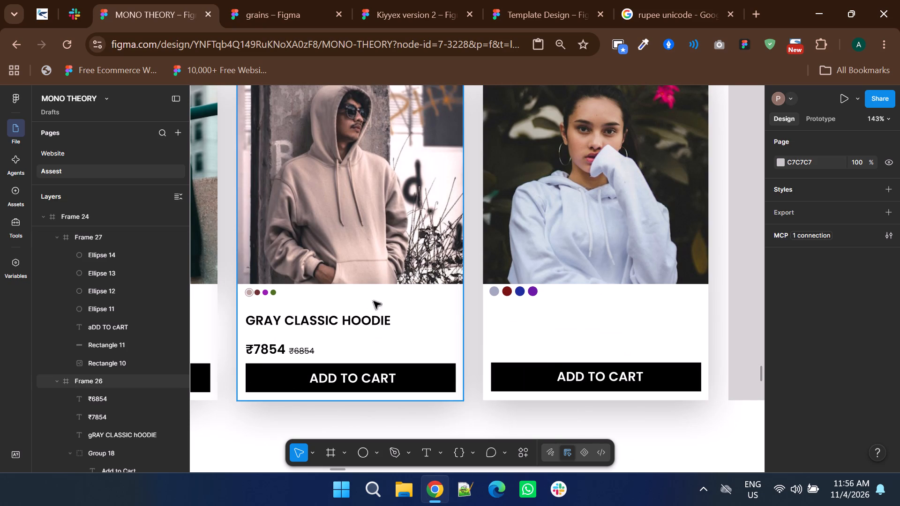
{"action": "scroll", "coordinate": [425, 327], "scroll_direction": "up", "scroll_amount": 4, "text": "shift"}
{"action": "left_click", "coordinate": [276, 297], "text": "ctrl"}
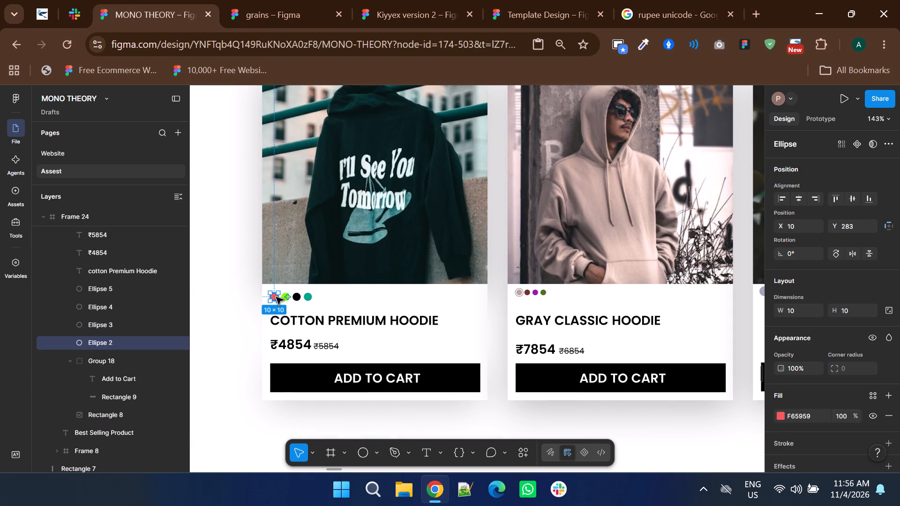
{"action": "scroll", "coordinate": [276, 297], "scroll_direction": "down", "scroll_amount": 2, "text": "shift"}
{"action": "scroll", "coordinate": [387, 291], "scroll_direction": "up", "scroll_amount": 2, "text": "ctrl"}
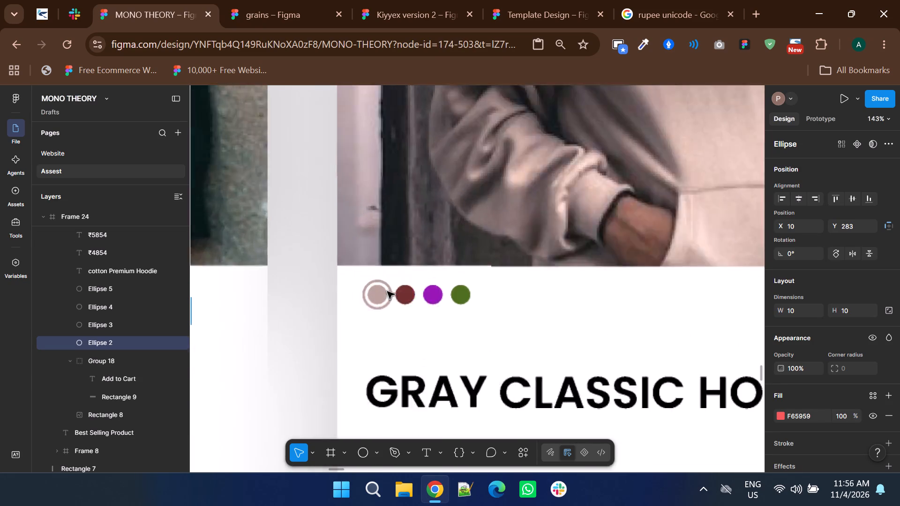
{"action": "scroll", "coordinate": [387, 291], "scroll_direction": "up", "scroll_amount": 2, "text": "ctrl"}
{"action": "left_click", "coordinate": [381, 291], "text": "ctrl"}
{"action": "scroll", "coordinate": [381, 291], "scroll_direction": "down", "scroll_amount": 1, "text": "ctrl"}
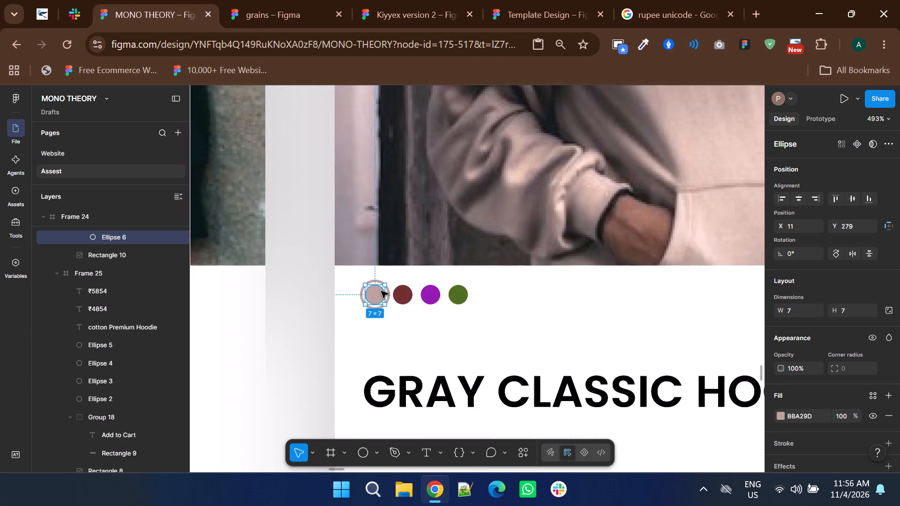
{"action": "scroll", "coordinate": [381, 291], "scroll_direction": "down", "scroll_amount": 1, "text": "ctrl"}
{"action": "left_click", "coordinate": [547, 353]}
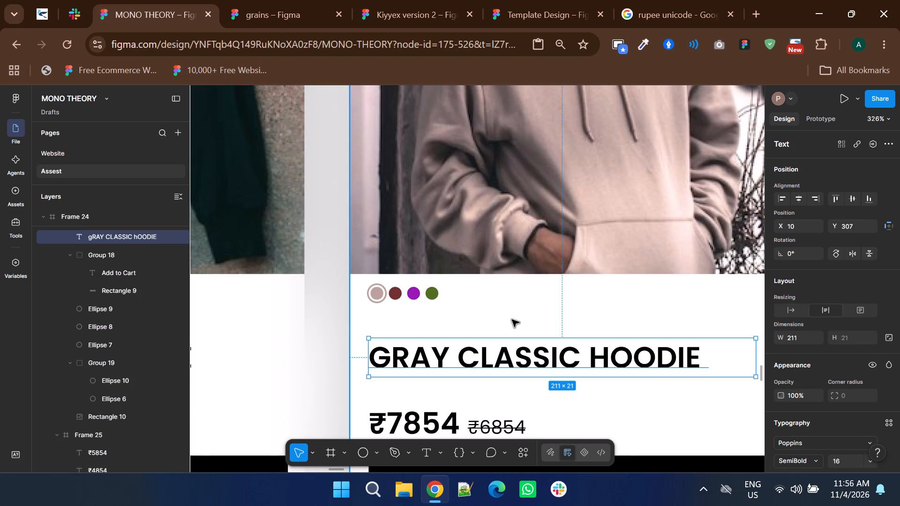
{"action": "left_click", "coordinate": [512, 320]}
{"action": "scroll", "coordinate": [512, 320], "scroll_direction": "down", "scroll_amount": 9, "text": "shift"}
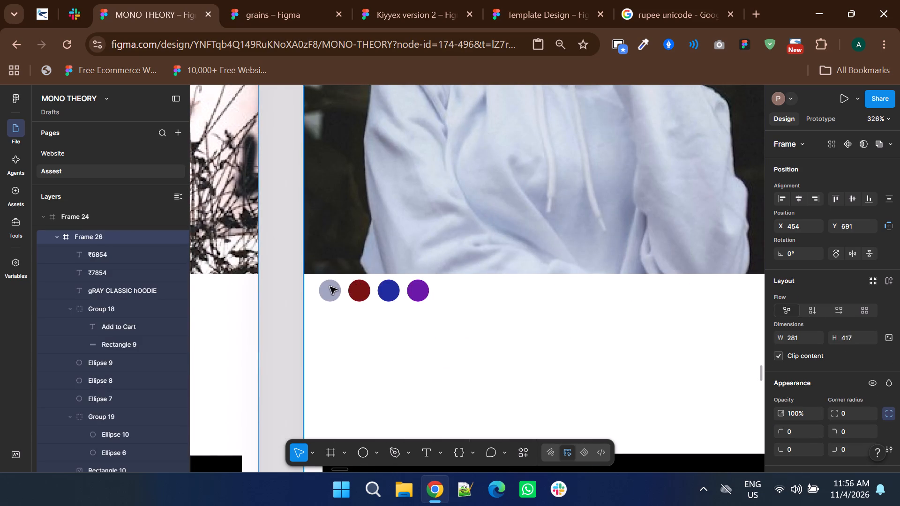
Resize each of the third card's four swatch circles to 10 × 10, keeping their top edges level.
{"action": "left_click", "coordinate": [328, 288], "text": "ctrl"}
{"action": "scroll", "coordinate": [328, 288], "scroll_direction": "up", "scroll_amount": 2, "text": "ctrl"}
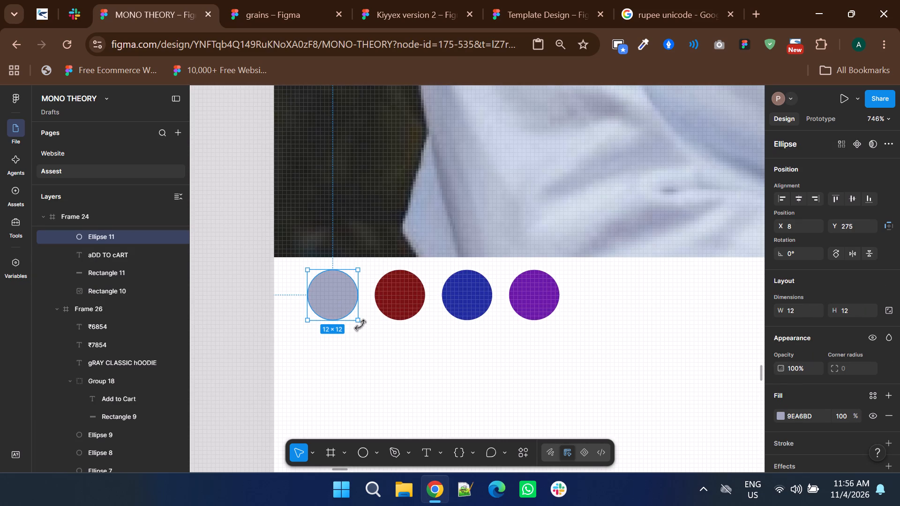
{"action": "left_click_drag", "start_coordinate": [360, 321], "coordinate": [350, 312]}
{"action": "left_click", "coordinate": [389, 303]}
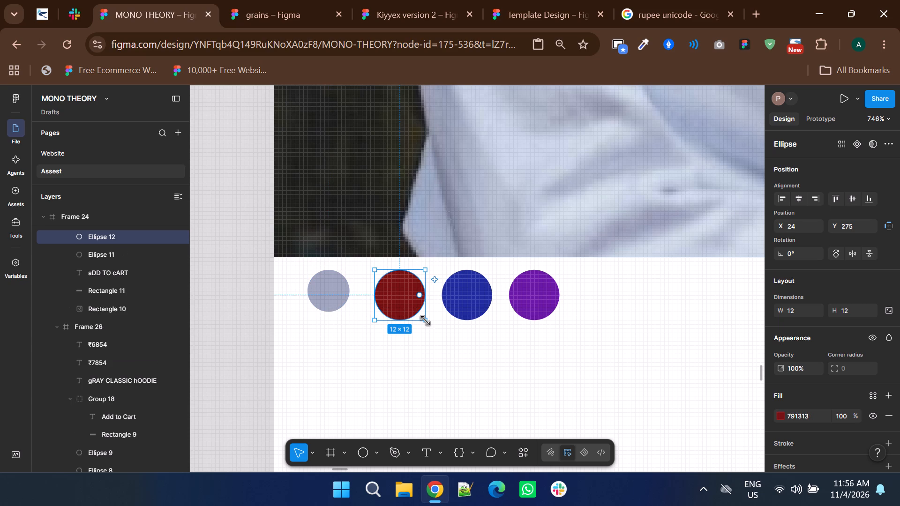
{"action": "left_click_drag", "start_coordinate": [425, 320], "coordinate": [416, 313]}
{"action": "left_click", "coordinate": [513, 300]}
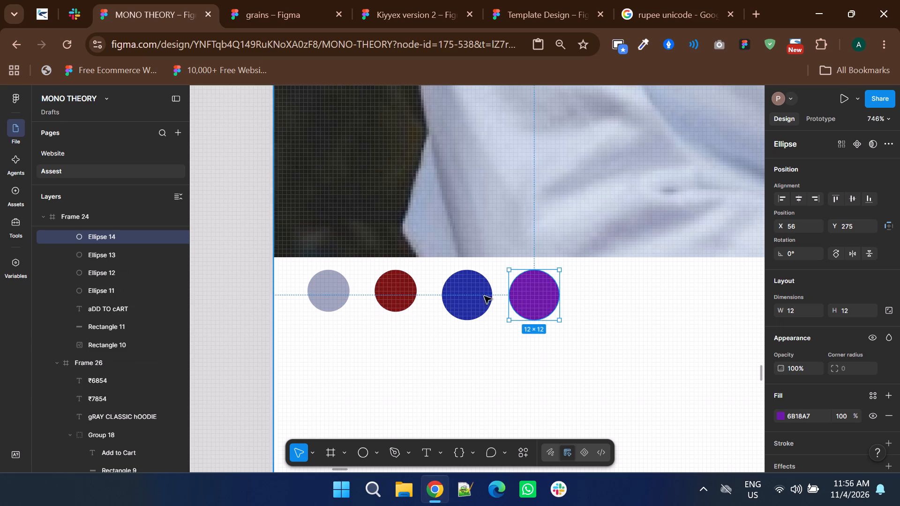
{"action": "left_click", "coordinate": [480, 294]}
{"action": "left_click_drag", "start_coordinate": [490, 320], "coordinate": [489, 319]}
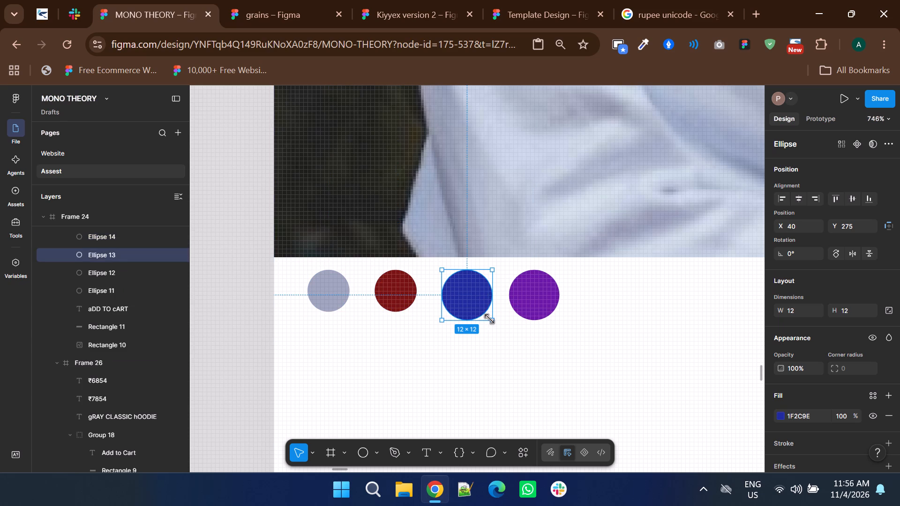
{"action": "left_click_drag", "start_coordinate": [489, 319], "coordinate": [481, 312]}
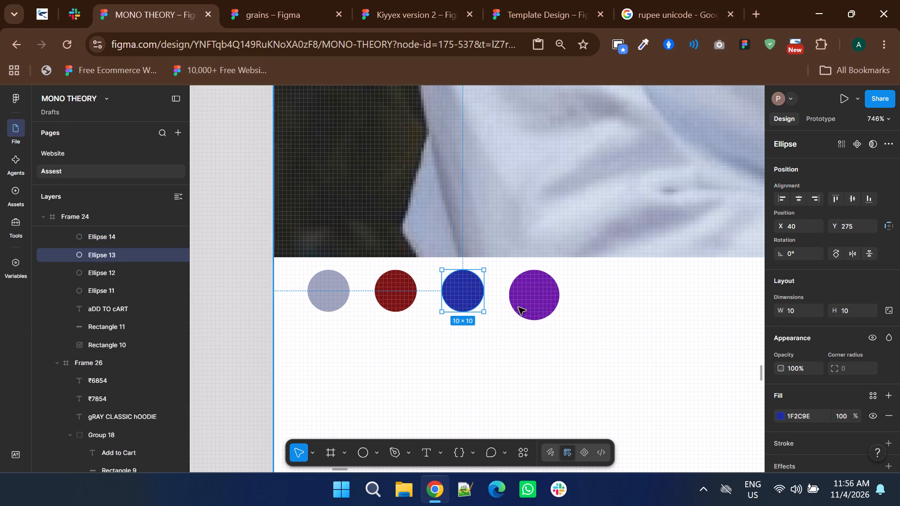
{"action": "left_click", "coordinate": [522, 306]}
{"action": "left_click_drag", "start_coordinate": [556, 322], "coordinate": [553, 320]}
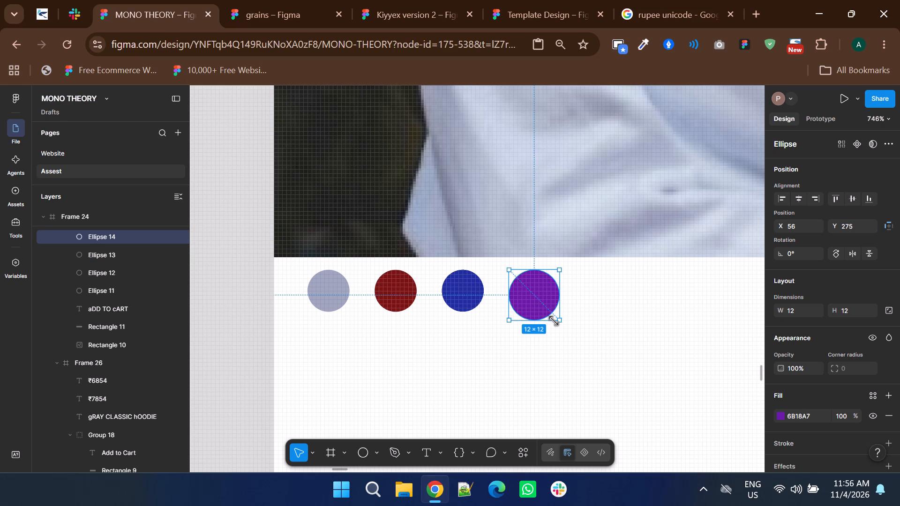
{"action": "left_click_drag", "start_coordinate": [553, 320], "coordinate": [544, 314]}
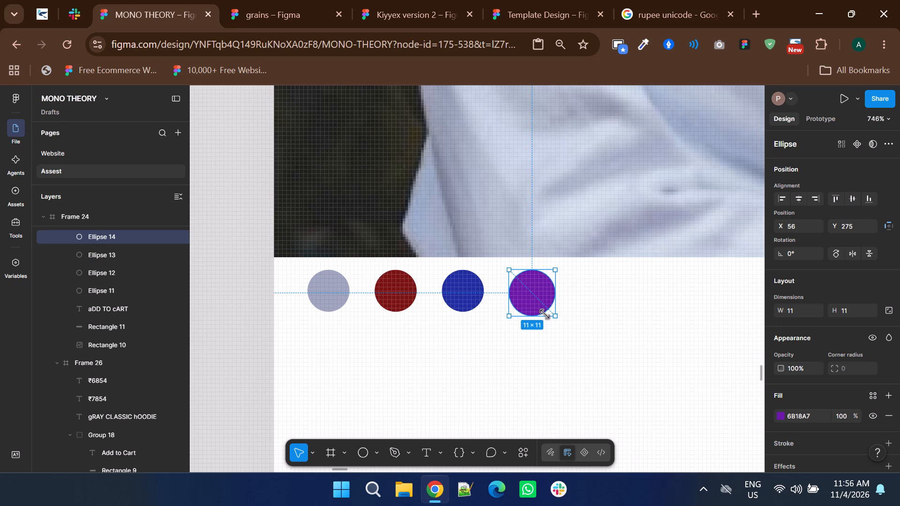
{"action": "left_click_drag", "start_coordinate": [544, 314], "coordinate": [542, 312]}
Select all four of the third card's swatch circles together and align them on their vertical centers.
{"action": "left_click", "coordinate": [472, 292], "text": "shift"}
{"action": "left_click", "coordinate": [397, 289], "text": "shift"}
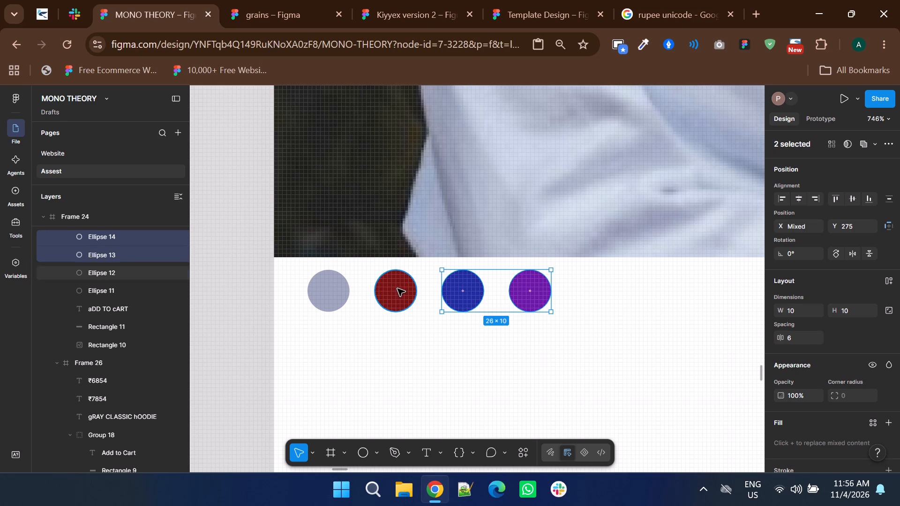
{"action": "left_click", "coordinate": [335, 297], "text": "shift"}
{"action": "left_click", "coordinate": [852, 200]}
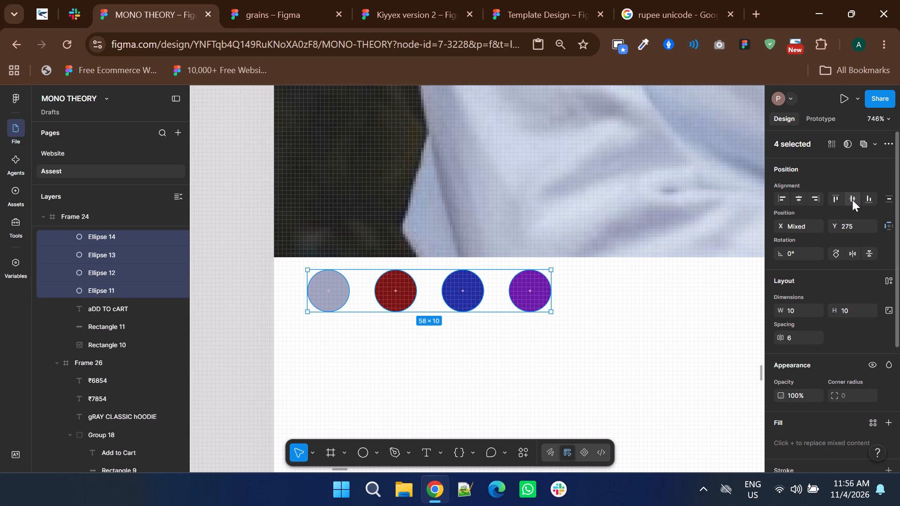
Set the horizontal spacing between the third card's four selected swatch circles to 3 and deselect them.
{"action": "left_click", "coordinate": [793, 338]}
{"action": "key", "text": "Down"}
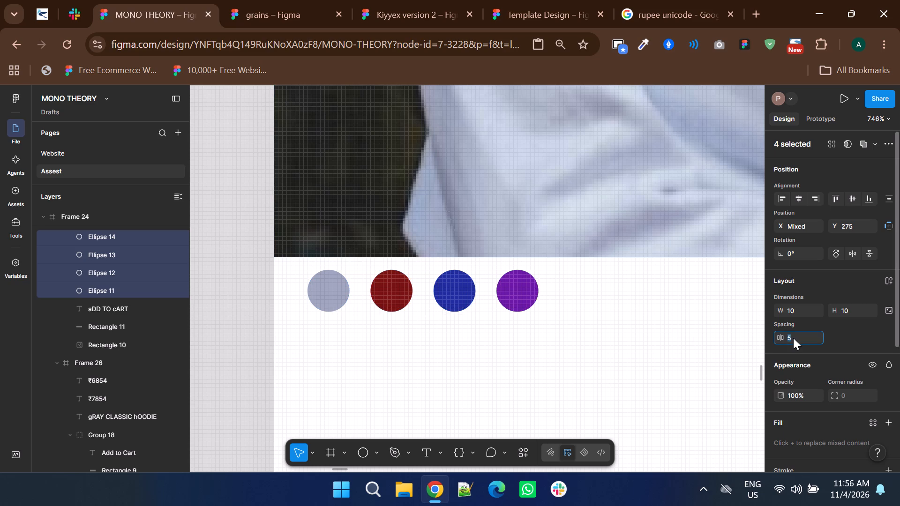
{"action": "key", "text": "Down"}
{"action": "key", "text": "Down"}
{"action": "scroll", "coordinate": [369, 386], "scroll_direction": "down", "scroll_amount": 1, "text": "ctrl"}
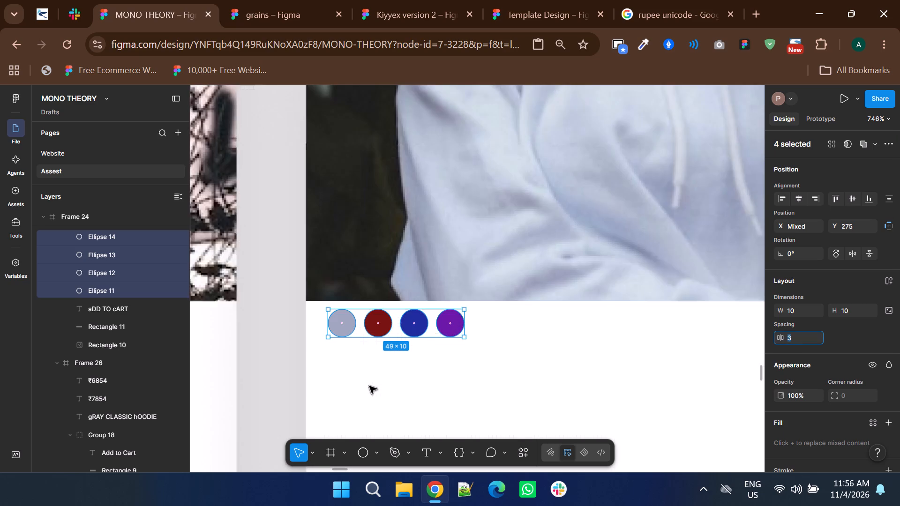
{"action": "scroll", "coordinate": [369, 386], "scroll_direction": "down", "scroll_amount": 1, "text": "ctrl"}
{"action": "left_click", "coordinate": [304, 370]}
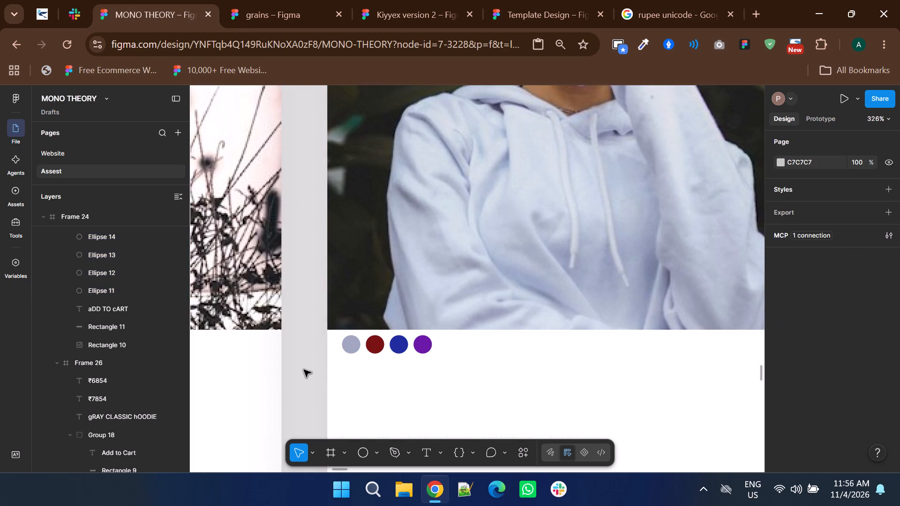
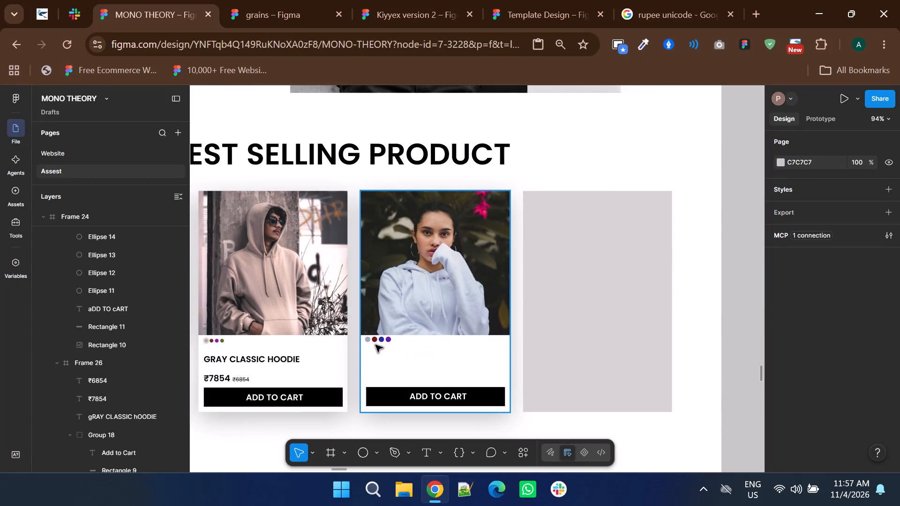
Copy the second card's product name into the third card below the swatches and change it to "WHITE SHORT HOODIE".
{"action": "left_click", "coordinate": [290, 358], "text": "ctrl"}
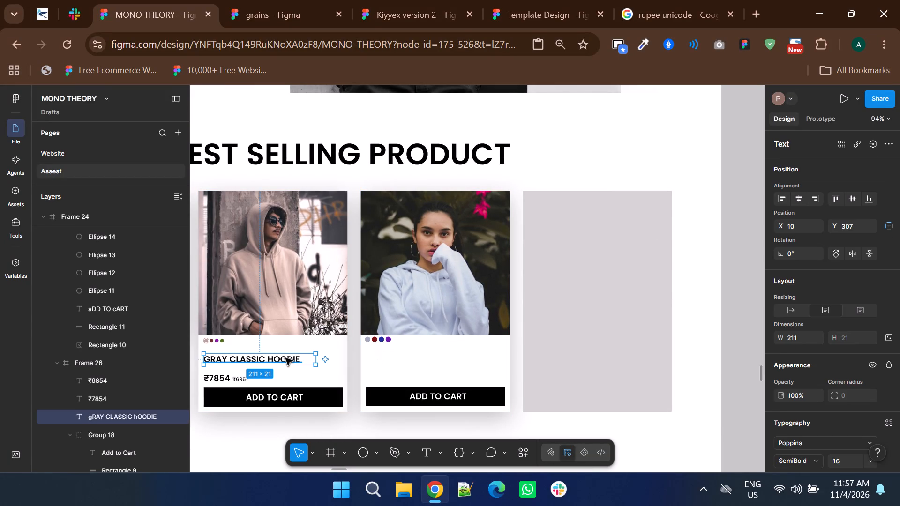
{"action": "left_click_drag", "start_coordinate": [285, 358], "coordinate": [448, 364]}
{"action": "double_click", "coordinate": [448, 364]}
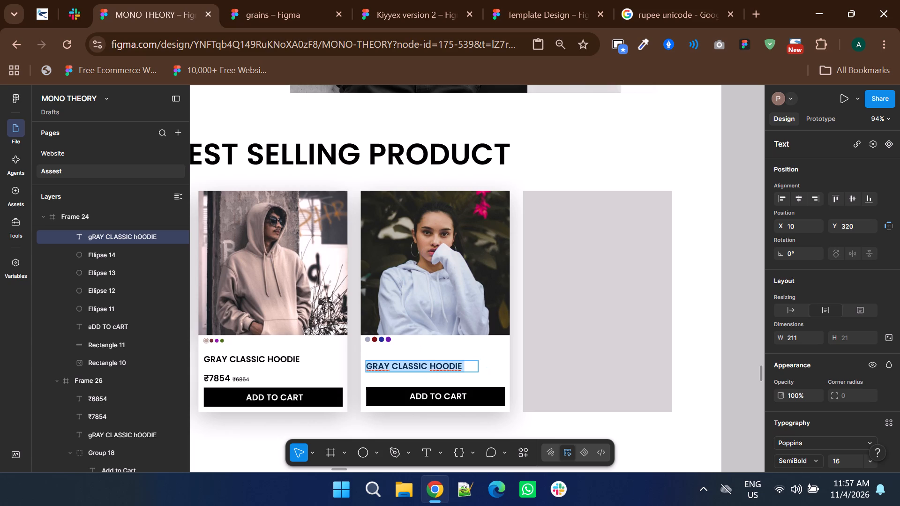
{"action": "type", "text": "wHITE SHORT hOODIE"}
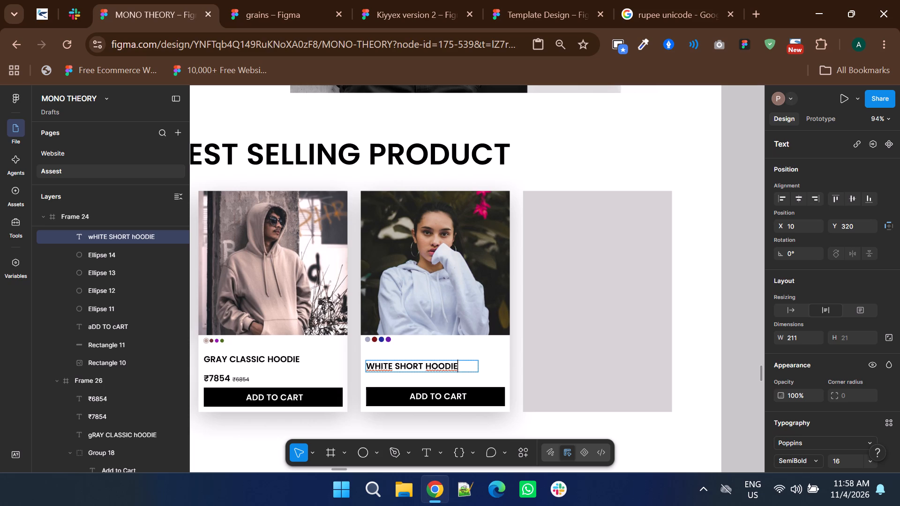
{"action": "left_click", "coordinate": [420, 341]}
Nudge the third card's product name up 9 px to Y 311.
{"action": "key", "text": "Up"}
{"action": "key", "text": "Up"}
{"action": "key", "text": "Up"}
{"action": "key", "text": "Up"}
{"action": "key", "text": "Up"}
{"action": "key", "text": "Up"}
{"action": "key", "text": "Up"}
{"action": "key", "text": "Up"}
{"action": "key", "text": "Up"}
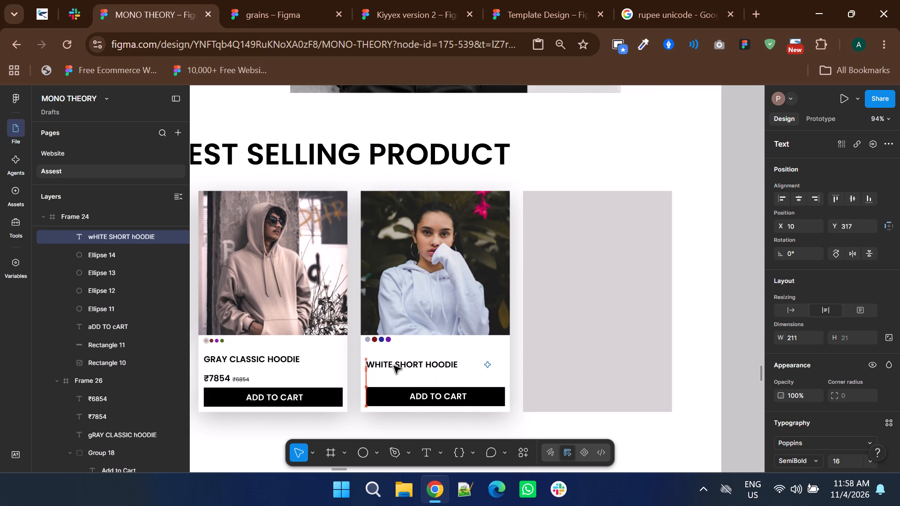
Select all four of the third card's swatch circles and move them down 6 px to Y 281.
{"action": "scroll", "coordinate": [379, 347], "scroll_direction": "up", "scroll_amount": 2, "text": "ctrl"}
{"action": "left_click", "coordinate": [369, 331]}
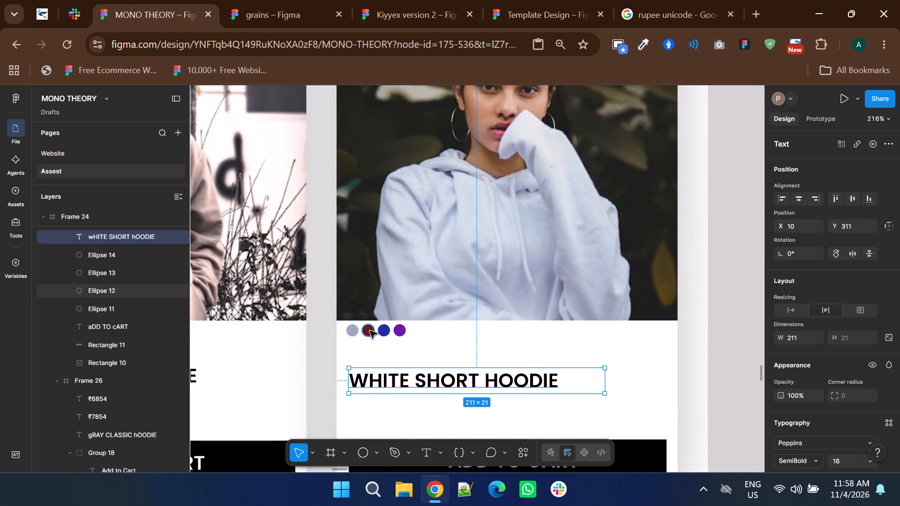
{"action": "left_click", "coordinate": [387, 329], "text": "ctrl+shift"}
{"action": "left_click", "coordinate": [397, 335], "text": "ctrl+shift"}
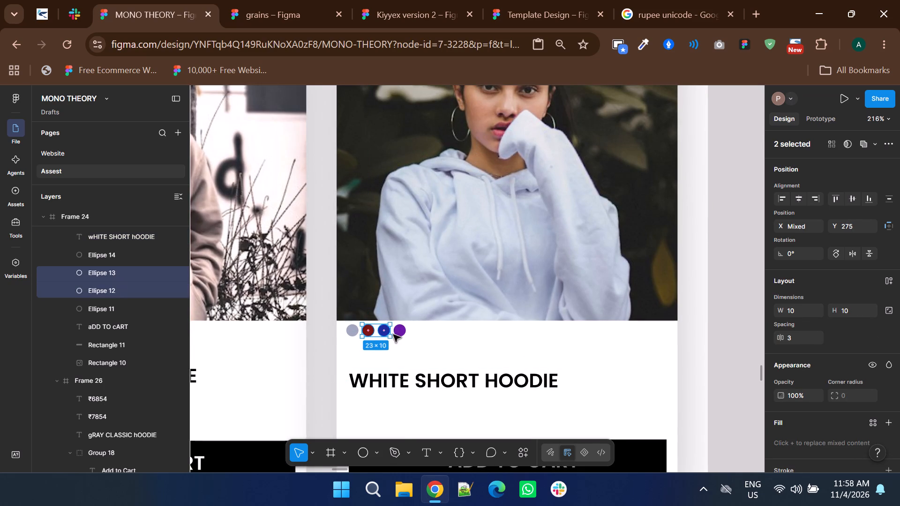
{"action": "left_click", "coordinate": [405, 330], "text": "ctrl+shift"}
{"action": "left_click", "coordinate": [348, 331], "text": "ctrl+shift"}
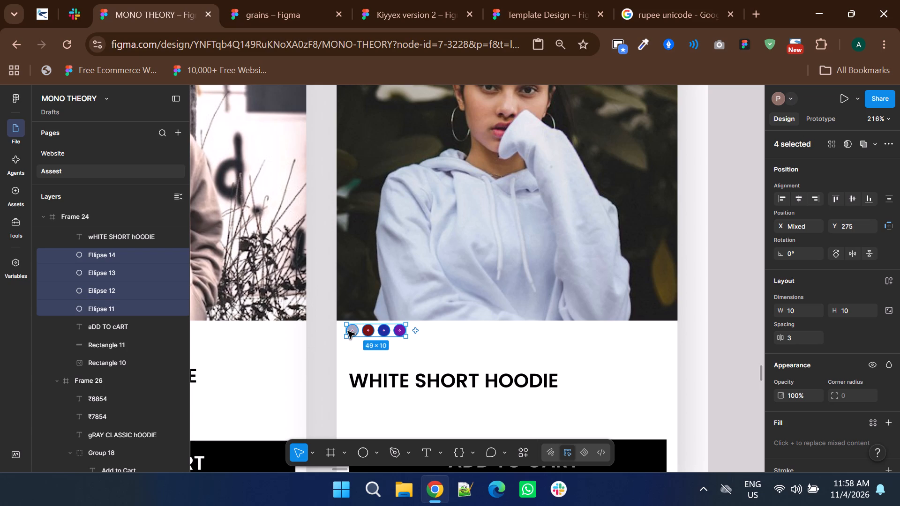
{"action": "key", "text": "Down"}
{"action": "key", "text": "Down"}
{"action": "key", "text": "Down"}
{"action": "key", "text": "Down"}
{"action": "key", "text": "Down"}
{"action": "key", "text": "Down"}
Nudge the third card's WHITE SHORT HOODIE name to X 8, Y 312.
{"action": "scroll", "coordinate": [416, 382], "scroll_direction": "down", "scroll_amount": 2, "text": "ctrl"}
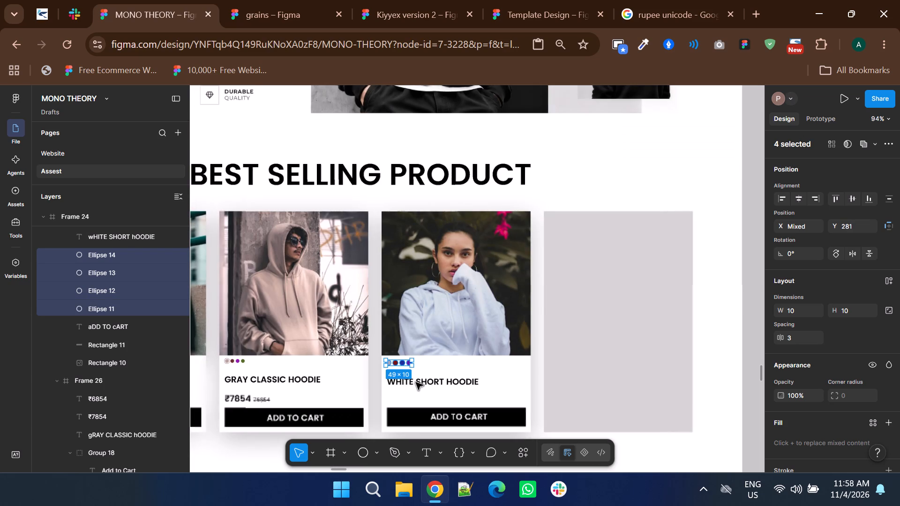
{"action": "left_click", "coordinate": [416, 382]}
{"action": "key", "text": "Left"}
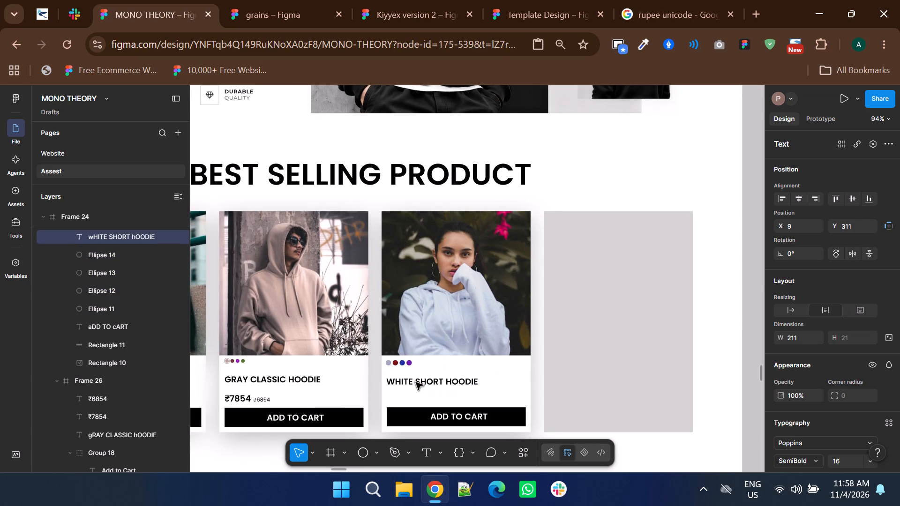
{"action": "key", "text": "Left"}
{"action": "key", "text": "Down"}
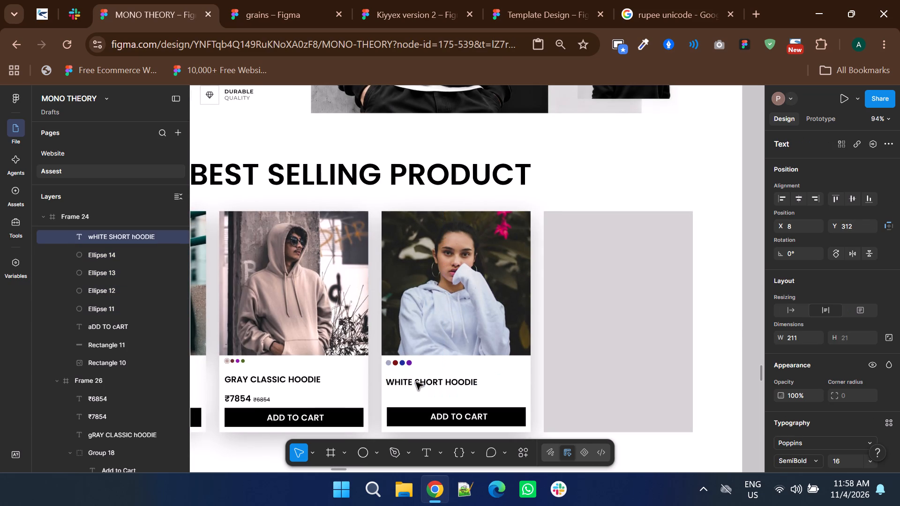
Duplicate the third card's product name directly below the original, placing the copy at X 8, Y 340.
{"action": "left_click_drag", "start_coordinate": [416, 382], "coordinate": [418, 397], "text": "alt"}
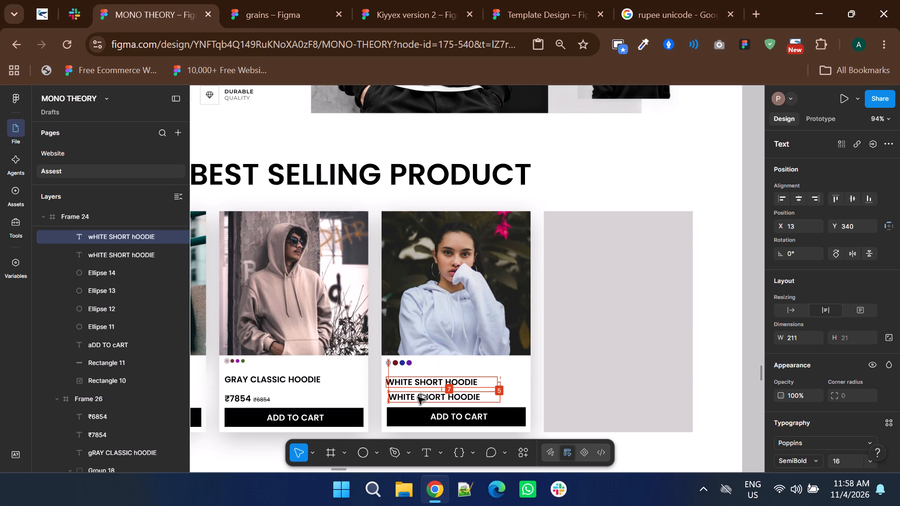
{"action": "left_click_drag", "start_coordinate": [418, 397], "coordinate": [415, 399], "text": "alt"}
{"action": "key", "text": "Up"}
{"action": "key", "text": "Up"}
{"action": "key", "text": "Up"}
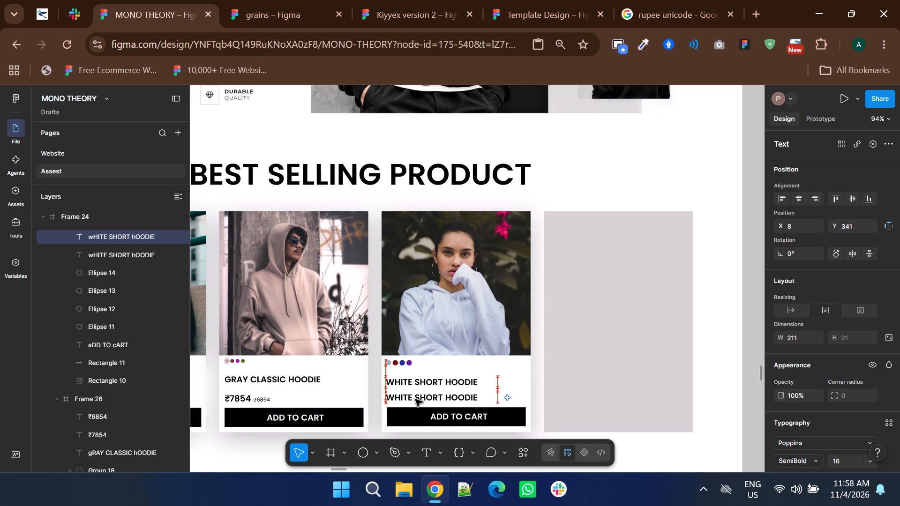
{"action": "key", "text": "Up"}
Replace the text of the duplicated name on the third card with the price 2949.
{"action": "double_click", "coordinate": [415, 399]}
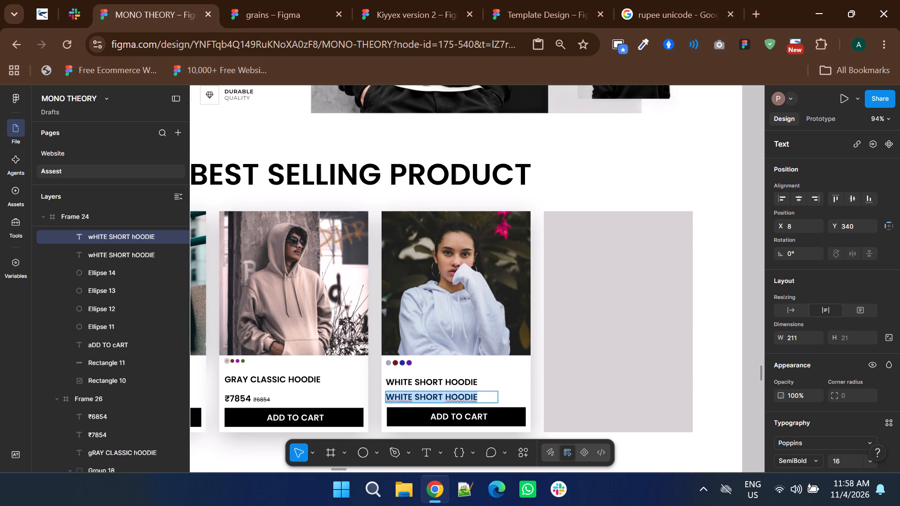
{"action": "key", "text": "ctrl+shift+4"}
{"action": "key", "text": "r"}
{"action": "type", "text": "ER"}
{"action": "key", "text": "BackSpace"}
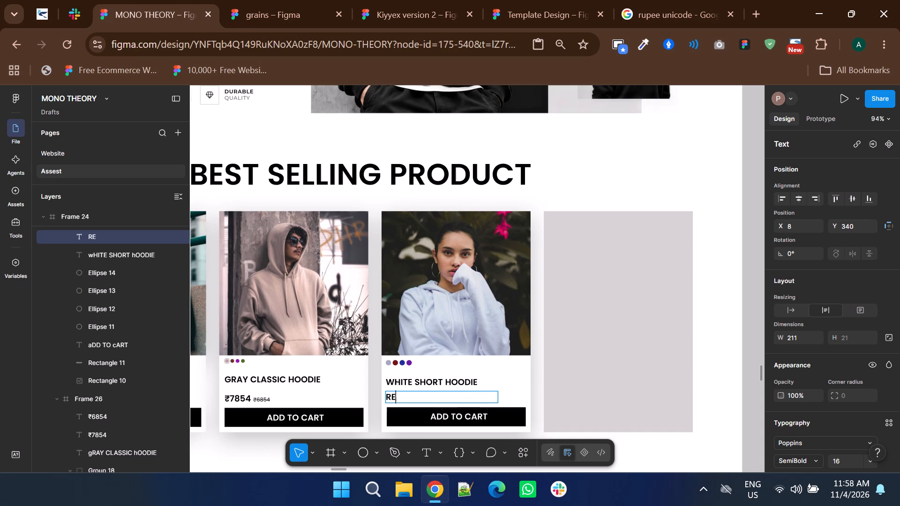
{"action": "key", "text": "BackSpace"}
{"action": "key", "text": "BackSpace"}
{"action": "type", "text": "58484"}
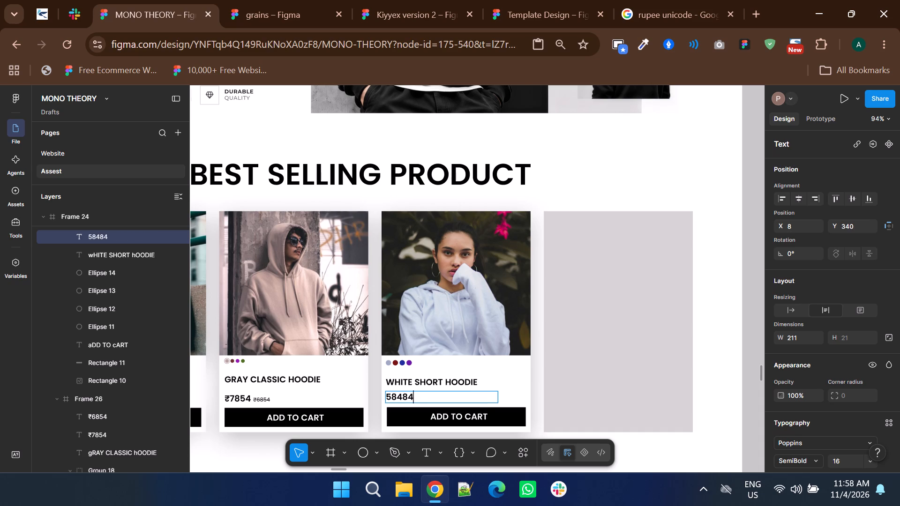
{"action": "key", "text": "BackSpace"}
{"action": "key", "text": "BackSpace"}
{"action": "key", "text": "8"}
{"action": "key", "text": "BackSpace"}
{"action": "key", "text": "BackSpace"}
{"action": "key", "text": "BackSpace"}
{"action": "key", "text": "BackSpace"}
{"action": "type", "text": "294"}
{"action": "key", "text": "9"}
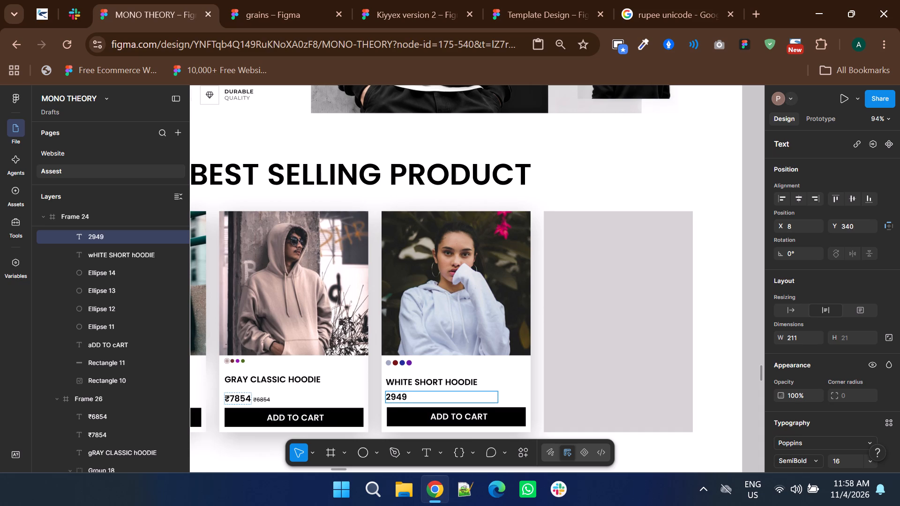
Copy the rupee symbol from the second card's ₹7854 price and insert it before the third card's price, making it ₹2949.
{"action": "left_click_drag", "start_coordinate": [229, 398], "coordinate": [219, 400]}
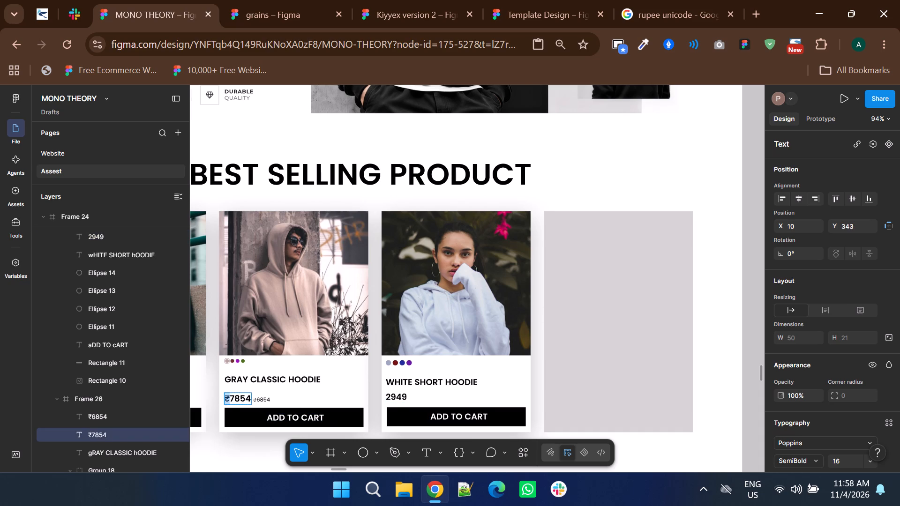
{"action": "right_click", "coordinate": [227, 398]}
{"action": "left_click", "coordinate": [252, 343]}
{"action": "scroll", "coordinate": [398, 406], "scroll_direction": "up", "scroll_amount": 3, "text": "ctrl"}
{"action": "left_click", "coordinate": [357, 372]}
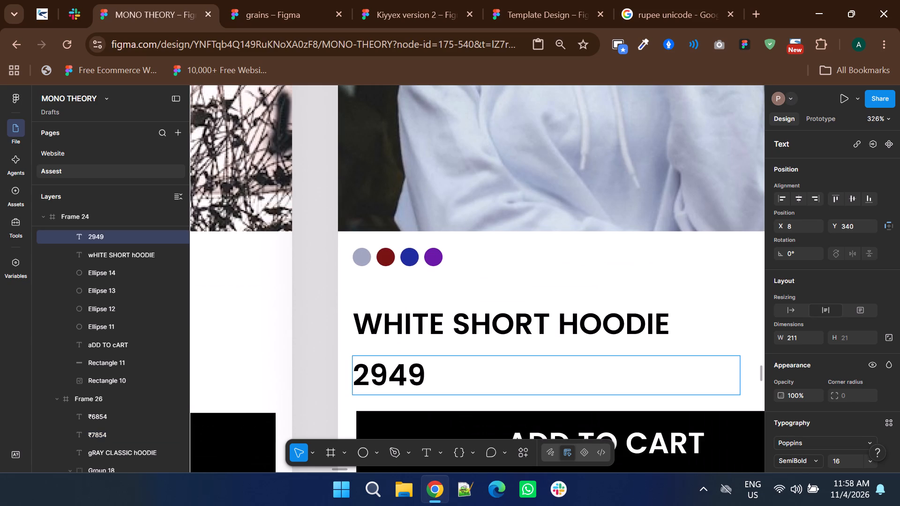
{"action": "key", "text": "ctrl+v"}
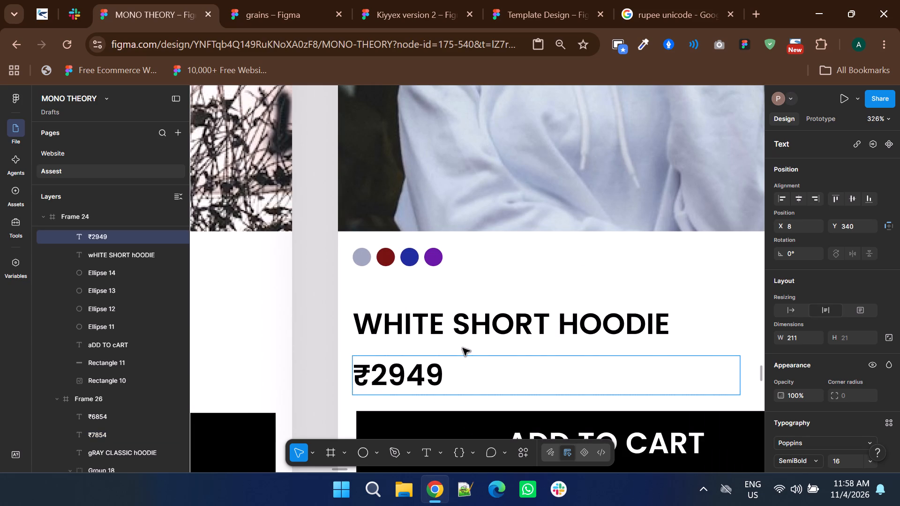
{"action": "left_click", "coordinate": [463, 348]}
Make the third card's ₹2949 price auto width and duplicate it alongside at X 64, Y 340.
{"action": "left_click", "coordinate": [790, 312]}
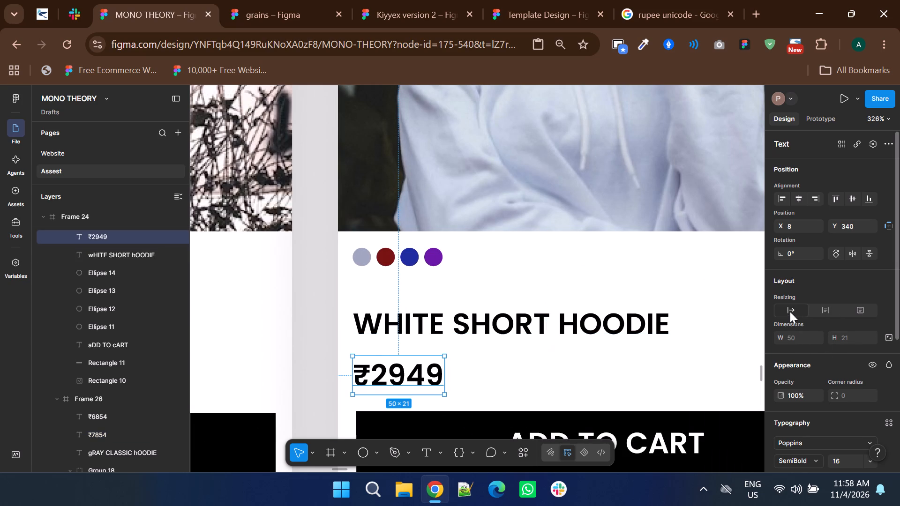
{"action": "left_click_drag", "start_coordinate": [427, 375], "coordinate": [514, 378]}
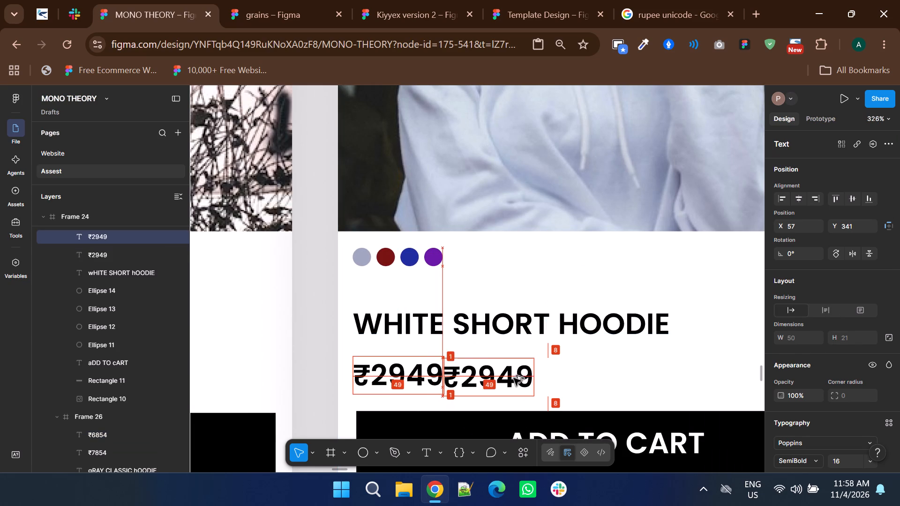
{"action": "left_click_drag", "start_coordinate": [514, 378], "coordinate": [526, 373]}
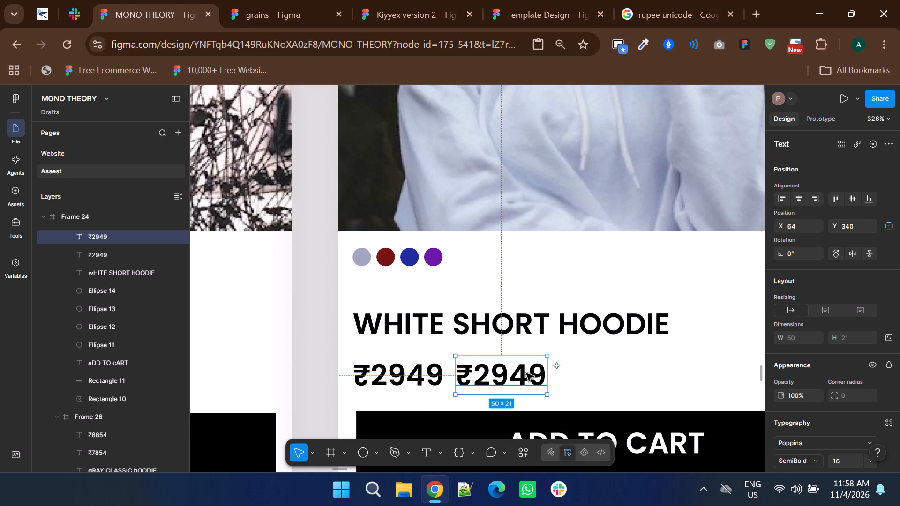
Compare against the second card's price styling and set the third card's duplicated ₹2949 price to font size 10.
{"action": "scroll", "coordinate": [527, 373], "scroll_direction": "down", "scroll_amount": 3, "text": "ctrl"}
{"action": "left_click", "coordinate": [320, 377], "text": "ctrl"}
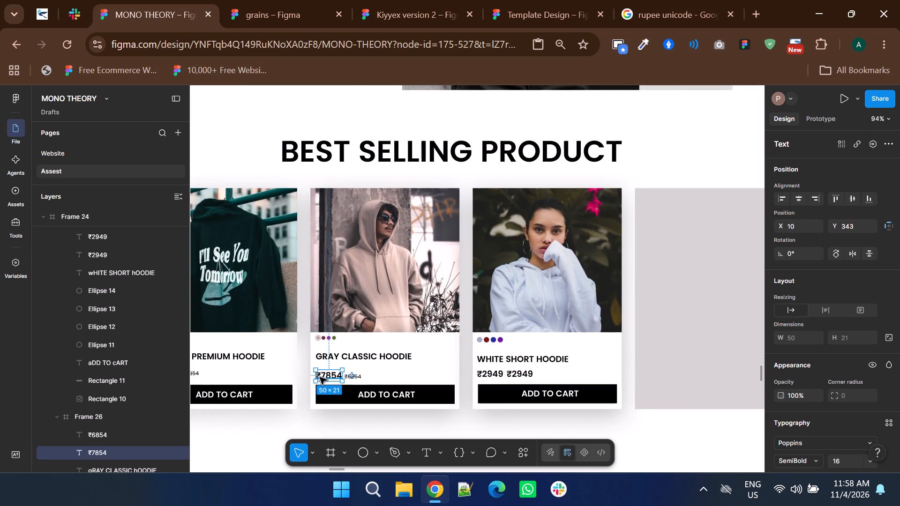
{"action": "left_click", "coordinate": [494, 377], "text": "ctrl"}
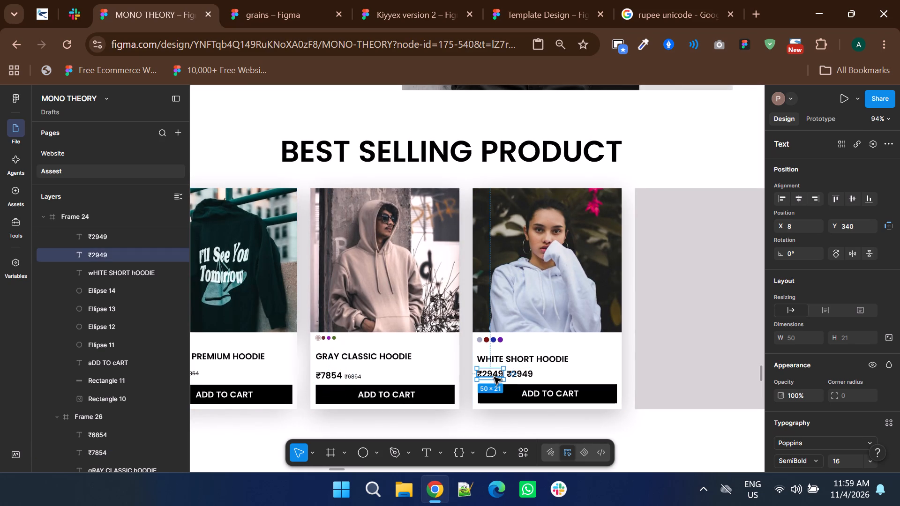
{"action": "left_click", "coordinate": [349, 379]}
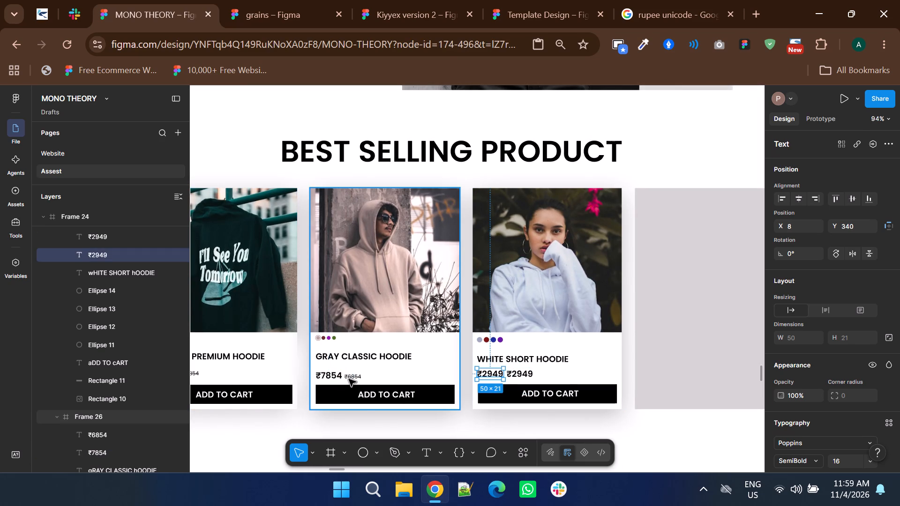
{"action": "left_click", "coordinate": [350, 377], "text": "ctrl"}
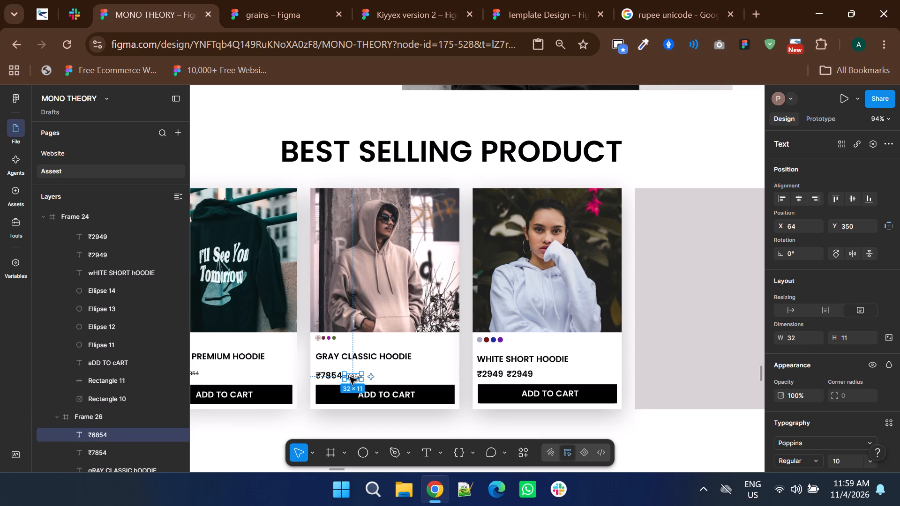
{"action": "left_click", "coordinate": [518, 372], "text": "ctrl"}
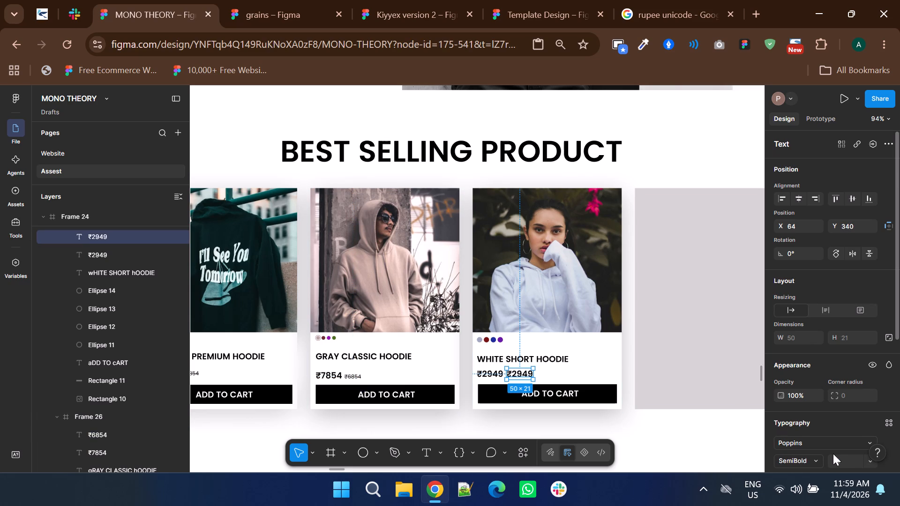
{"action": "left_click", "coordinate": [833, 454]}
{"action": "left_click", "coordinate": [840, 461]}
{"action": "key", "text": "Down"}
{"action": "key", "text": "Down"}
{"action": "key", "text": "Down"}
{"action": "key", "text": "Down"}
{"action": "key", "text": "Down"}
{"action": "key", "text": "Down"}
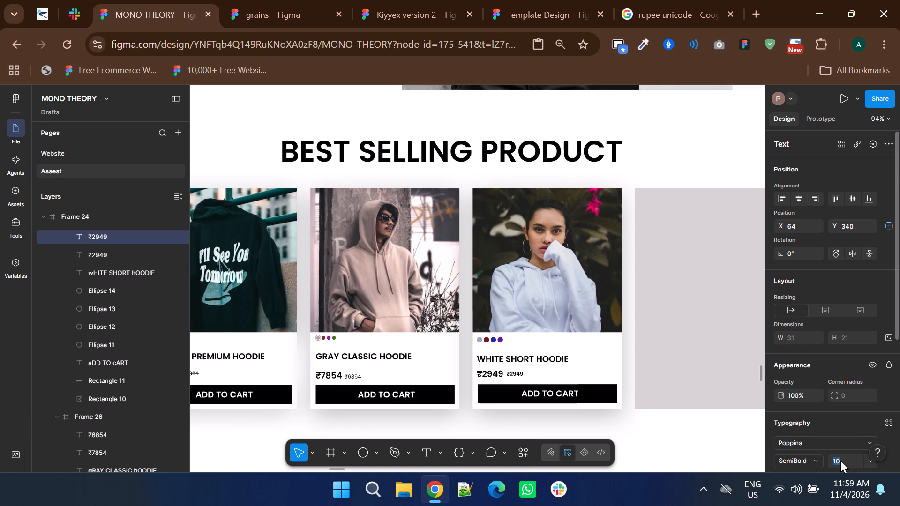
Set the font weight of the third card's smaller ₹2949 price to Regular.
{"action": "scroll", "coordinate": [506, 393], "scroll_direction": "down", "scroll_amount": 2, "text": "shift"}
{"action": "left_click", "coordinate": [812, 463]}
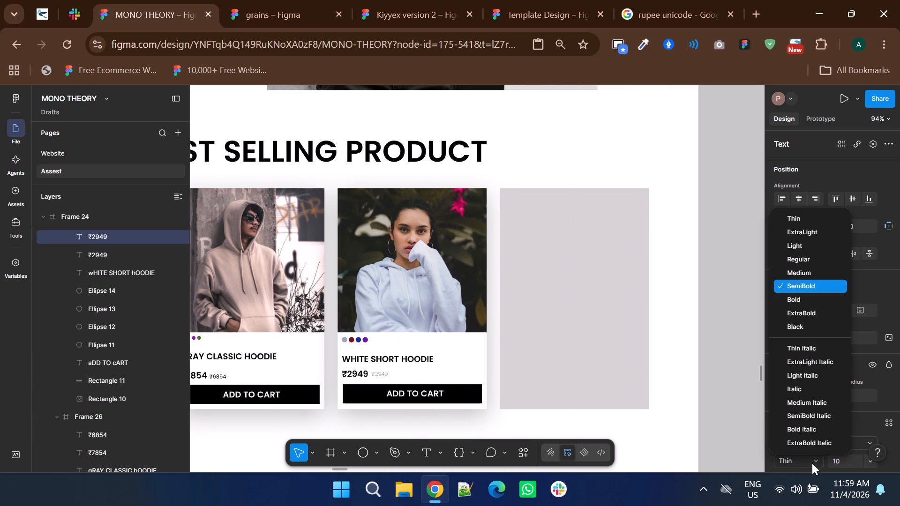
{"action": "left_click", "coordinate": [797, 259]}
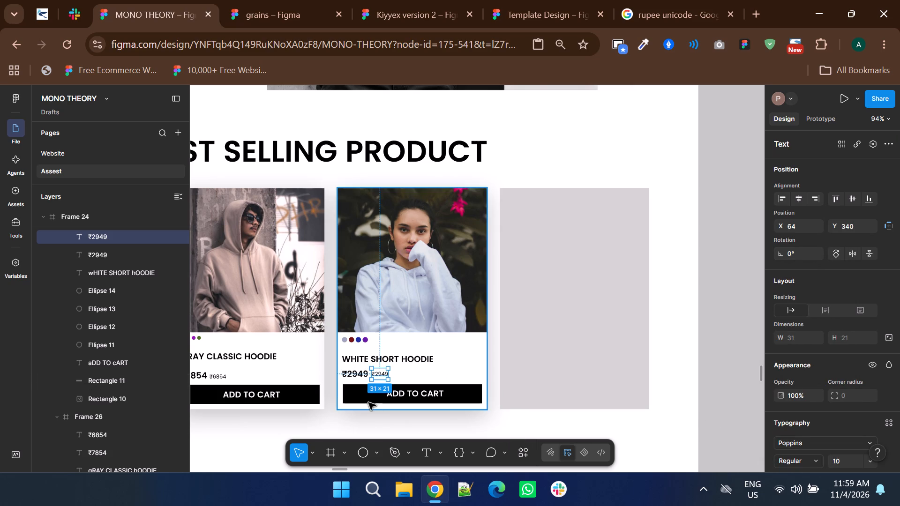
{"action": "scroll", "coordinate": [868, 436], "scroll_direction": "down", "scroll_amount": 2}
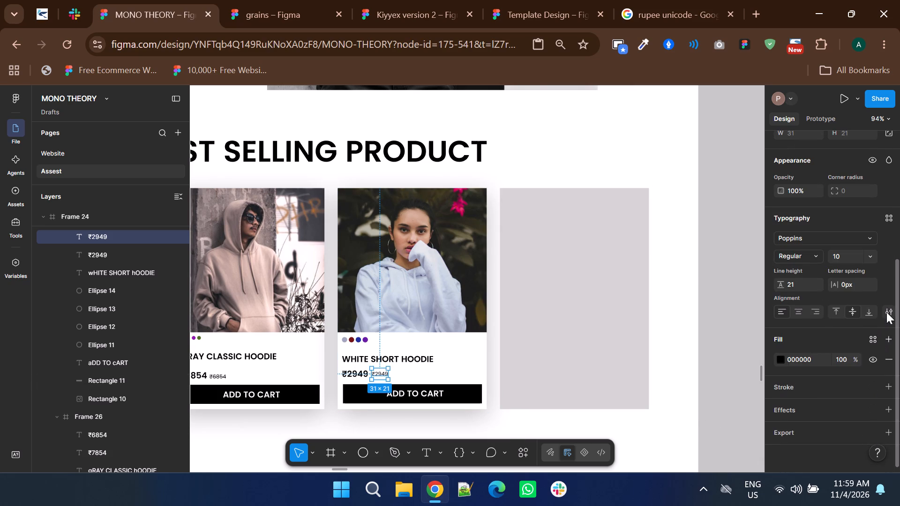
Apply strikethrough to the third card's smaller ₹2949 price and shift it slightly closer to the main price.
{"action": "left_click", "coordinate": [886, 312]}
{"action": "left_click", "coordinate": [731, 308]}
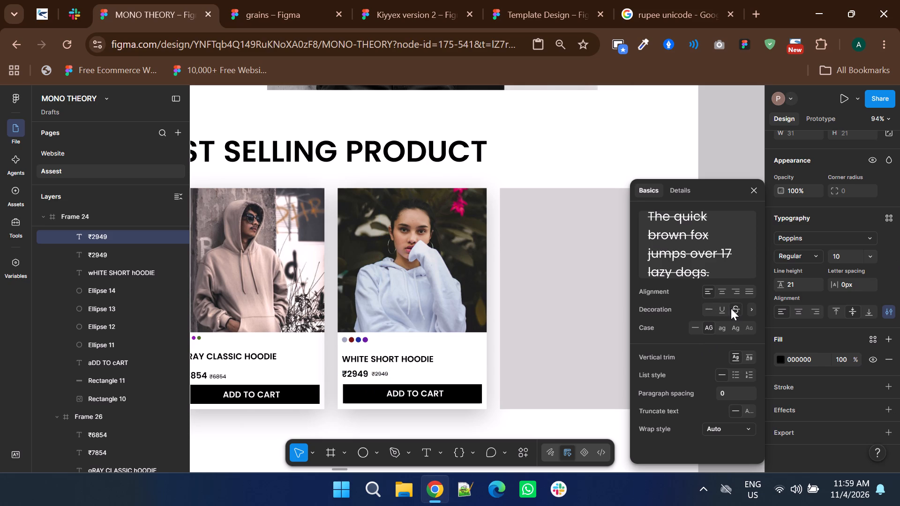
{"action": "scroll", "coordinate": [391, 379], "scroll_direction": "up", "scroll_amount": 3, "text": "ctrl"}
{"action": "left_click_drag", "start_coordinate": [351, 358], "coordinate": [350, 358]}
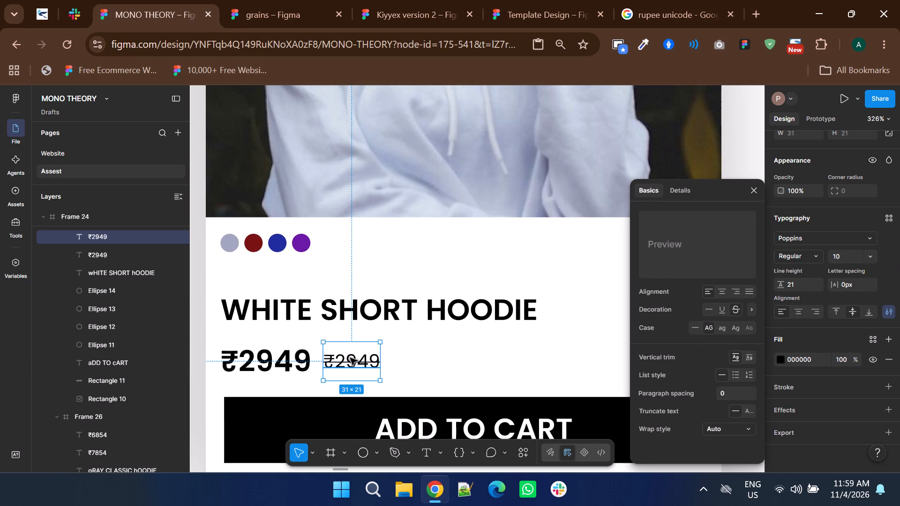
{"action": "left_click_drag", "start_coordinate": [350, 358], "coordinate": [346, 358]}
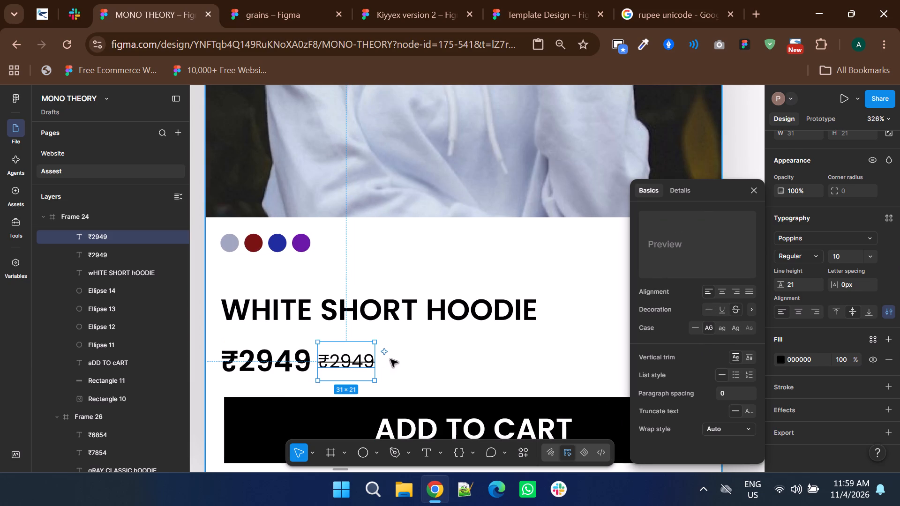
{"action": "scroll", "coordinate": [399, 359], "scroll_direction": "down", "scroll_amount": 3, "text": "ctrl"}
{"action": "left_click", "coordinate": [466, 419]}
Duplicate the third card's 281 × 272 hoodie photo into the empty fourth card at X 0, Y 0.
{"action": "scroll", "coordinate": [467, 419], "scroll_direction": "down", "scroll_amount": 1, "text": "ctrl"}
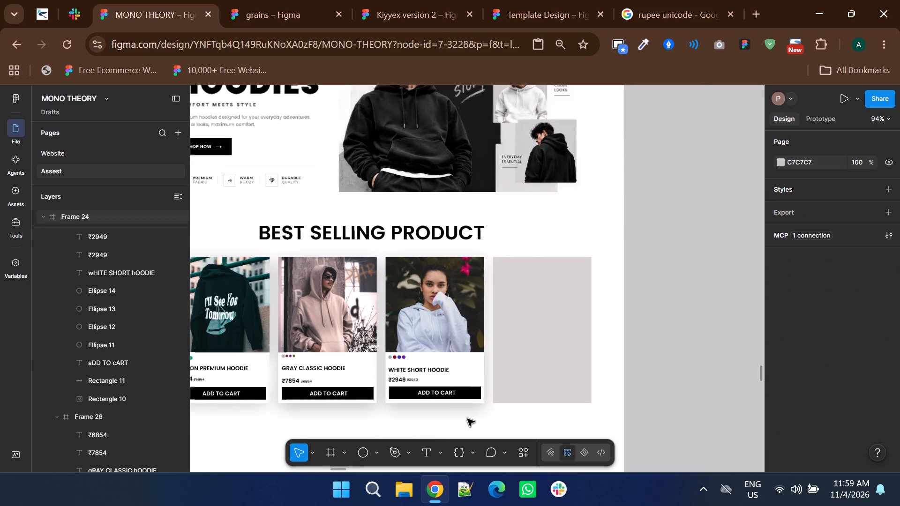
{"action": "scroll", "coordinate": [467, 419], "scroll_direction": "down", "scroll_amount": 1, "text": "shift"}
{"action": "left_click", "coordinate": [340, 297], "text": "ctrl"}
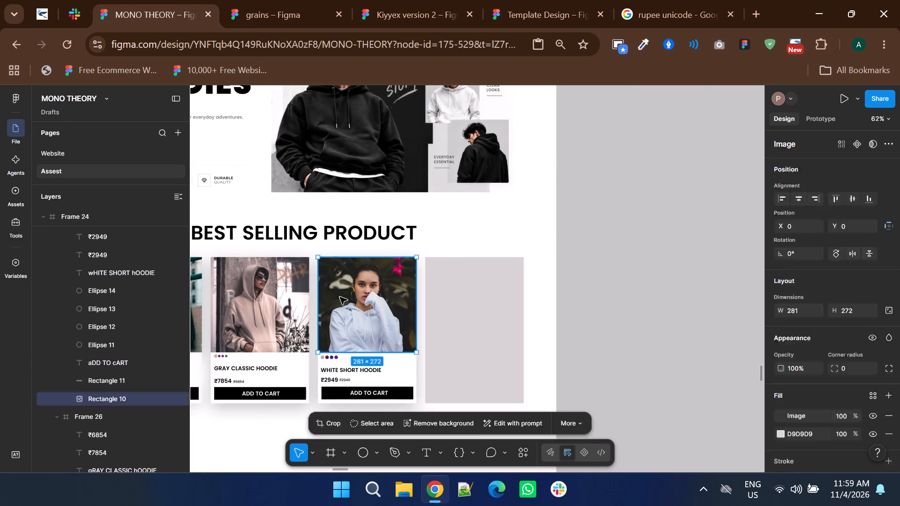
{"action": "left_click_drag", "start_coordinate": [355, 292], "coordinate": [454, 295], "text": "alt"}
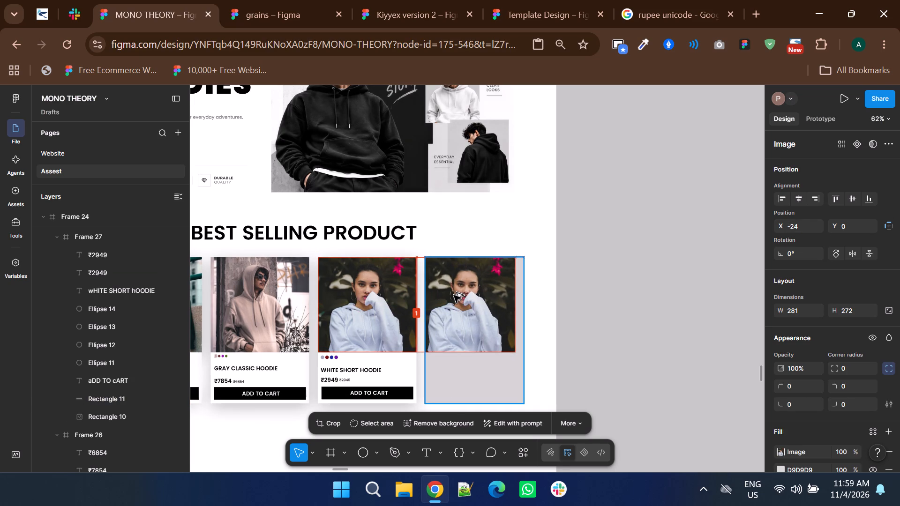
{"action": "left_click_drag", "start_coordinate": [454, 295], "coordinate": [462, 295], "text": "alt"}
{"action": "left_click", "coordinate": [597, 308]}
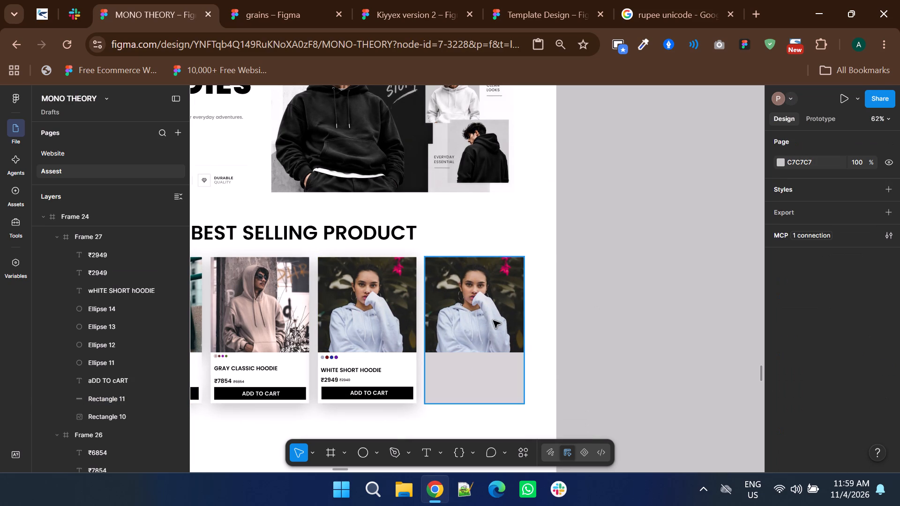
{"action": "left_click", "coordinate": [493, 320], "text": "ctrl"}
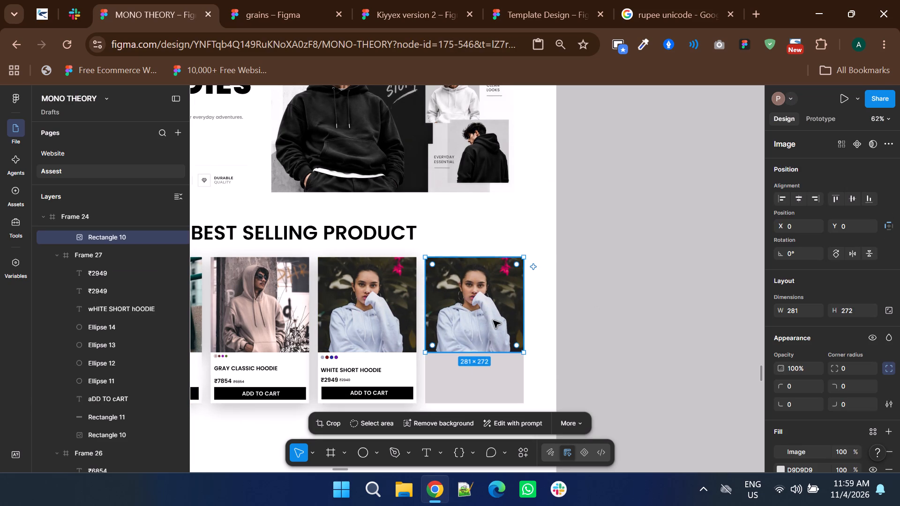
{"action": "key", "text": "Left"}
{"action": "key", "text": "Right"}
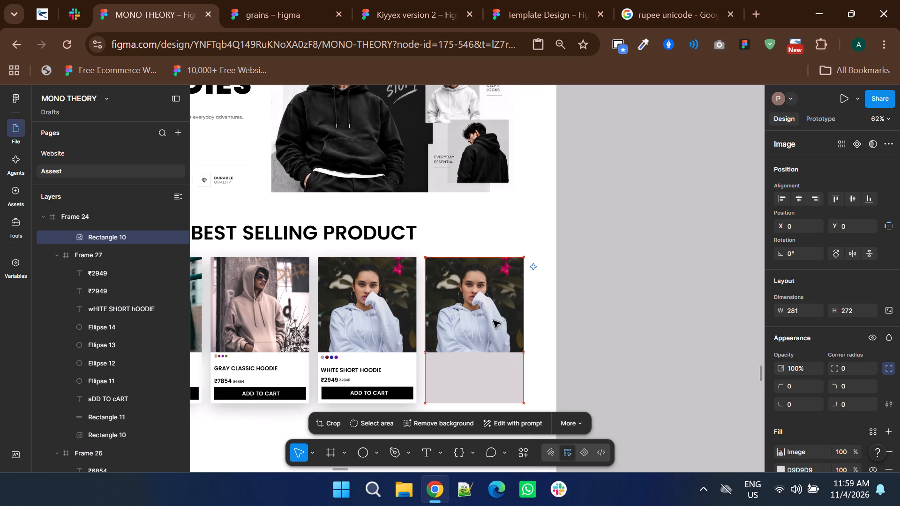
{"action": "left_click", "coordinate": [622, 331]}
Copy the drop shadow effect from the third card's frame onto the fourth card's frame.
{"action": "scroll", "coordinate": [622, 331], "scroll_direction": "down", "scroll_amount": 1, "text": "shift"}
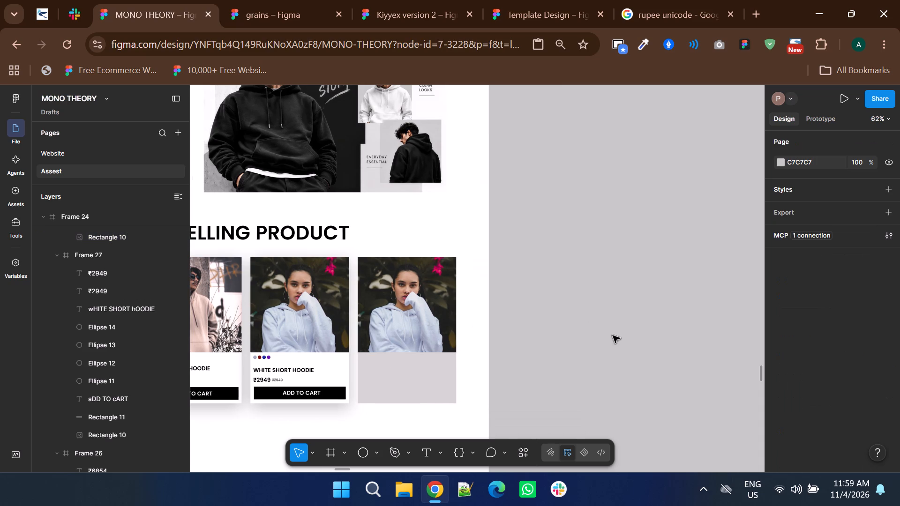
{"action": "left_click", "coordinate": [344, 374], "text": "ctrl"}
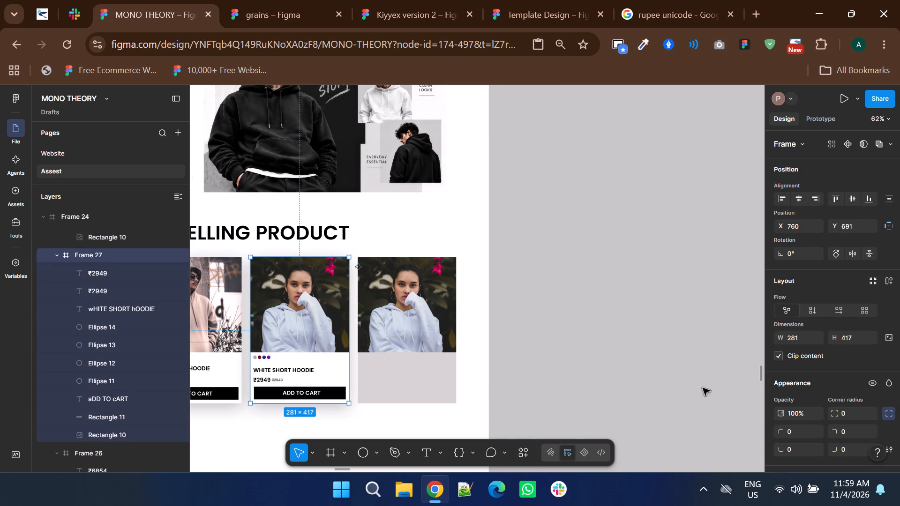
{"action": "scroll", "coordinate": [791, 363], "scroll_direction": "down", "scroll_amount": 2}
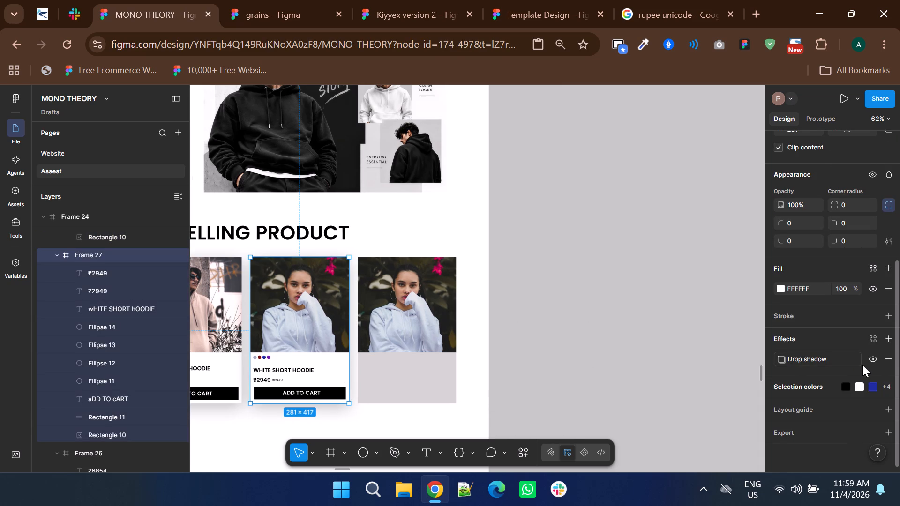
{"action": "left_click", "coordinate": [862, 365]}
{"action": "key", "text": "ctrl+c"}
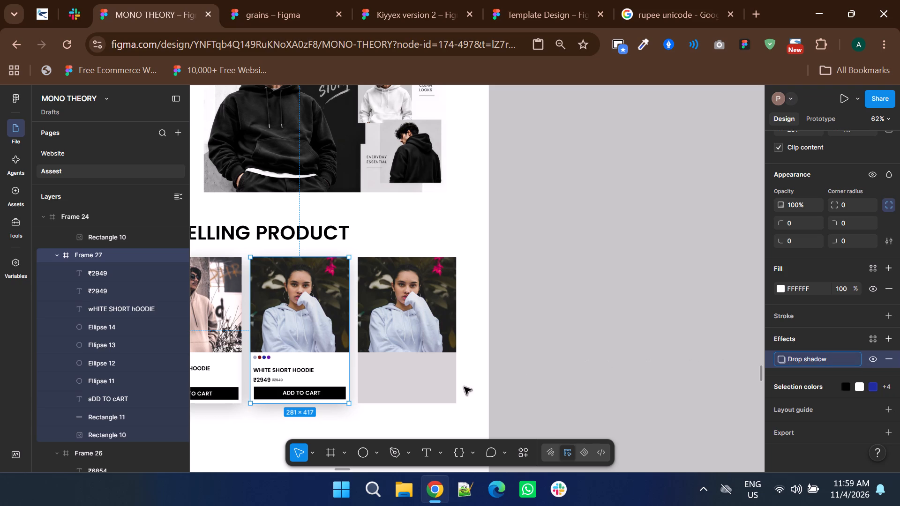
{"action": "left_click", "coordinate": [427, 380]}
{"action": "key", "text": "ctrl+v"}
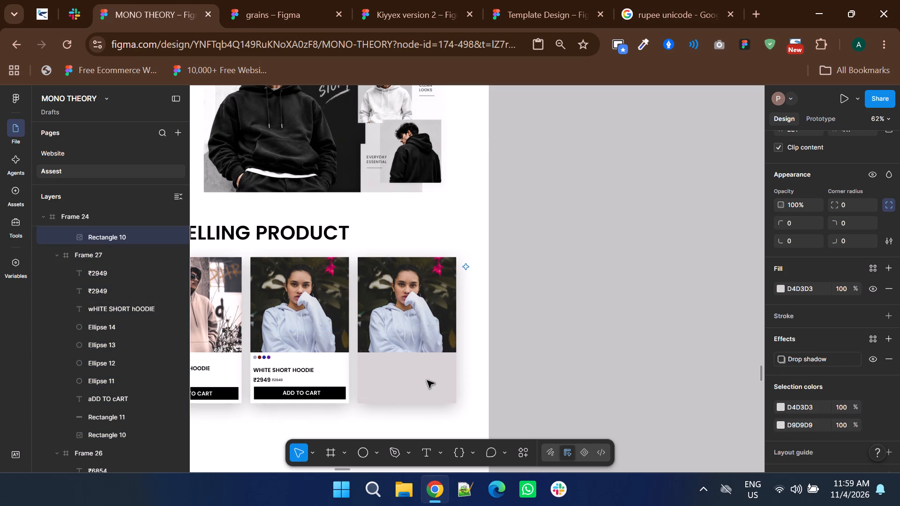
Change the fourth card's background fill to white.
{"action": "left_click", "coordinate": [781, 286]}
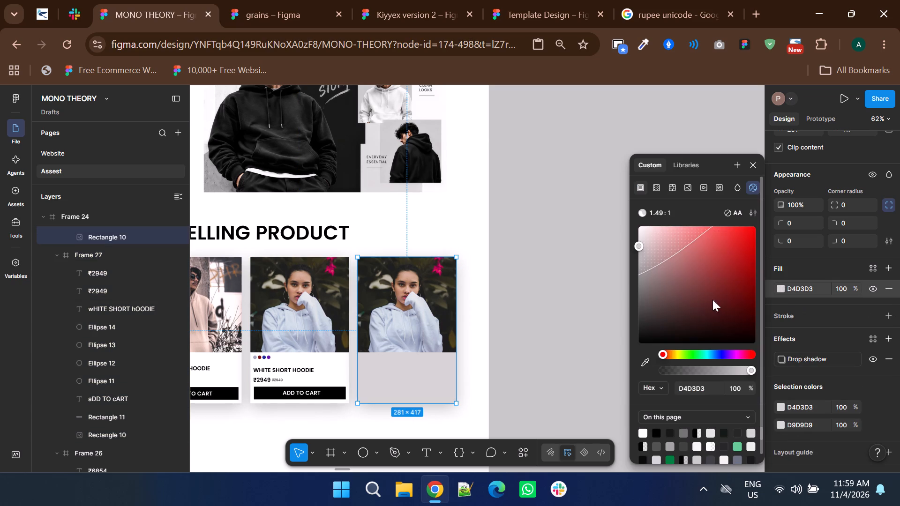
{"action": "left_click_drag", "start_coordinate": [652, 318], "coordinate": [558, 146]}
{"action": "left_click", "coordinate": [551, 269]}
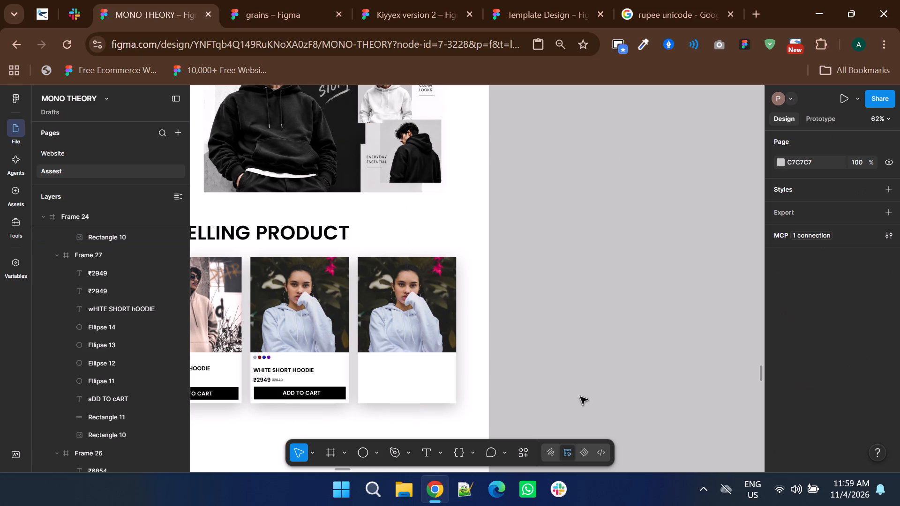
Group the third card's ADD TO CART label with its black button rectangle.
{"action": "double_click", "coordinate": [297, 393]}
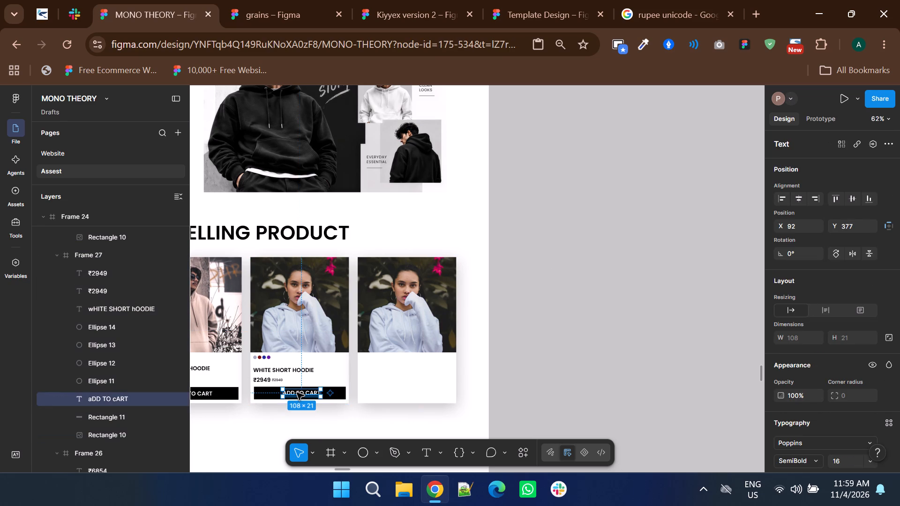
{"action": "left_click", "coordinate": [271, 392]}
{"action": "left_click", "coordinate": [293, 399], "text": "shift"}
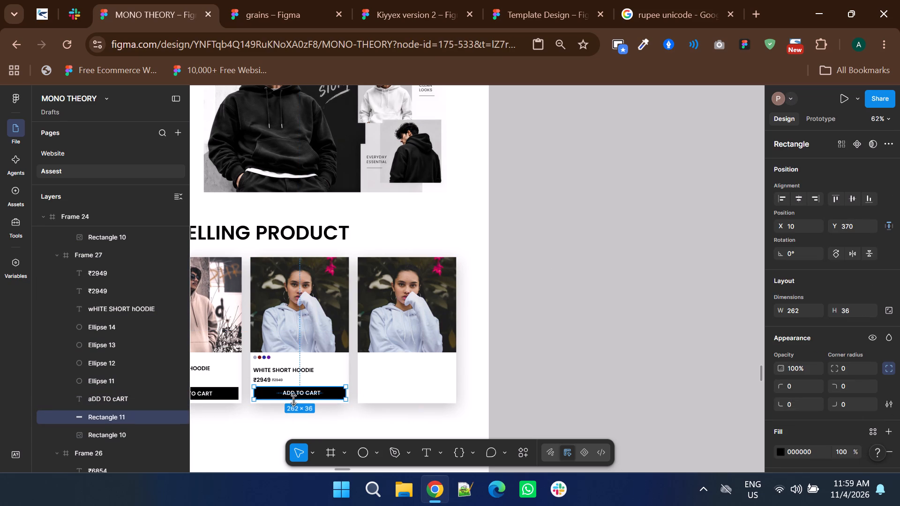
{"action": "left_click", "coordinate": [298, 396], "text": "shift"}
{"action": "key", "text": "ctrl+g"}
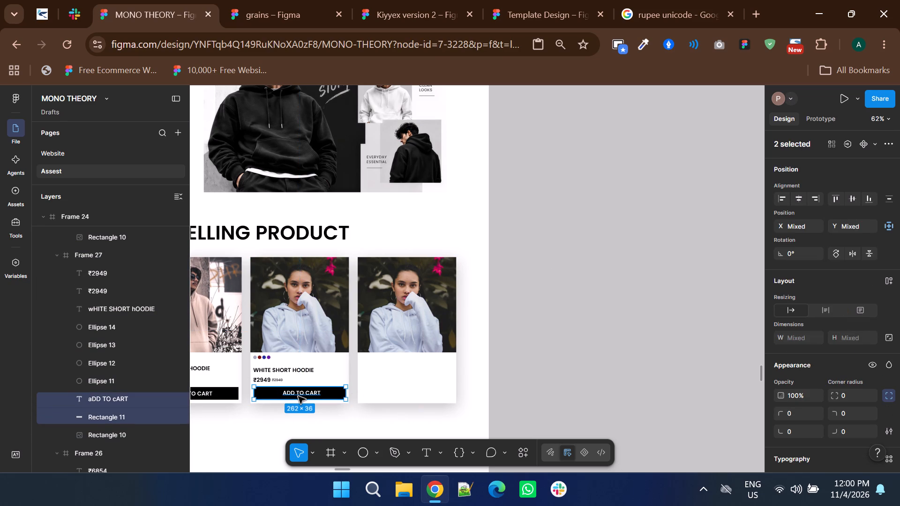
Duplicate the ADD TO CART group into the fourth card, centred horizontally at X 10, Y 367.
{"action": "left_click_drag", "start_coordinate": [277, 395], "coordinate": [416, 390], "text": "alt"}
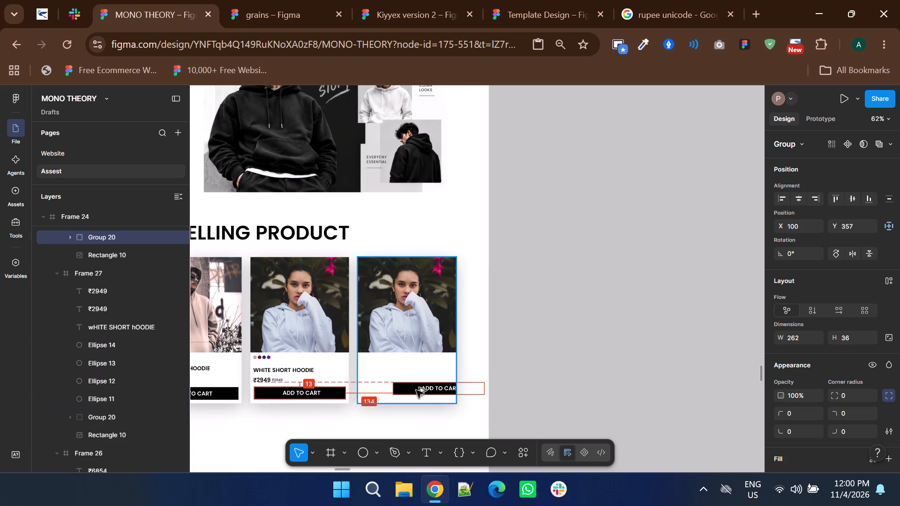
{"action": "left_click_drag", "start_coordinate": [416, 390], "coordinate": [385, 393], "text": "alt"}
{"action": "left_click", "coordinate": [795, 199]}
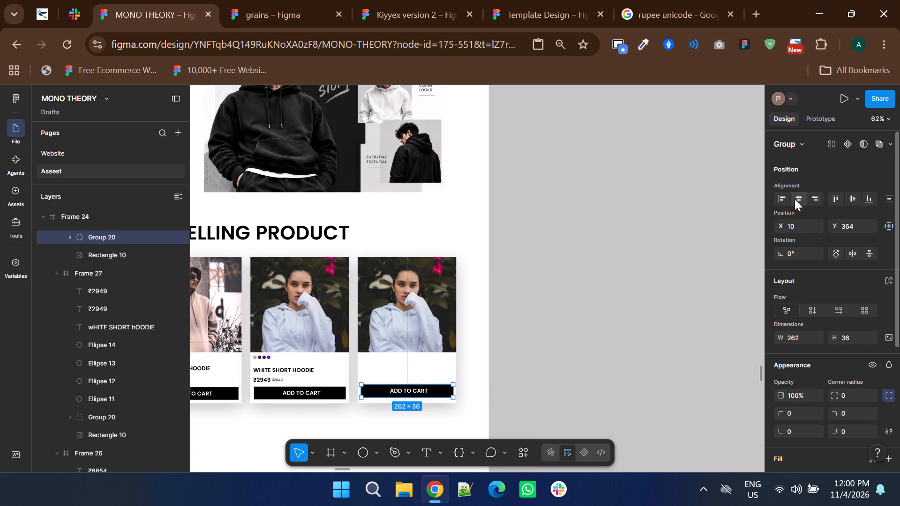
{"action": "key", "text": "Down"}
{"action": "key", "text": "Down"}
{"action": "key", "text": "Down"}
{"action": "left_click", "coordinate": [899, 205]}
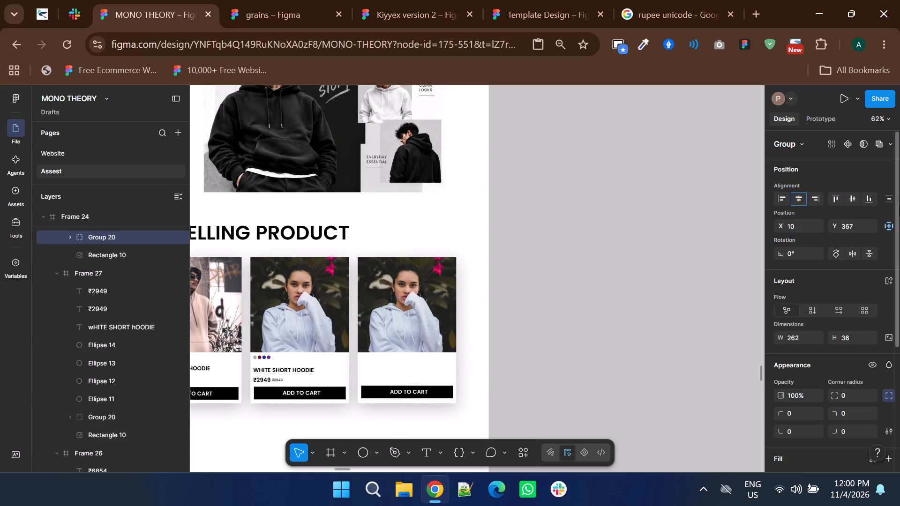
{"action": "scroll", "coordinate": [377, 415], "scroll_direction": "up", "scroll_amount": 4, "text": "ctrl"}
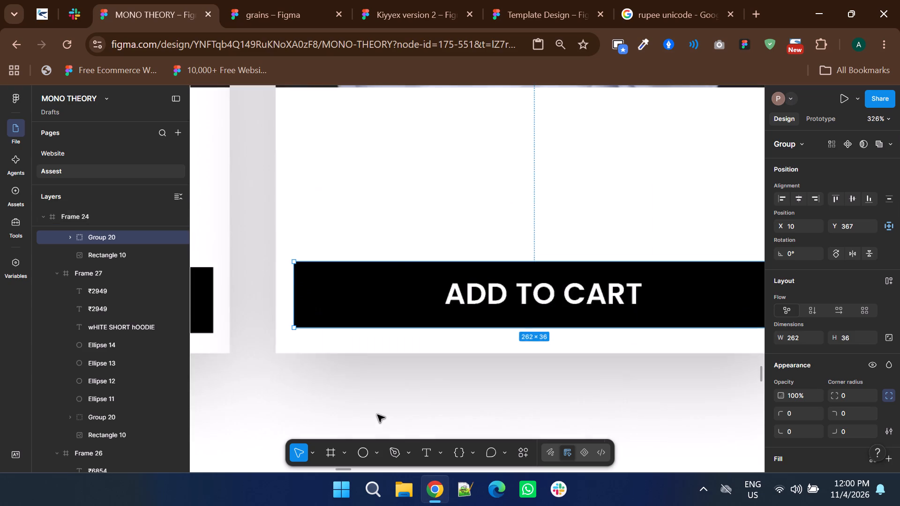
{"action": "left_click", "coordinate": [377, 415]}
{"action": "scroll", "coordinate": [360, 346], "scroll_direction": "down", "scroll_amount": 2, "text": "ctrl"}
{"action": "left_click", "coordinate": [360, 327], "text": "ctrl"}
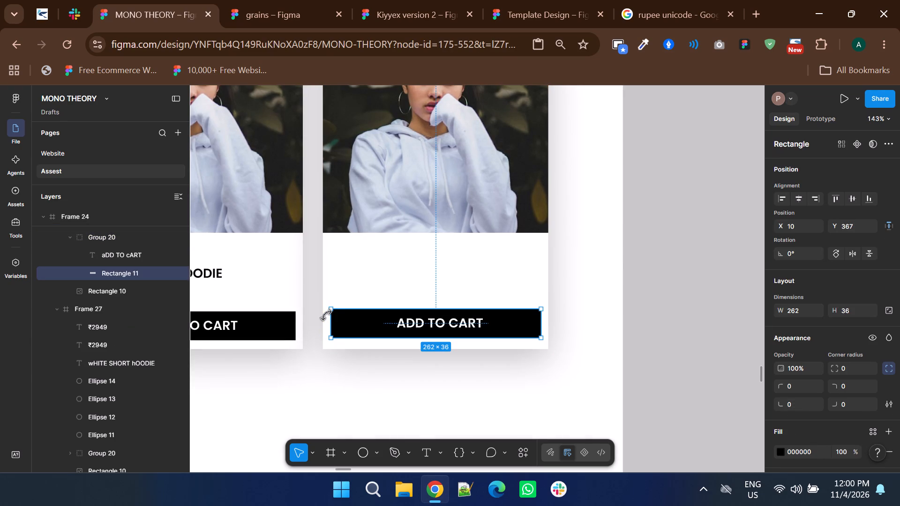
{"action": "left_click", "coordinate": [597, 335]}
{"action": "scroll", "coordinate": [597, 335], "scroll_direction": "down", "scroll_amount": 2, "text": "ctrl"}
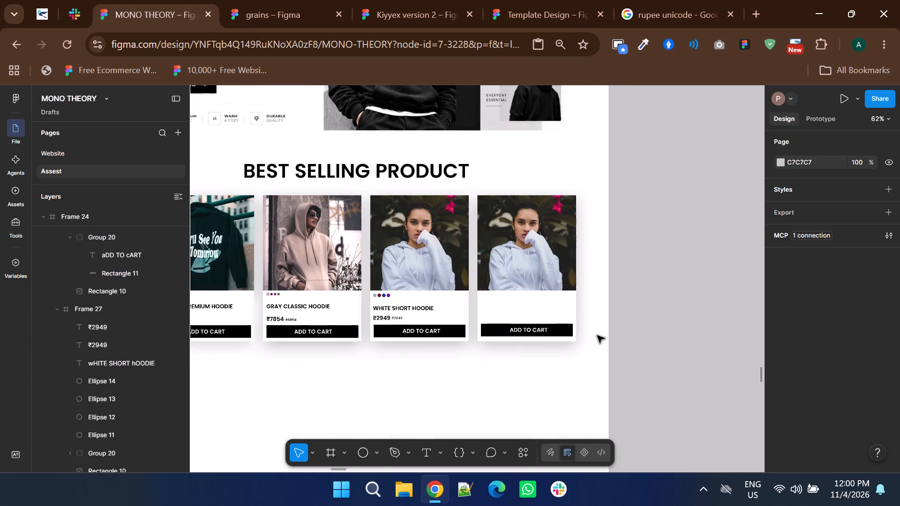
Group the third card's main ₹2949 price with its smaller struck-through ₹2949 price.
{"action": "scroll", "coordinate": [597, 335], "scroll_direction": "down", "scroll_amount": 1, "text": "shift"}
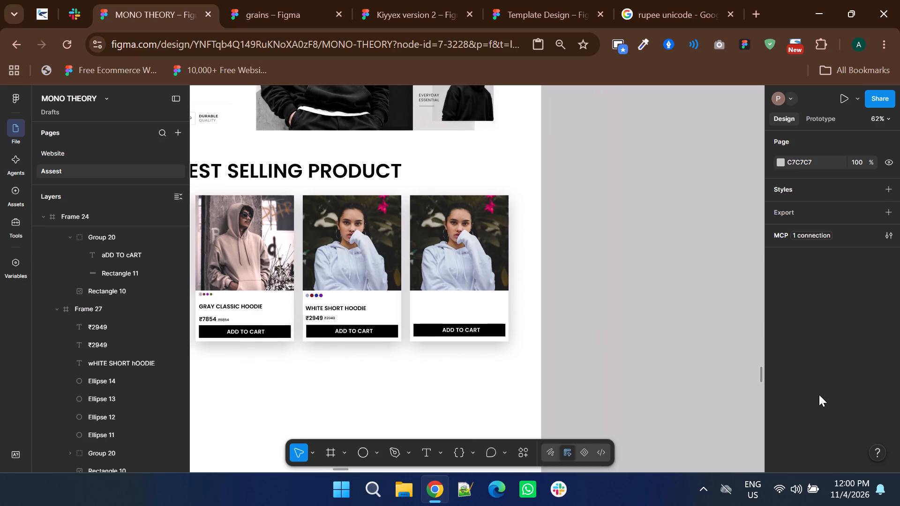
{"action": "left_click", "coordinate": [341, 308]}
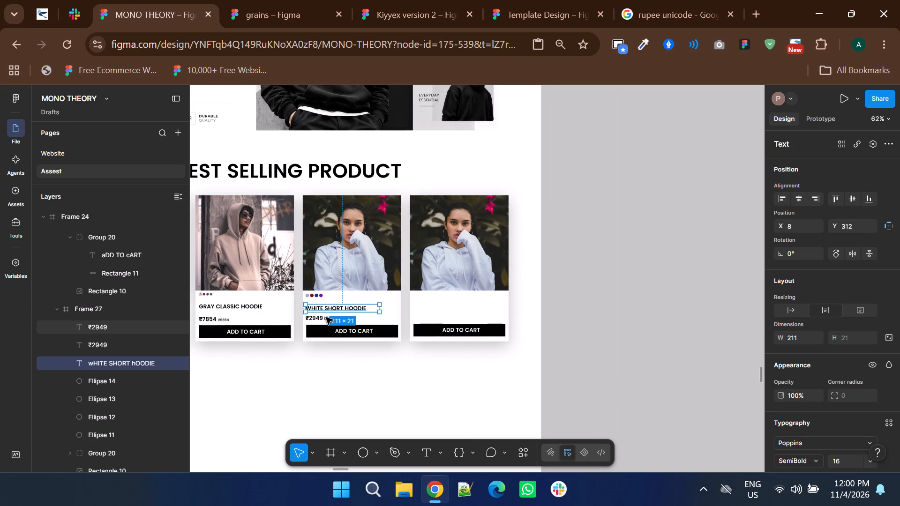
{"action": "scroll", "coordinate": [326, 317], "scroll_direction": "up", "scroll_amount": 3, "text": "ctrl"}
{"action": "left_click", "coordinate": [285, 321]}
{"action": "left_click", "coordinate": [335, 327], "text": "shift"}
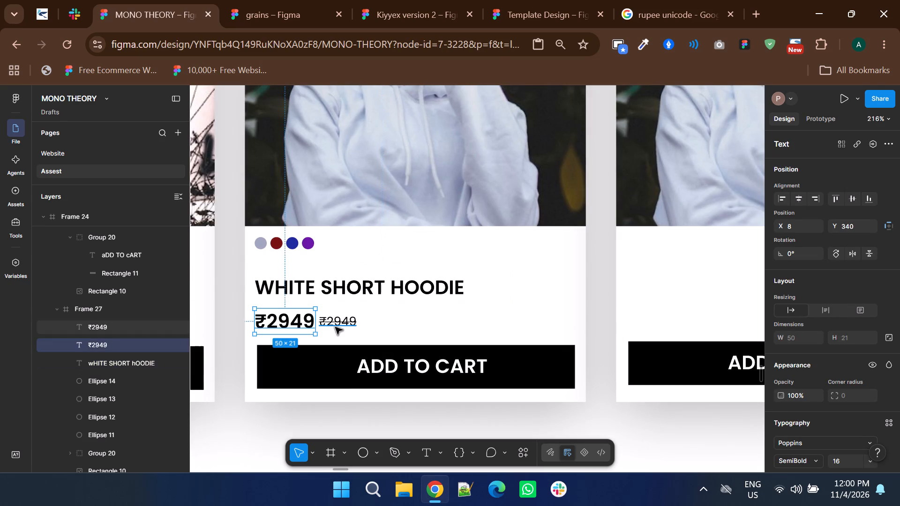
{"action": "key", "text": "ctrl+g"}
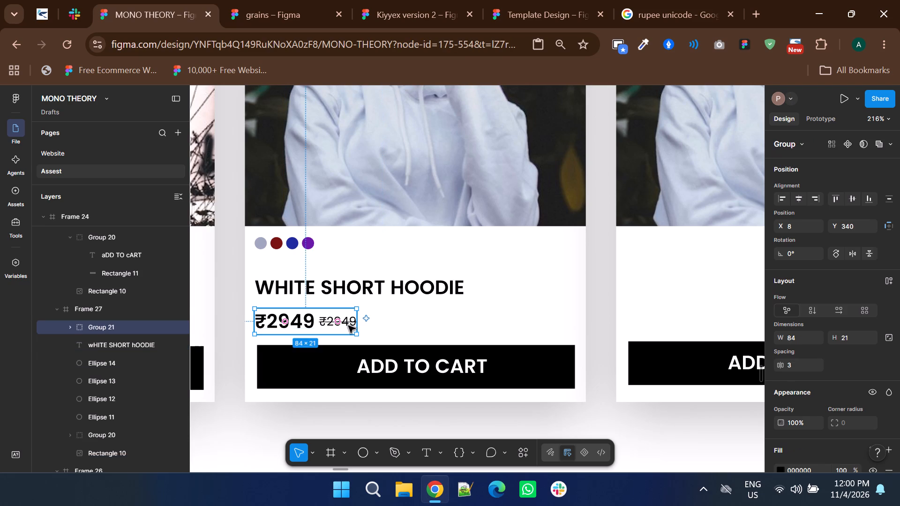
Duplicate the third card's WHITE SHORT HOODIE name and price group together into the fourth card at X 10.
{"action": "scroll", "coordinate": [349, 327], "scroll_direction": "down", "scroll_amount": 2, "text": "ctrl"}
{"action": "left_click", "coordinate": [352, 305], "text": "shift"}
{"action": "left_click_drag", "start_coordinate": [343, 312], "coordinate": [344, 312]}
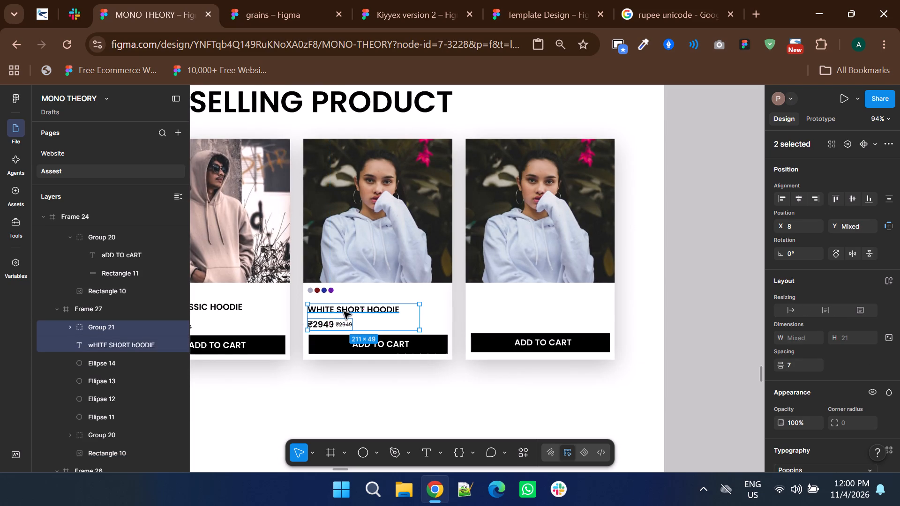
{"action": "left_click_drag", "start_coordinate": [344, 312], "coordinate": [507, 311]}
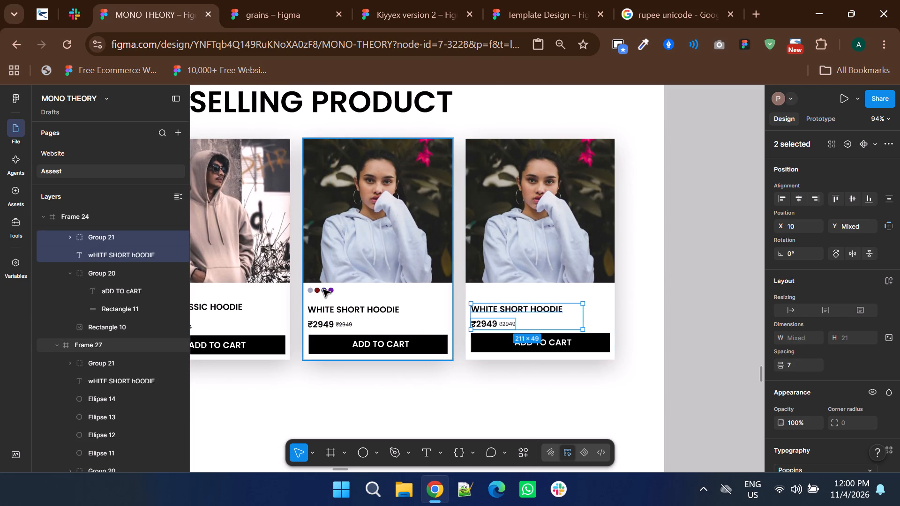
Group the third card's four colour swatch circles.
{"action": "double_click", "coordinate": [323, 290]}
{"action": "scroll", "coordinate": [323, 290], "scroll_direction": "up", "scroll_amount": 3, "text": "ctrl"}
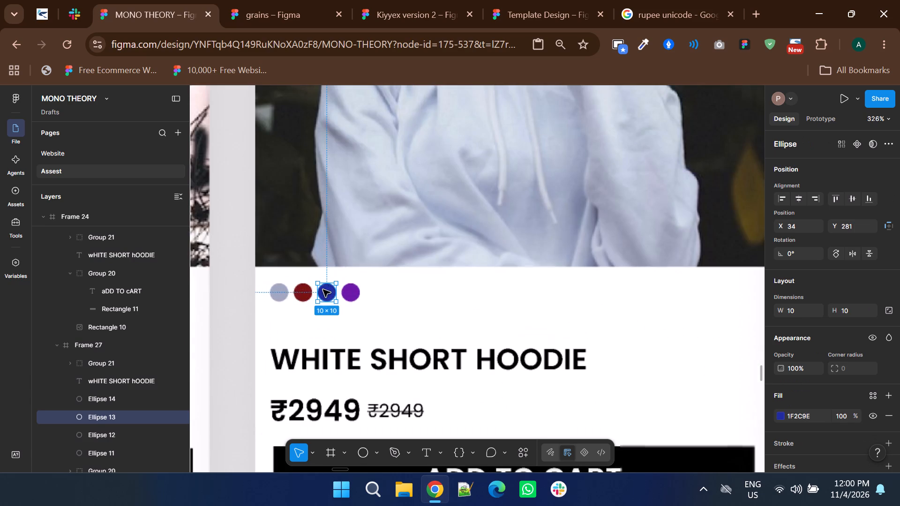
{"action": "left_click", "coordinate": [283, 289], "text": "shift"}
{"action": "left_click", "coordinate": [307, 292], "text": "shift"}
{"action": "left_click", "coordinate": [347, 300], "text": "shift"}
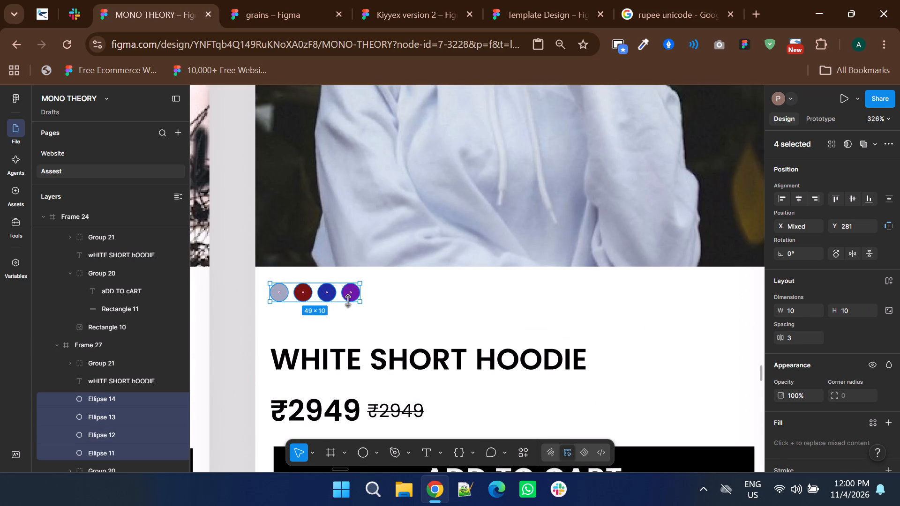
{"action": "key", "text": "ctrl+g"}
Duplicate the swatch group into the fourth card below its photo, at X 10, Y 282.
{"action": "scroll", "coordinate": [325, 350], "scroll_direction": "down", "scroll_amount": 2, "text": "ctrl"}
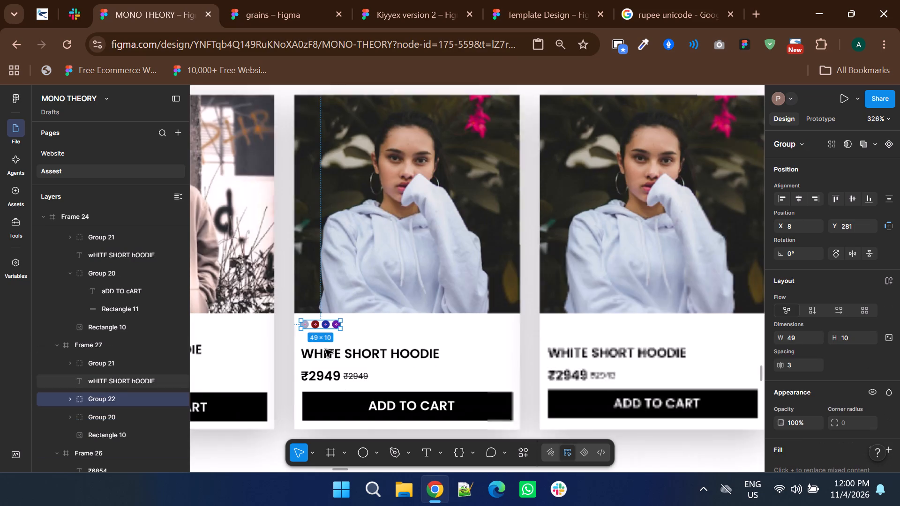
{"action": "left_click_drag", "start_coordinate": [320, 325], "coordinate": [563, 326]}
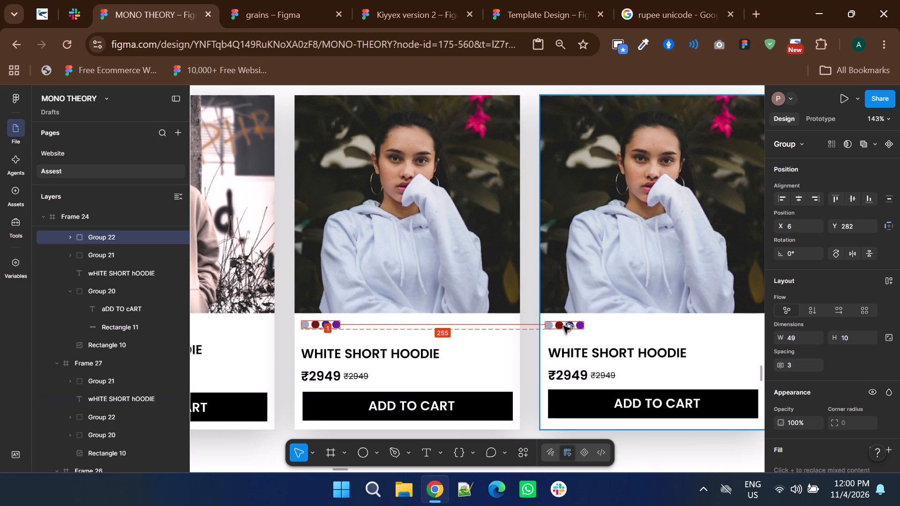
{"action": "left_click_drag", "start_coordinate": [563, 326], "coordinate": [571, 326]}
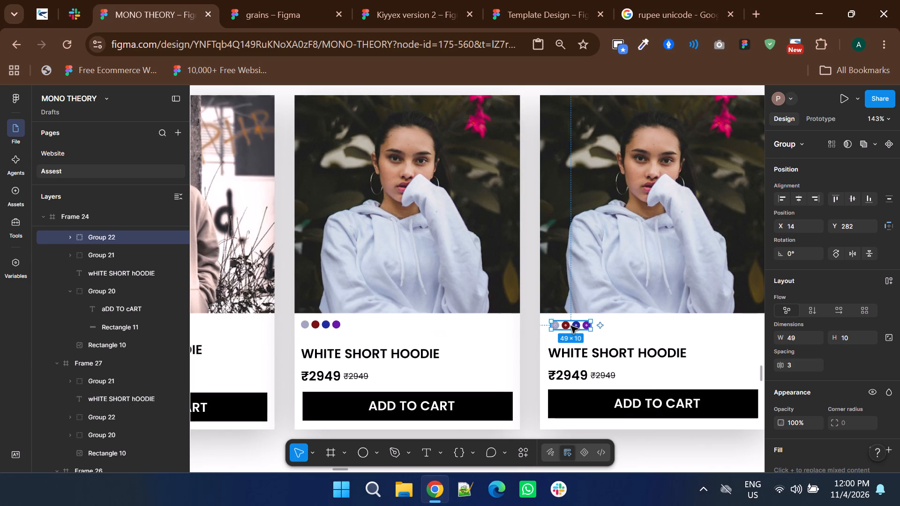
{"action": "scroll", "coordinate": [571, 326], "scroll_direction": "down", "scroll_amount": 3, "text": "shift"}
{"action": "scroll", "coordinate": [362, 331], "scroll_direction": "up", "scroll_amount": 2, "text": "ctrl"}
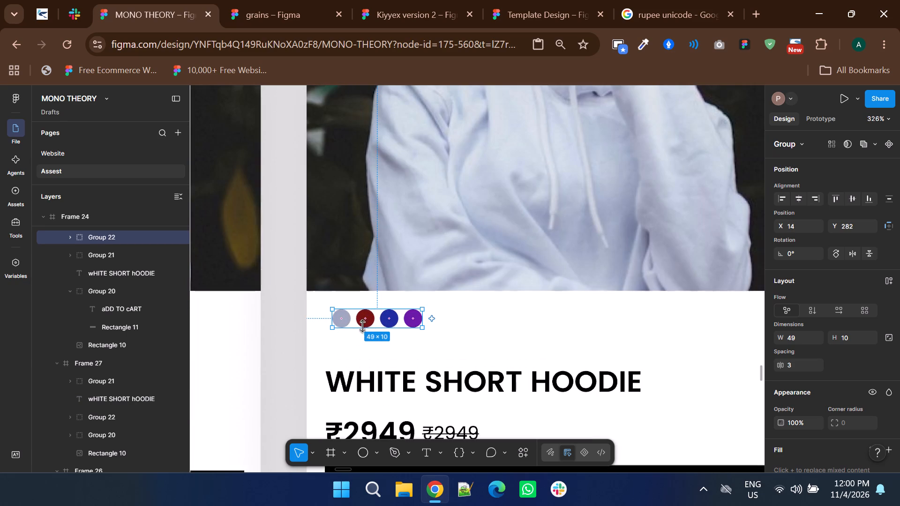
{"action": "left_click_drag", "start_coordinate": [359, 322], "coordinate": [352, 323]}
{"action": "scroll", "coordinate": [436, 372], "scroll_direction": "down", "scroll_amount": 4, "text": "ctrl"}
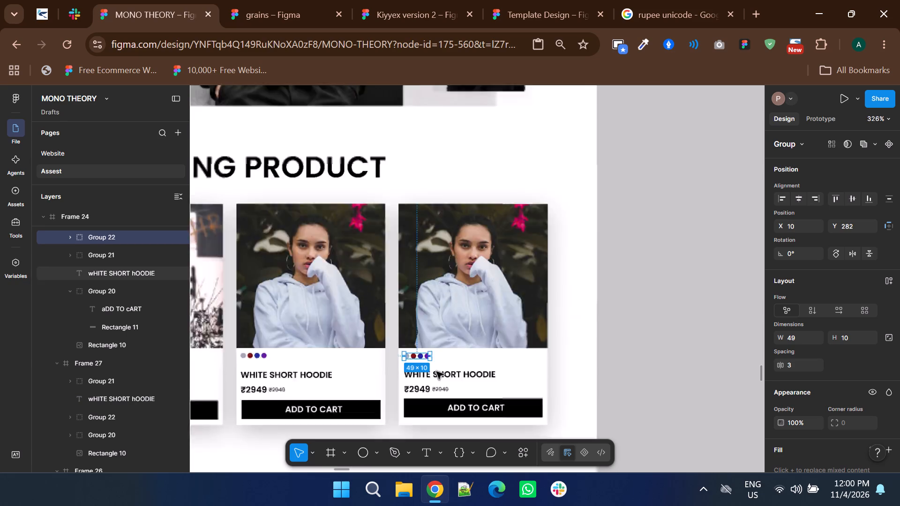
{"action": "left_click", "coordinate": [683, 327]}
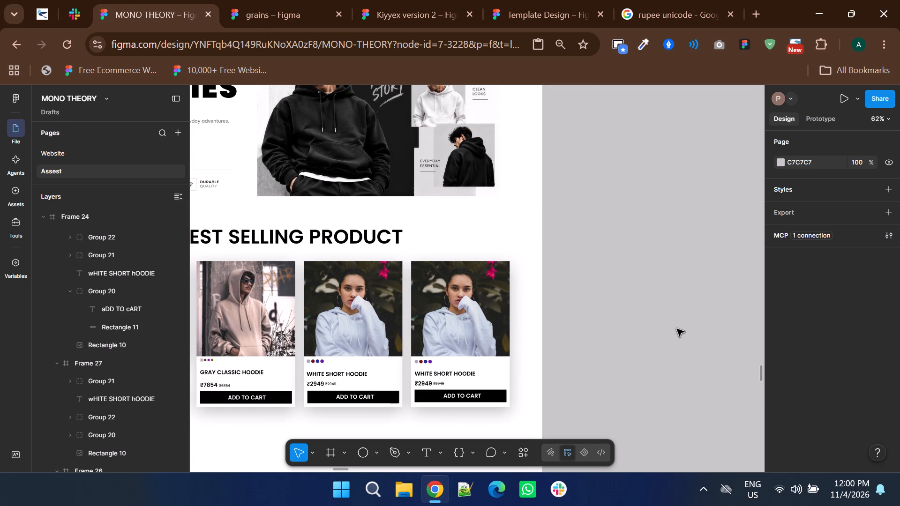
{"action": "scroll", "coordinate": [650, 329], "scroll_direction": "down", "scroll_amount": 1, "text": "ctrl"}
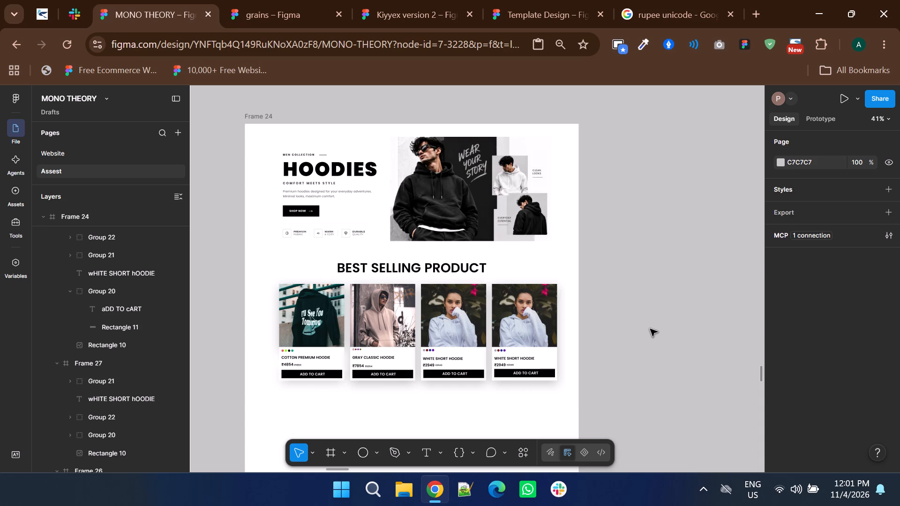
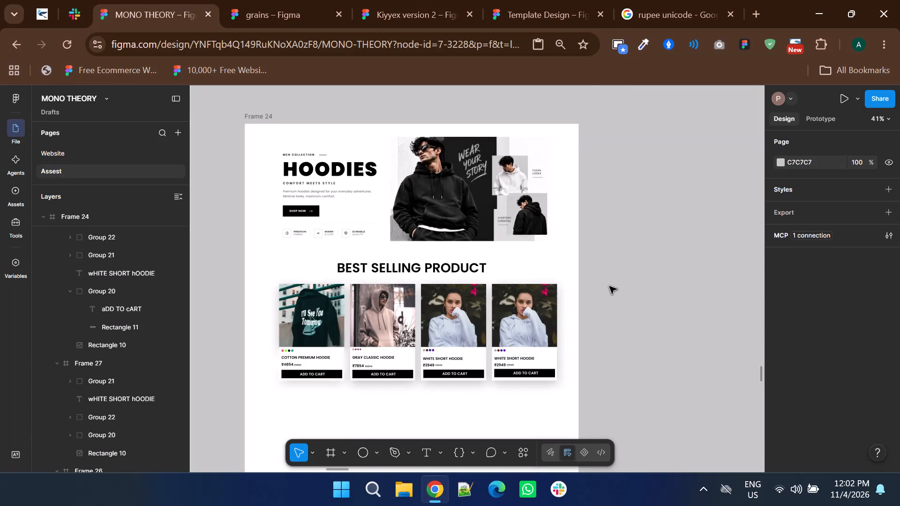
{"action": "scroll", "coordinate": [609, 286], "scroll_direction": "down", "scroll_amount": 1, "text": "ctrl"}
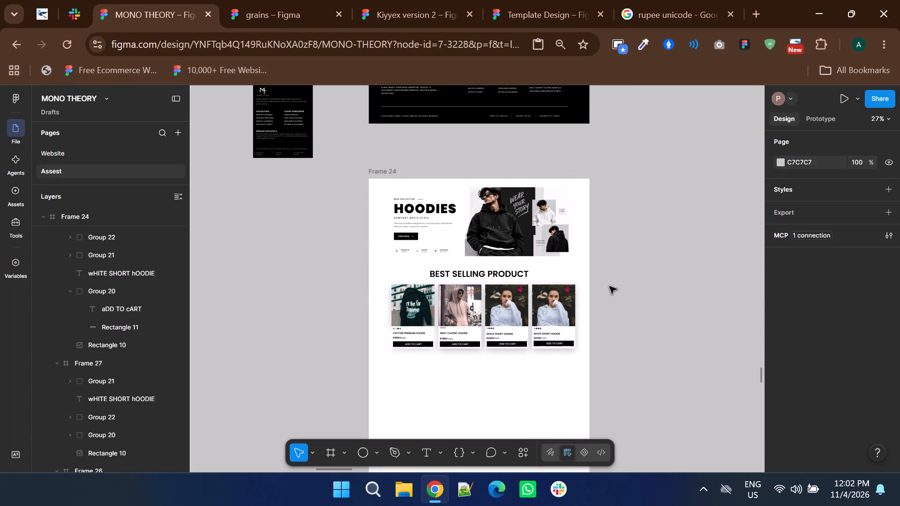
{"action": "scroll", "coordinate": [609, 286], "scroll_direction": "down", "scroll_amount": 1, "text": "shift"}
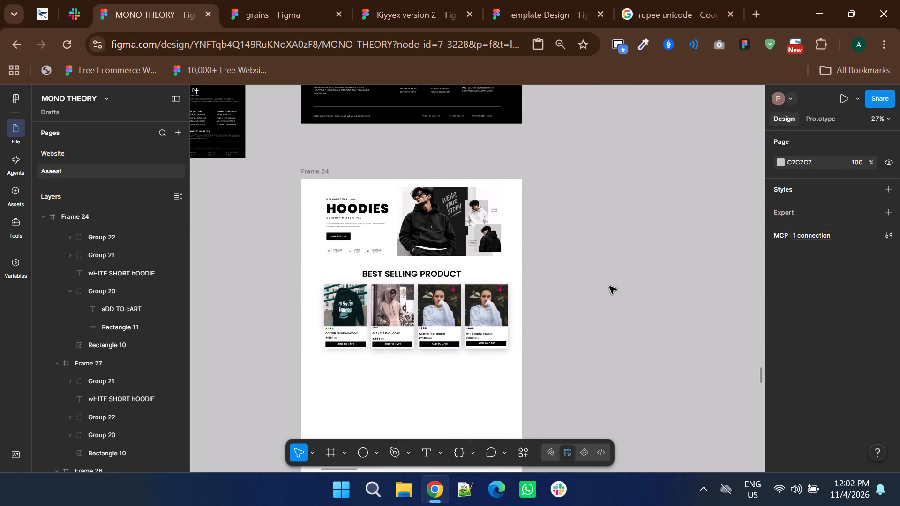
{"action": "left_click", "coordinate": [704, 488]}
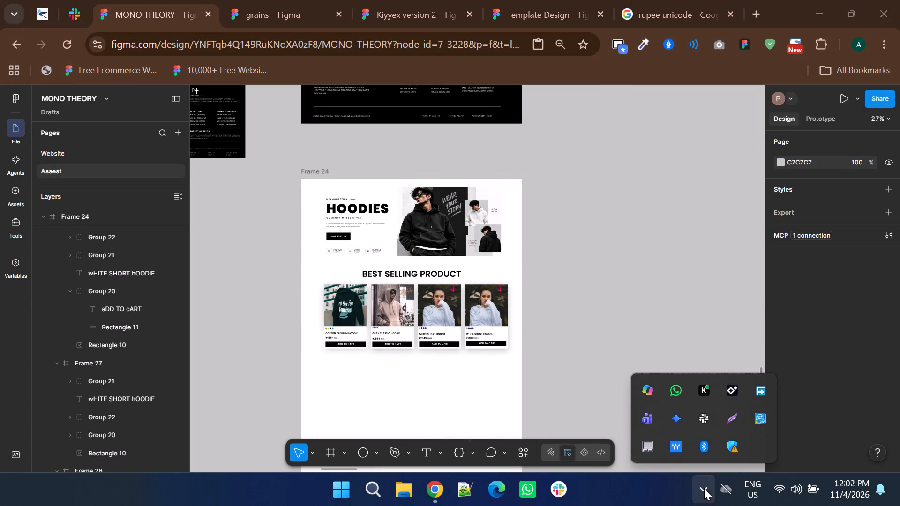
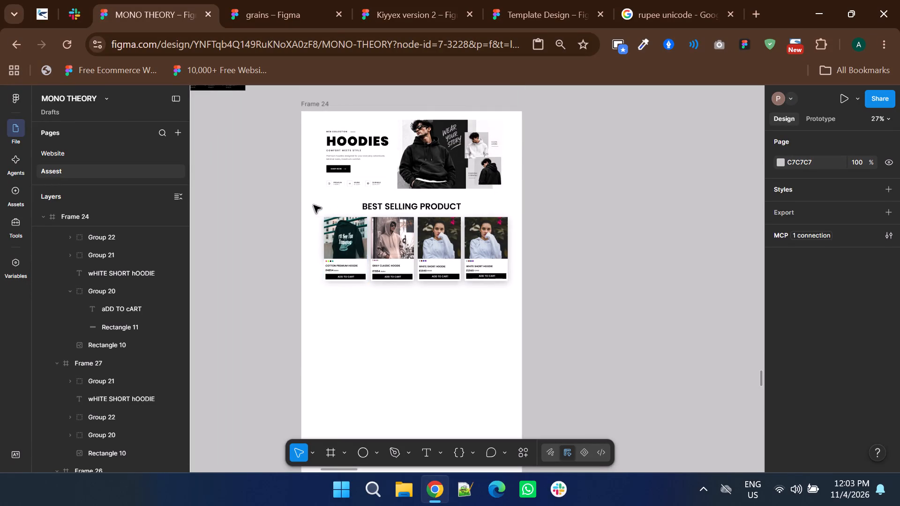
Wrap the four hoodie product cards together in a horizontal auto layout frame.
{"action": "left_click", "coordinate": [474, 254]}
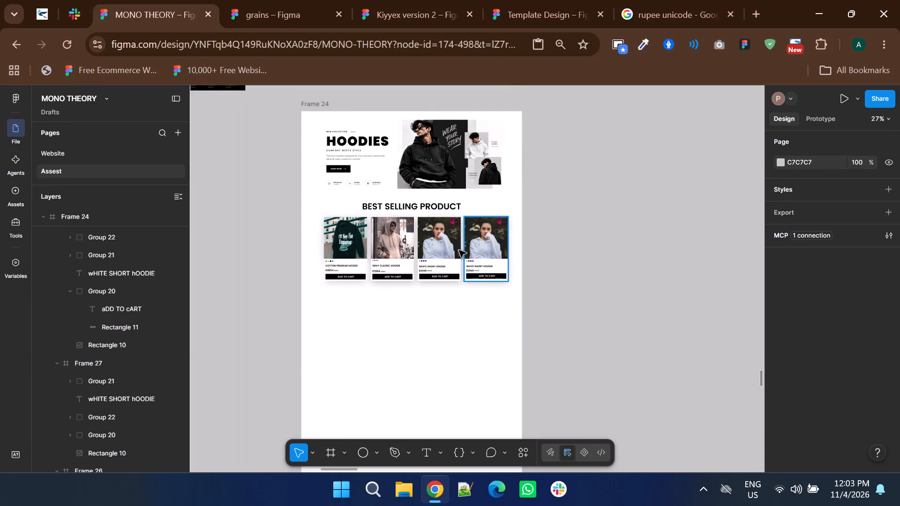
{"action": "left_click", "coordinate": [445, 248], "text": "shift"}
{"action": "left_click", "coordinate": [408, 242], "text": "shift"}
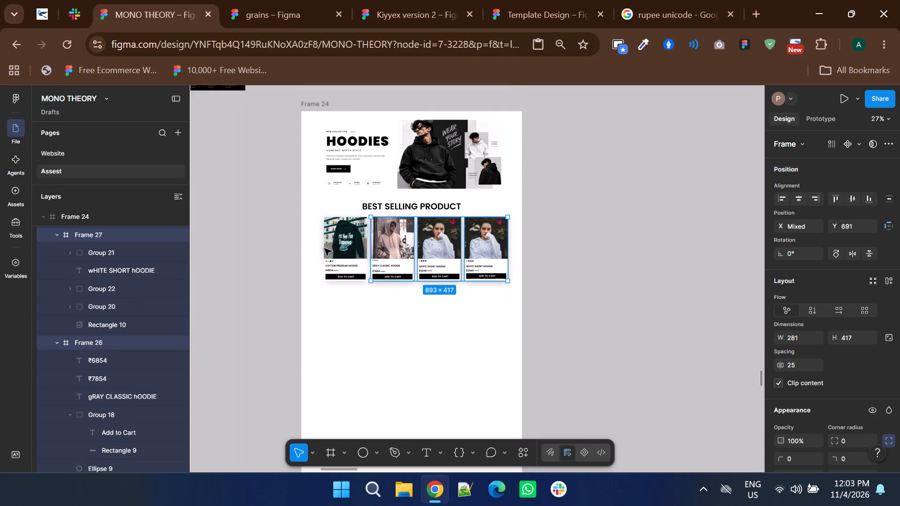
{"action": "left_click", "coordinate": [329, 248], "text": "shift"}
{"action": "key", "text": "shift+a"}
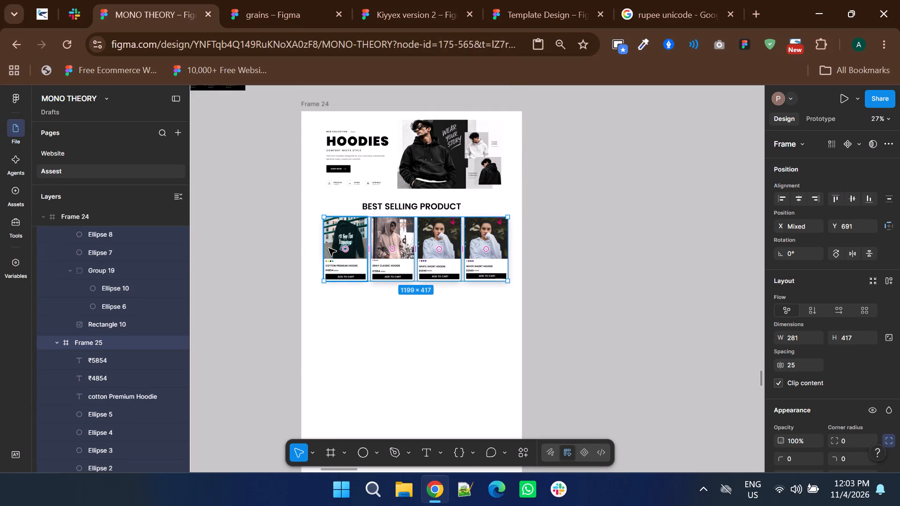
Combine the Best Selling Product heading and the card row in one vertical auto layout frame.
{"action": "left_click", "coordinate": [402, 206], "text": "shift"}
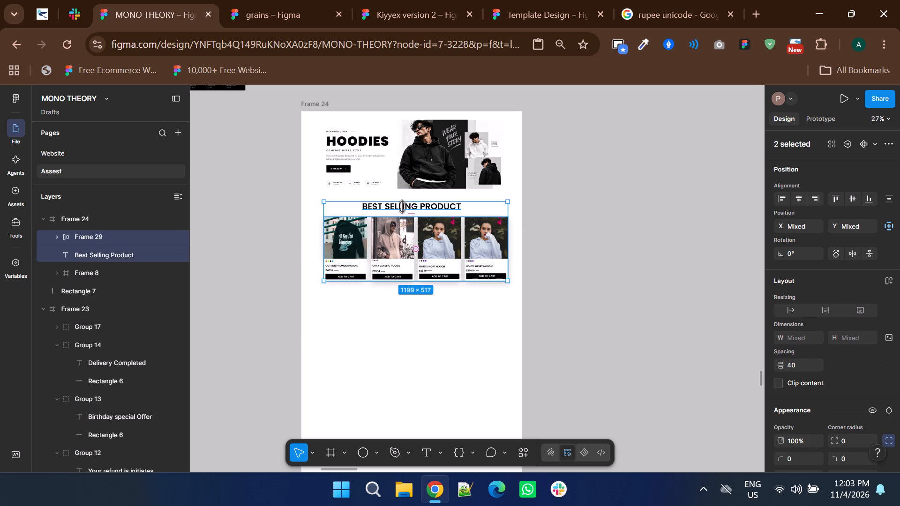
{"action": "key", "text": "shift+a"}
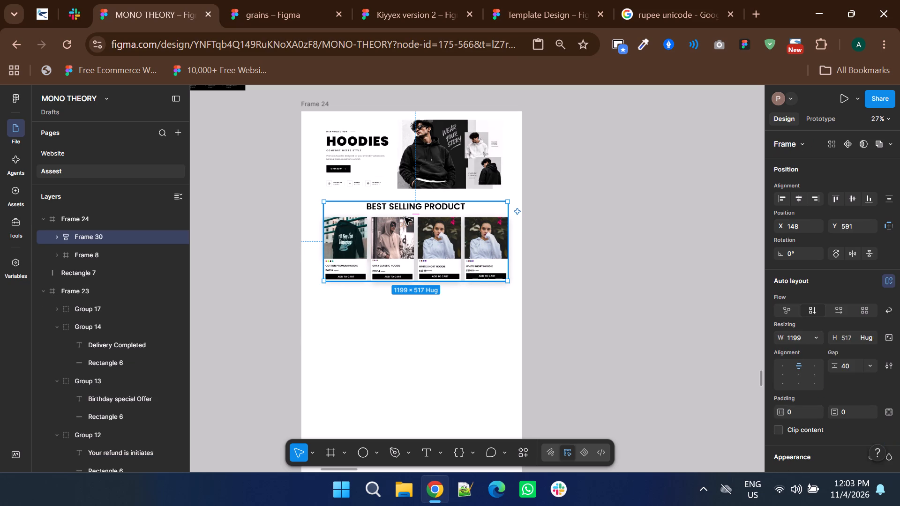
Duplicate the Best Selling Product section directly below the original, aligned at X 148, Y 1193 with an 85 gap.
{"action": "left_click_drag", "start_coordinate": [406, 231], "coordinate": [414, 316], "text": "alt"}
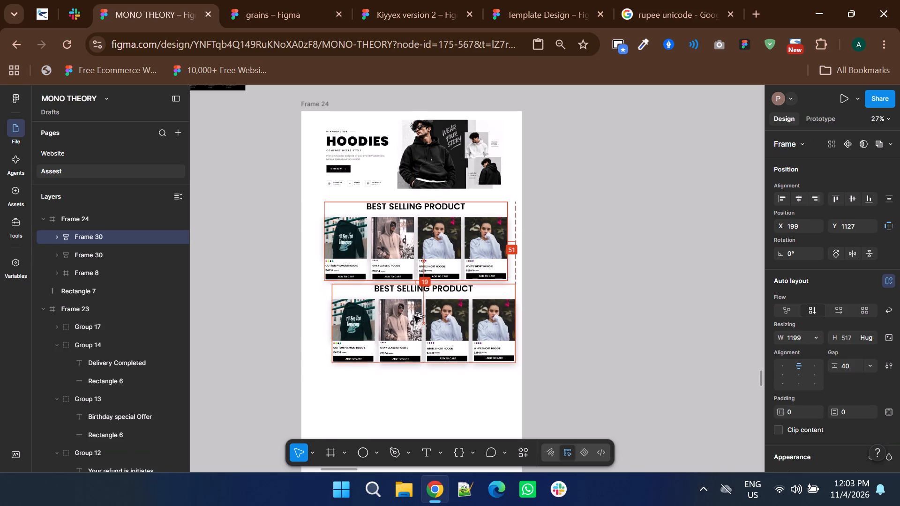
{"action": "left_click_drag", "start_coordinate": [414, 316], "coordinate": [408, 321], "text": "alt"}
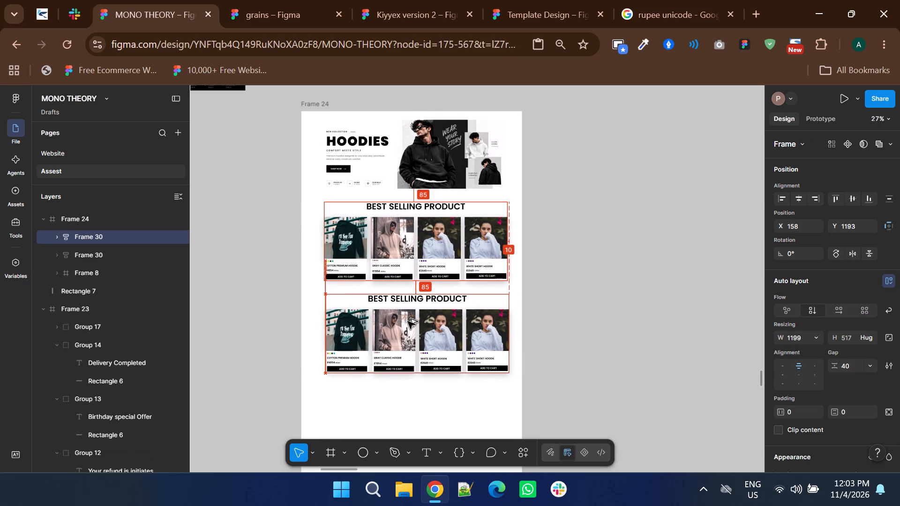
{"action": "left_click_drag", "start_coordinate": [408, 321], "coordinate": [407, 321], "text": "alt"}
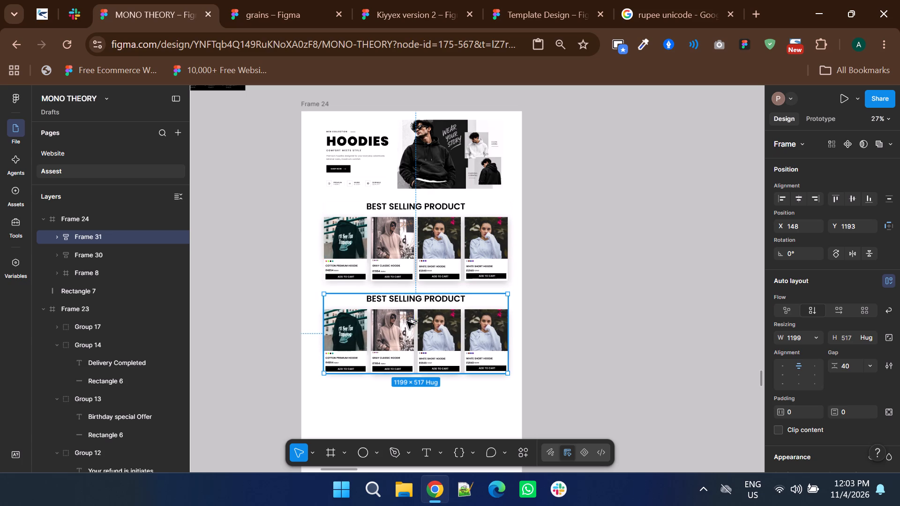
{"action": "left_click", "coordinate": [573, 320]}
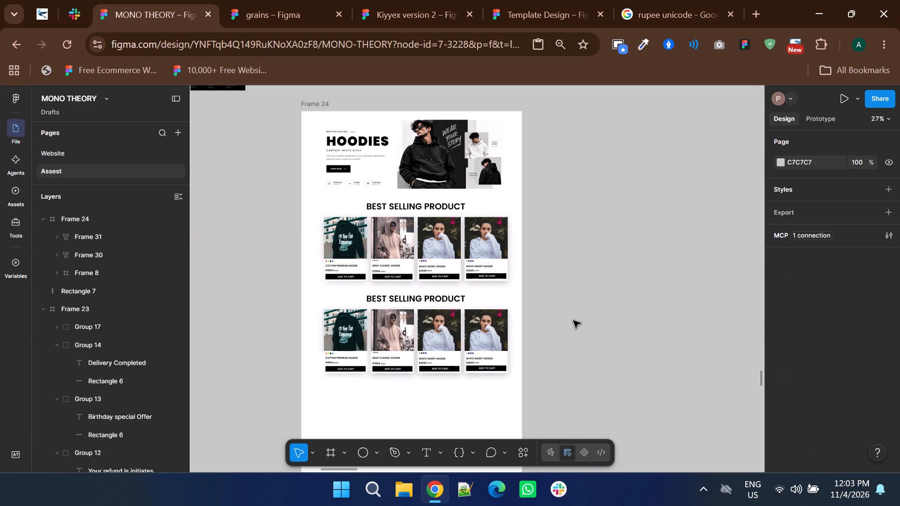
Change the duplicated section's heading to "NEW ARRIVALS", applying the spelling suggestion to the word Arrivals.
{"action": "double_click", "coordinate": [412, 301], "text": "ctrl"}
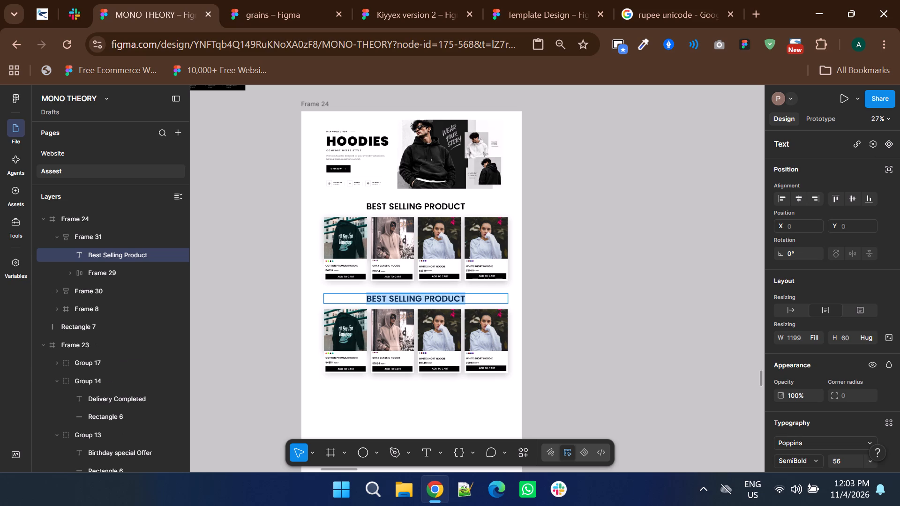
{"action": "type", "text": "nEW"}
{"action": "key", "text": "space"}
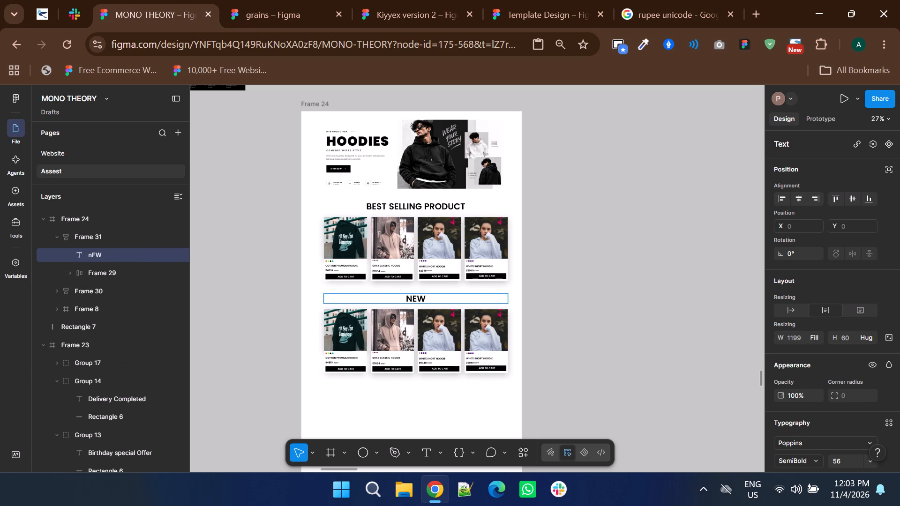
{"action": "type", "text": "aRRIVALS"}
{"action": "scroll", "coordinate": [426, 314], "scroll_direction": "up", "scroll_amount": 2, "text": "ctrl"}
{"action": "left_click_drag", "start_coordinate": [386, 279], "coordinate": [523, 277]}
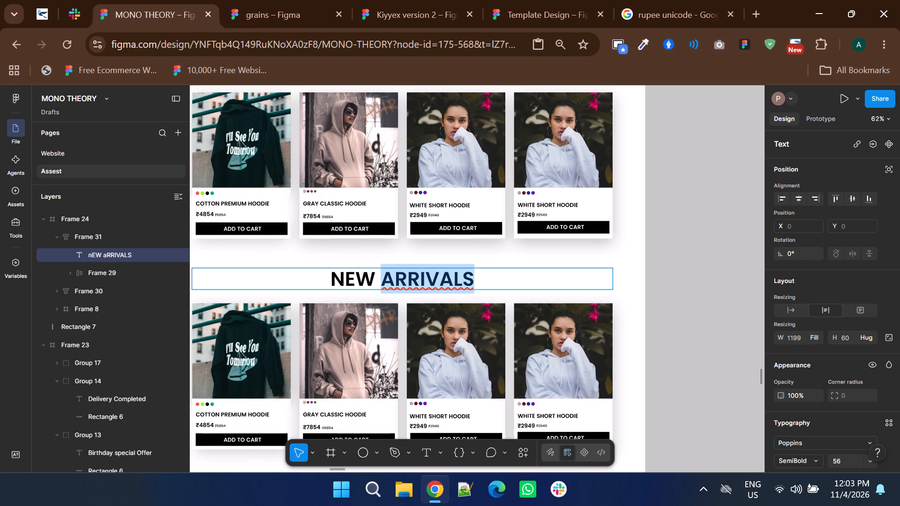
{"action": "right_click", "coordinate": [431, 285]}
{"action": "left_click", "coordinate": [447, 252]}
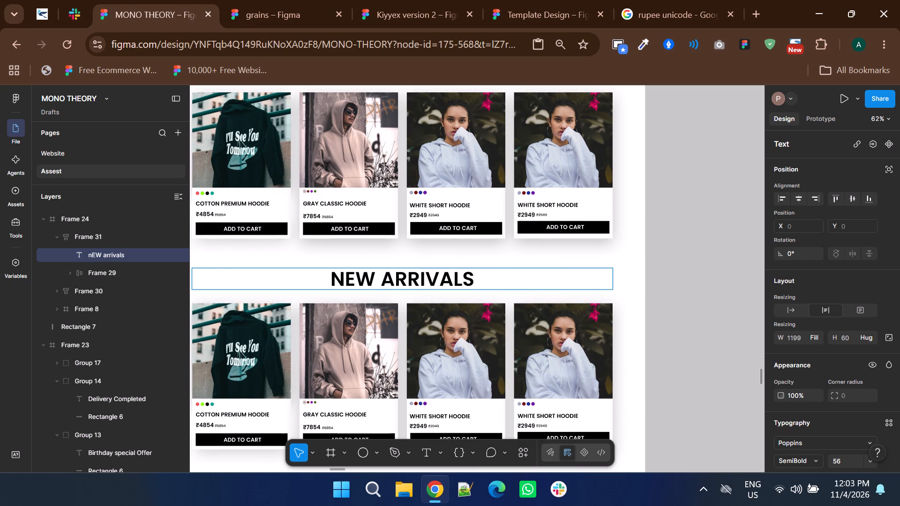
{"action": "scroll", "coordinate": [434, 289], "scroll_direction": "down", "scroll_amount": 2, "text": "ctrl"}
{"action": "double_click", "coordinate": [652, 312]}
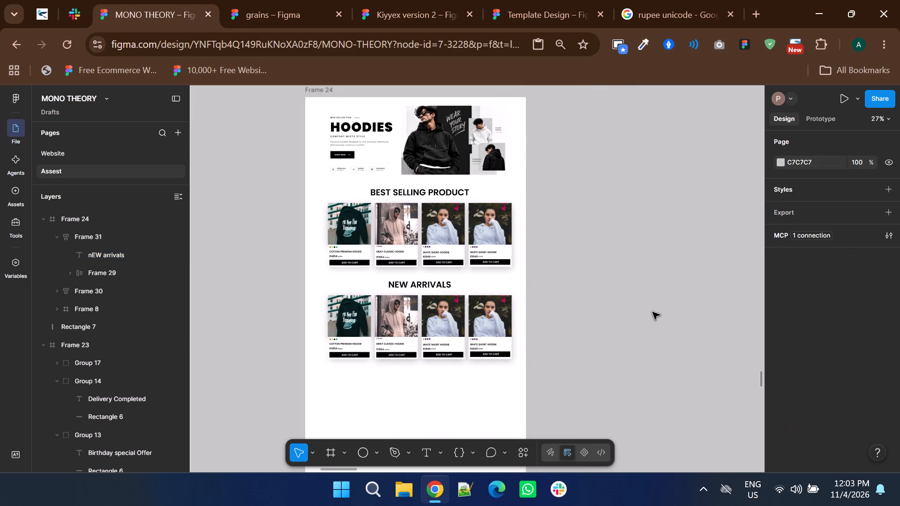
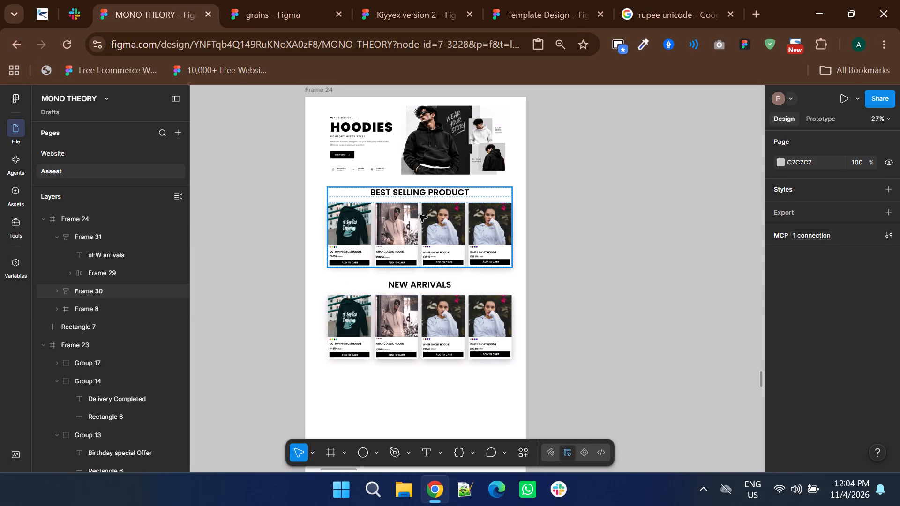
Set the Best Selling Product and New Arrivals headings to auto width so each text box hugs its text.
{"action": "double_click", "coordinate": [440, 195]}
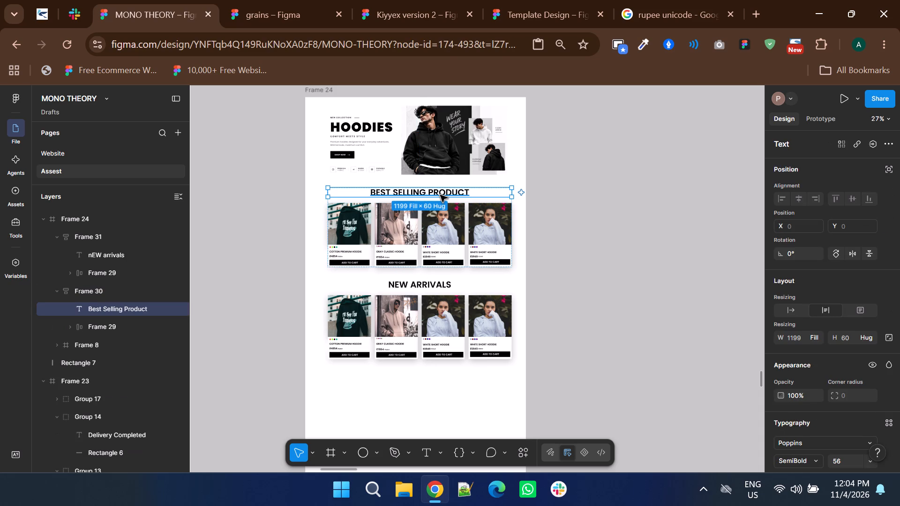
{"action": "left_click", "coordinate": [799, 307]}
{"action": "left_click", "coordinate": [446, 329]}
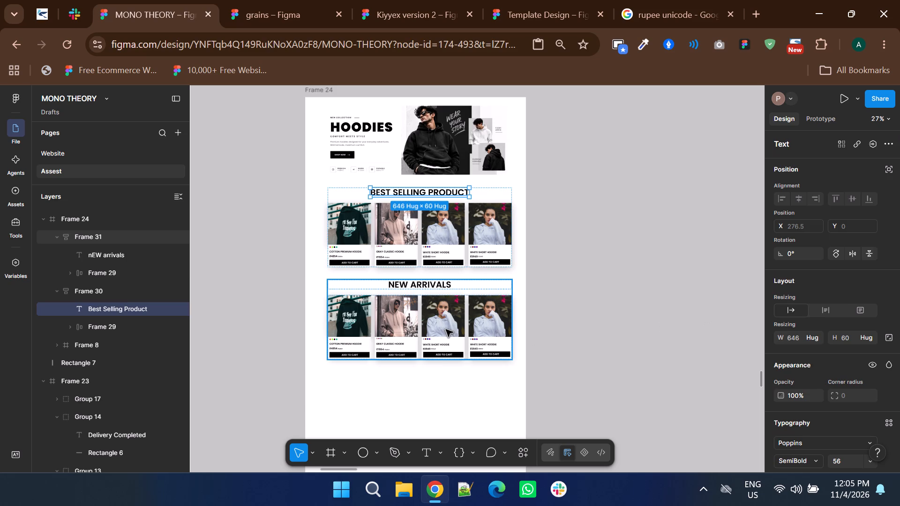
{"action": "left_click", "coordinate": [438, 282]}
{"action": "double_click", "coordinate": [439, 284]}
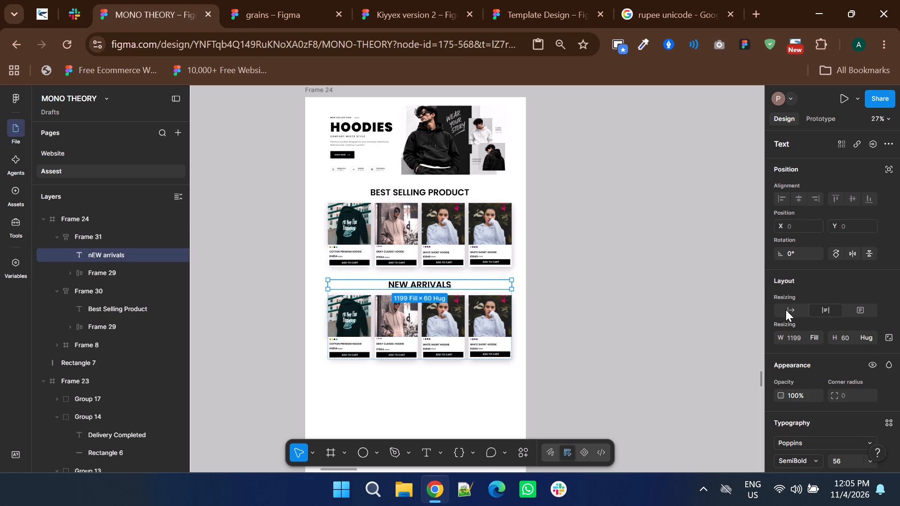
{"action": "left_click", "coordinate": [786, 310]}
{"action": "left_click", "coordinate": [668, 318]}
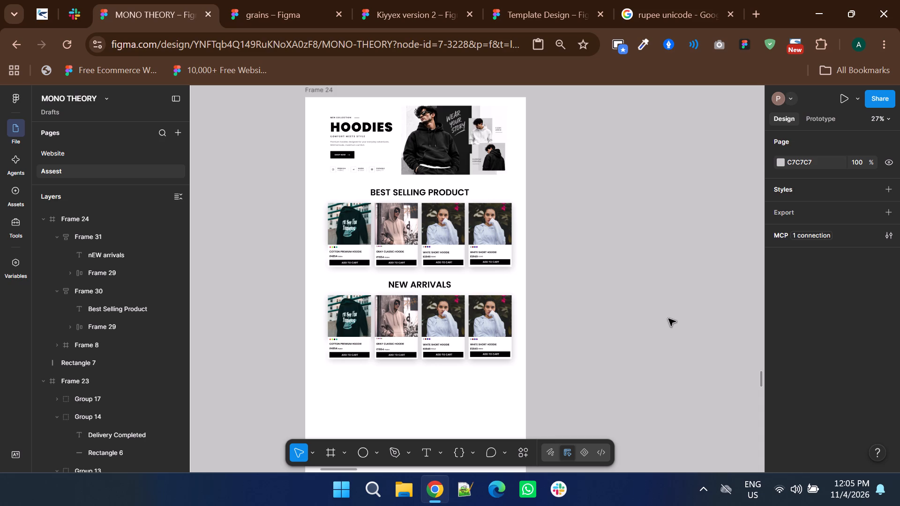
{"action": "left_click", "coordinate": [668, 319]}
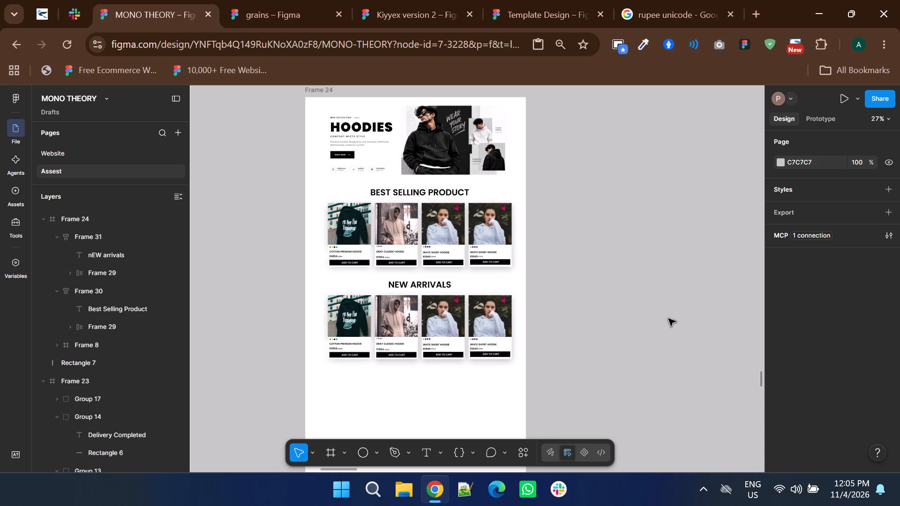
{"action": "left_click", "coordinate": [668, 319]}
Change the first New Arrivals card's product name to "PREMIUM TSHIRT".
{"action": "scroll", "coordinate": [344, 322], "scroll_direction": "up", "scroll_amount": 3, "text": "ctrl"}
{"action": "scroll", "coordinate": [375, 310], "scroll_direction": "down", "scroll_amount": 1}
{"action": "scroll", "coordinate": [335, 313], "scroll_direction": "up", "scroll_amount": 2, "text": "shift"}
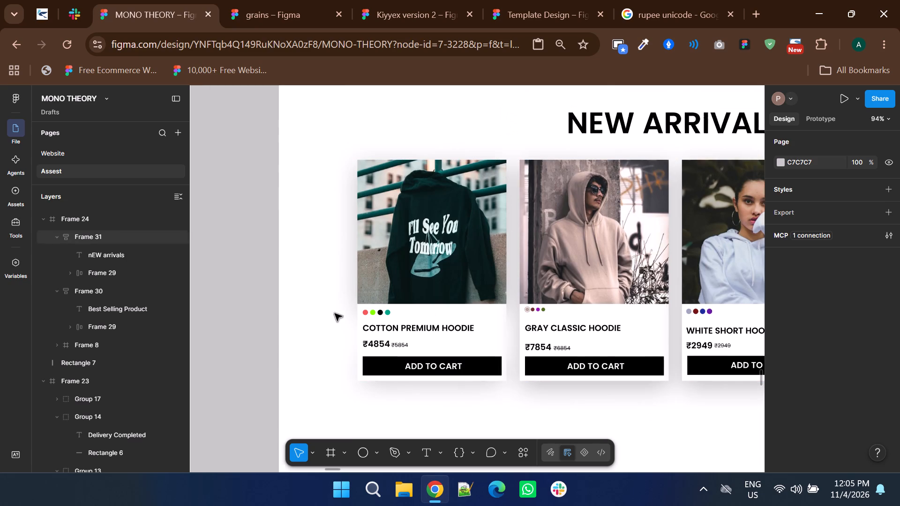
{"action": "scroll", "coordinate": [460, 349], "scroll_direction": "down", "scroll_amount": 1, "text": "shift"}
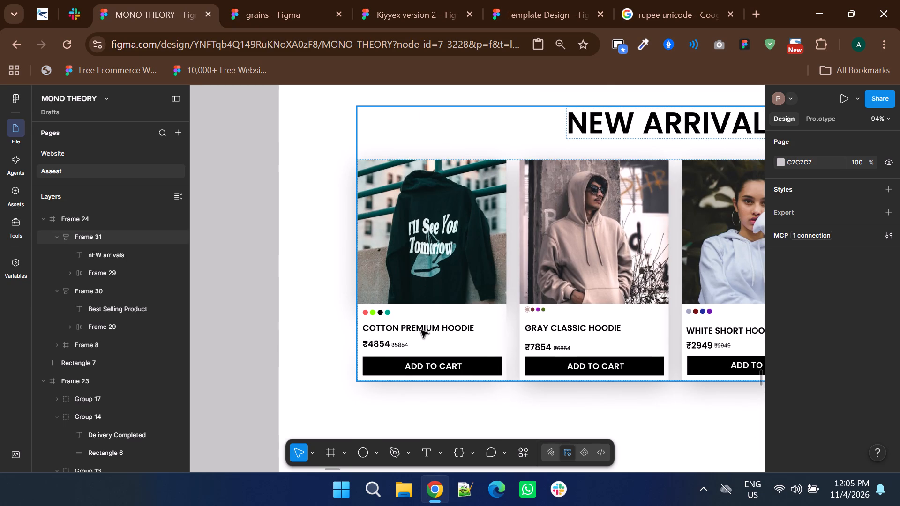
{"action": "double_click", "coordinate": [421, 330], "text": "ctrl"}
{"action": "scroll", "coordinate": [425, 330], "scroll_direction": "up", "scroll_amount": 3, "text": "ctrl"}
{"action": "double_click", "coordinate": [425, 330]}
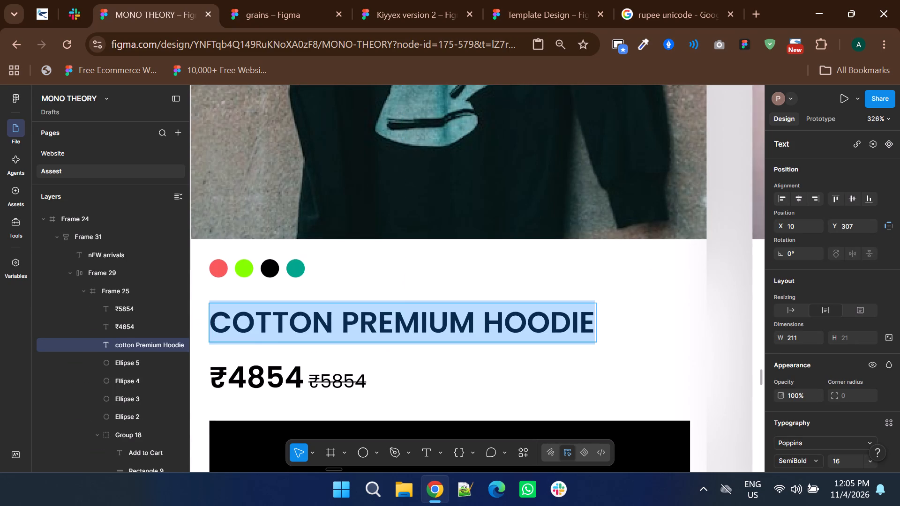
{"action": "type", "text": "pREMIUM tSHIRT"}
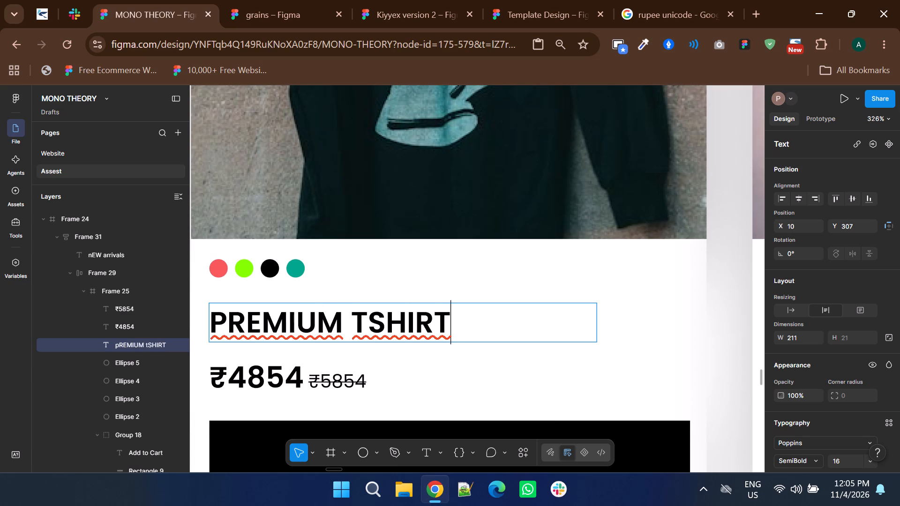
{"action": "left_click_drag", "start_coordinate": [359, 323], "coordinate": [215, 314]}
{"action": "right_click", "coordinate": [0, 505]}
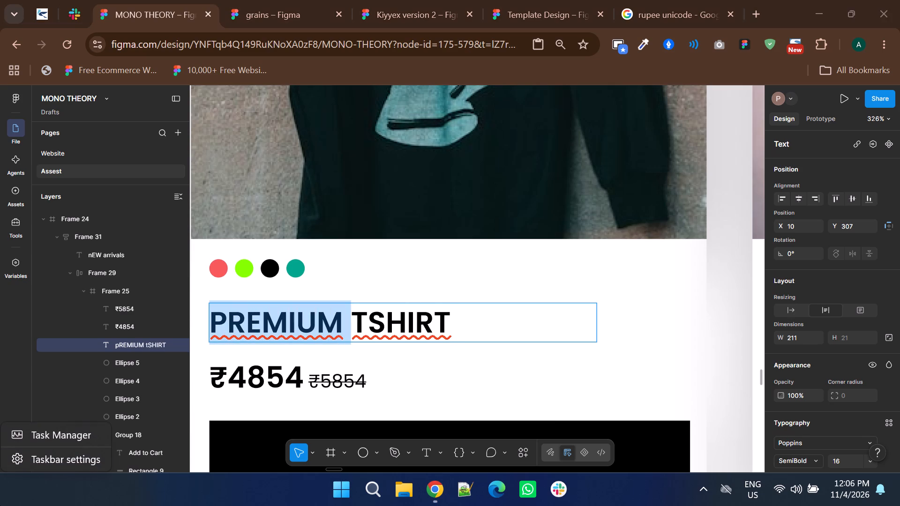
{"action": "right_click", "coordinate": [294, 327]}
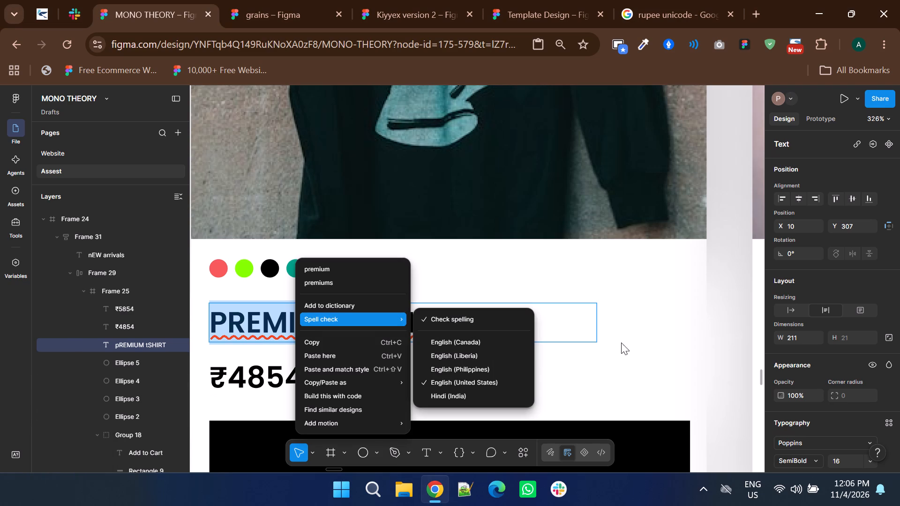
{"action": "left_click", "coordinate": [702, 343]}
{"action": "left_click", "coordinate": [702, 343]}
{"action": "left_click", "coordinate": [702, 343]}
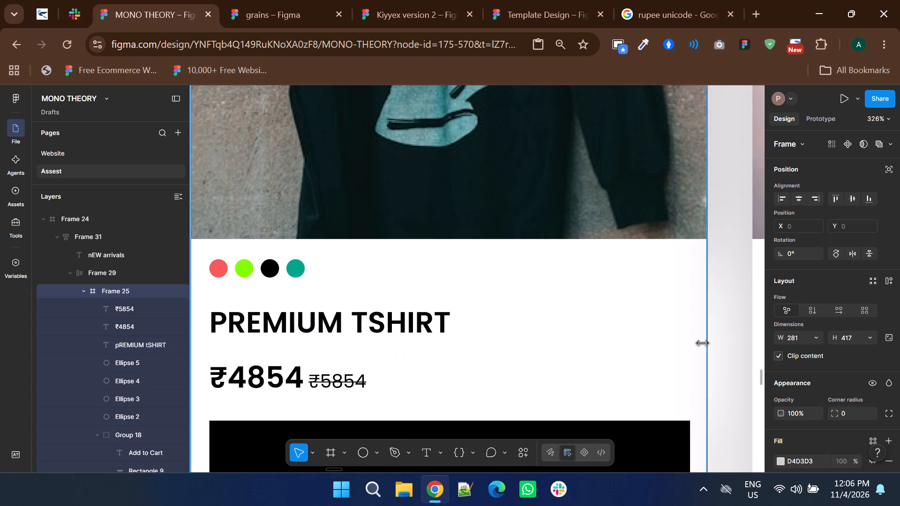
Replace the first New Arrivals card's image with the Unsplash "PREMIUM TSHIRT" photo of a man in red sunglasses and white T-shirt.
{"action": "scroll", "coordinate": [468, 392], "scroll_direction": "down", "scroll_amount": 1, "text": "ctrl"}
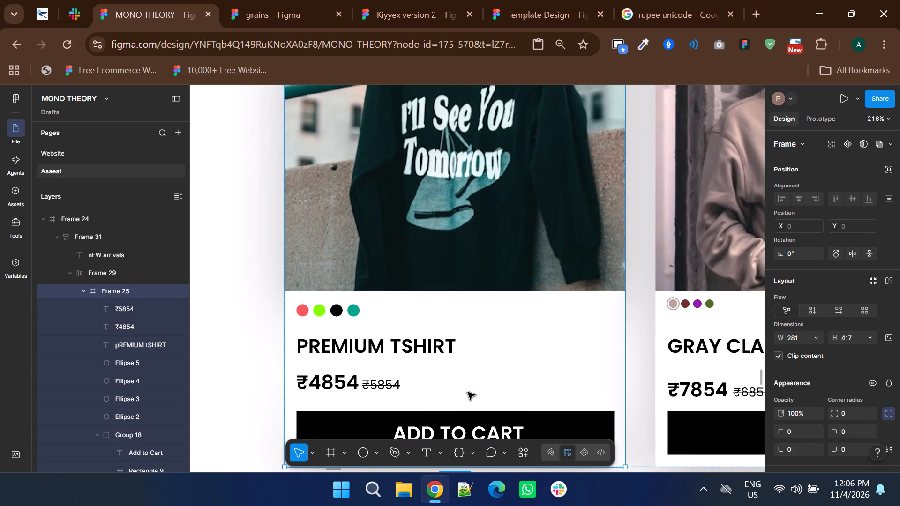
{"action": "scroll", "coordinate": [468, 392], "scroll_direction": "down", "scroll_amount": 2, "text": "shift"}
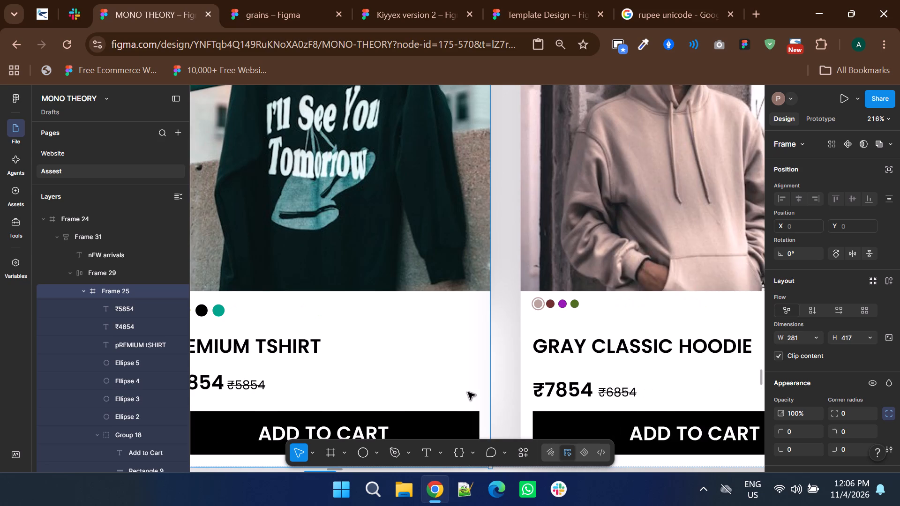
{"action": "scroll", "coordinate": [468, 392], "scroll_direction": "down", "scroll_amount": 2, "text": "ctrl"}
{"action": "left_click", "coordinate": [409, 238], "text": "ctrl"}
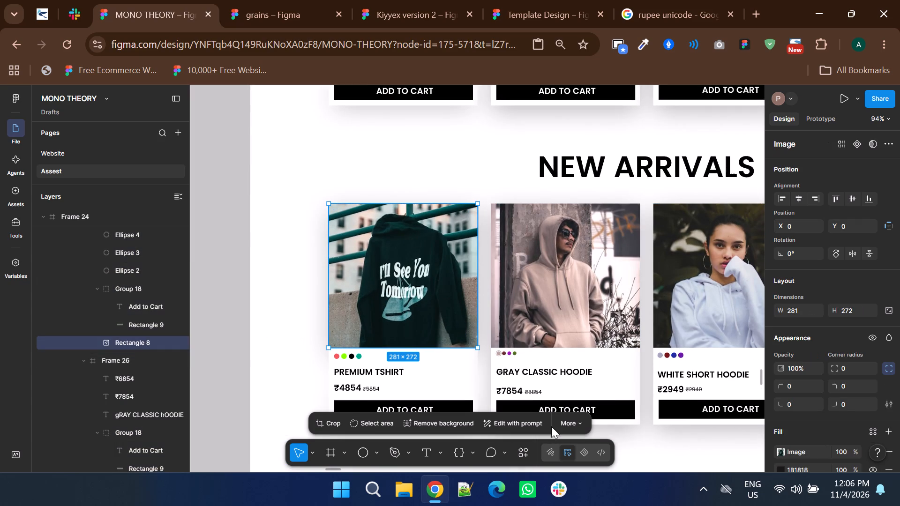
{"action": "left_click", "coordinate": [526, 450]}
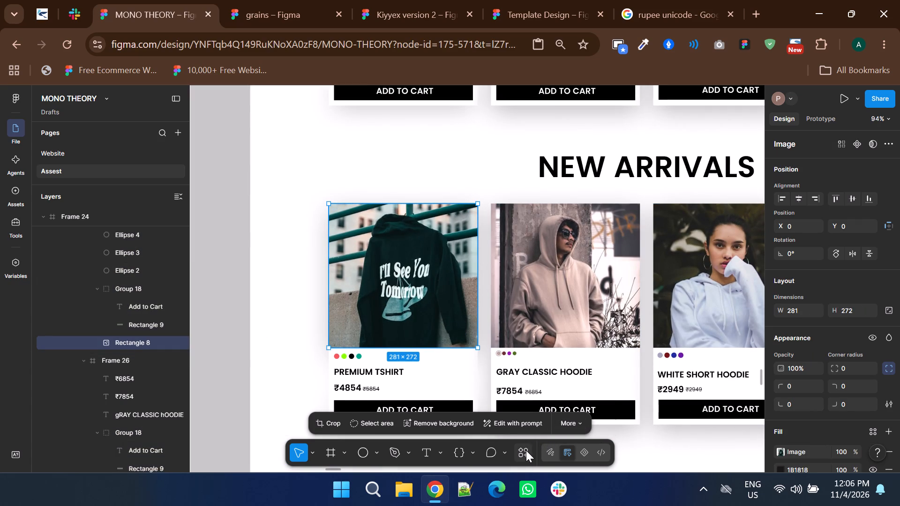
{"action": "left_click", "coordinate": [357, 303]}
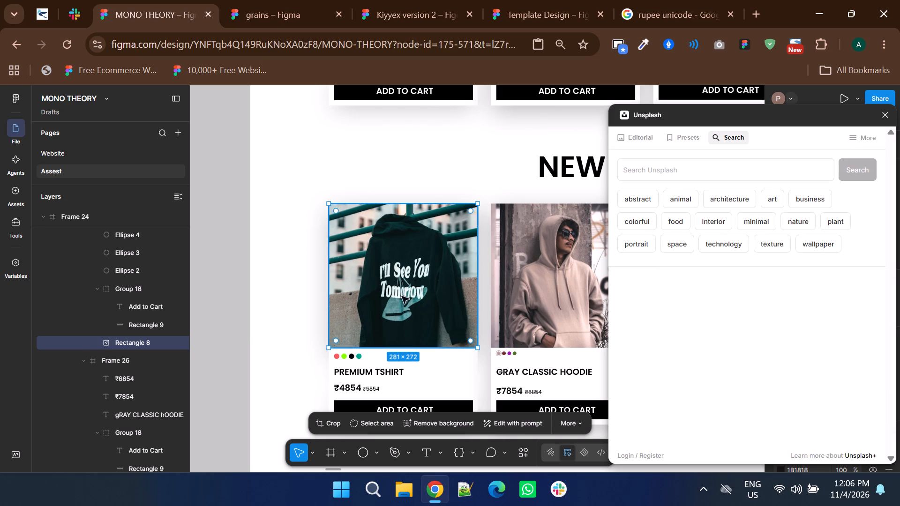
{"action": "left_click", "coordinate": [643, 172]}
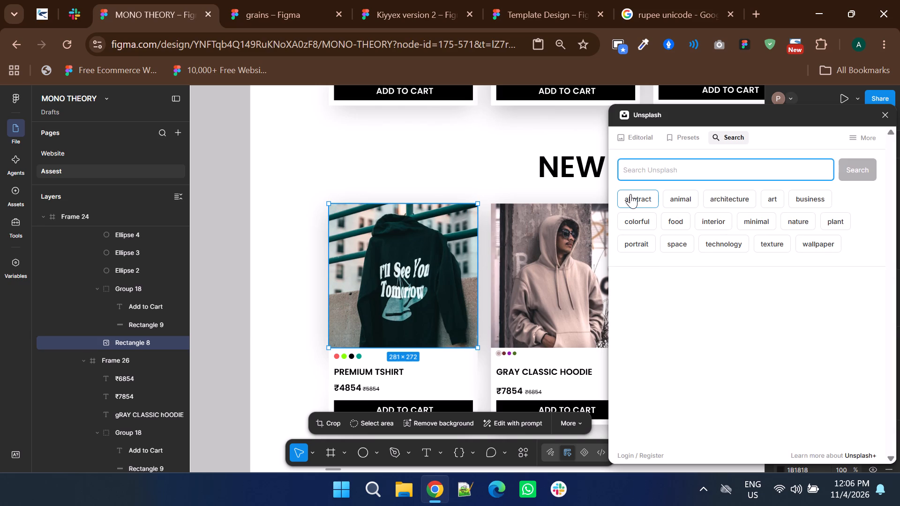
{"action": "type", "text": "PREMIUM TSHIRT"}
{"action": "key", "text": "Return"}
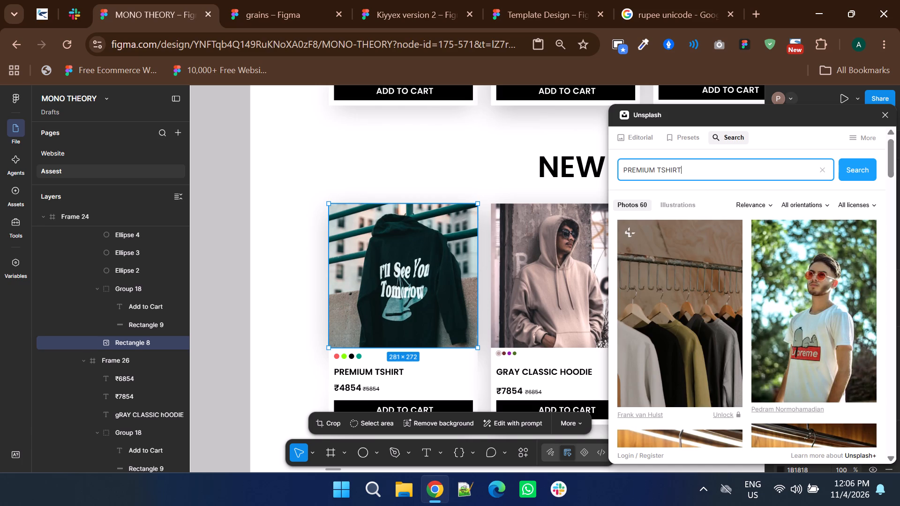
{"action": "scroll", "coordinate": [843, 294], "scroll_direction": "down", "scroll_amount": 1}
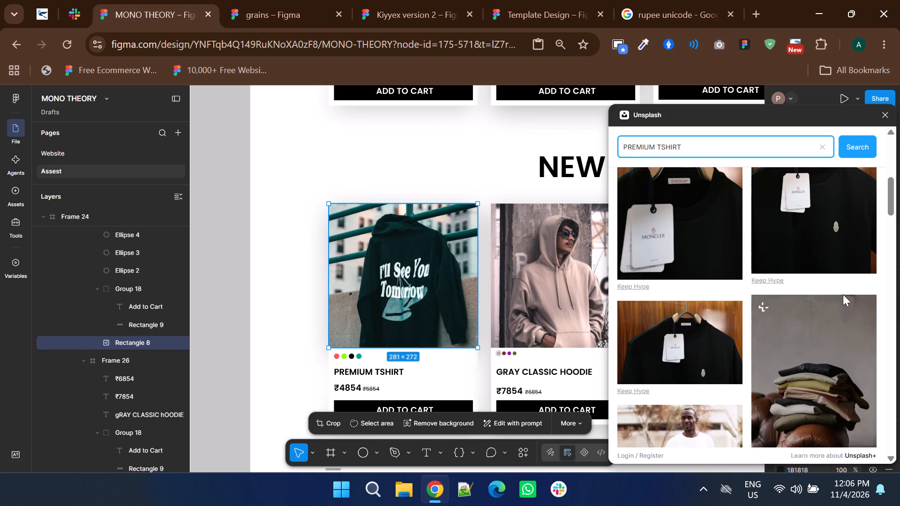
{"action": "scroll", "coordinate": [843, 294], "scroll_direction": "up", "scroll_amount": 1}
{"action": "left_click", "coordinate": [843, 271]}
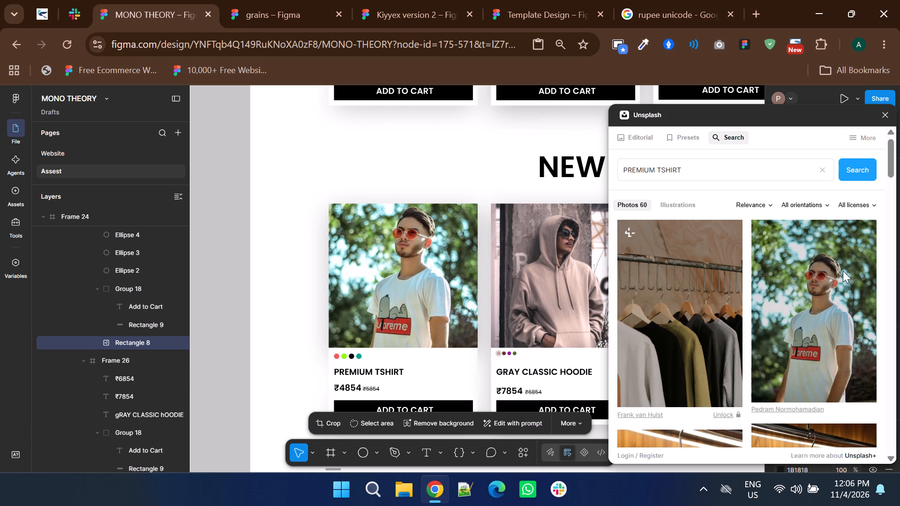
{"action": "left_click", "coordinate": [887, 110]}
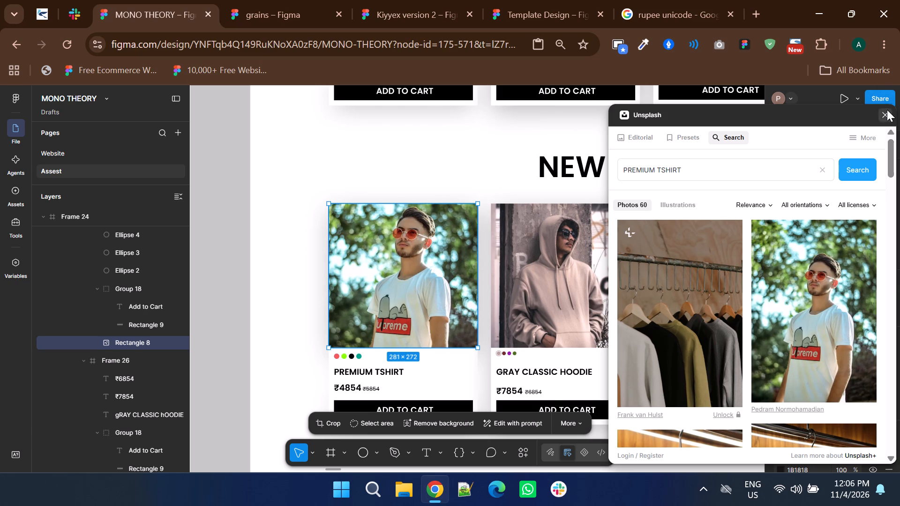
Change the second New Arrivals card's product name to "PREMIUM BLACK PANT".
{"action": "left_click", "coordinate": [574, 286], "text": "ctrl"}
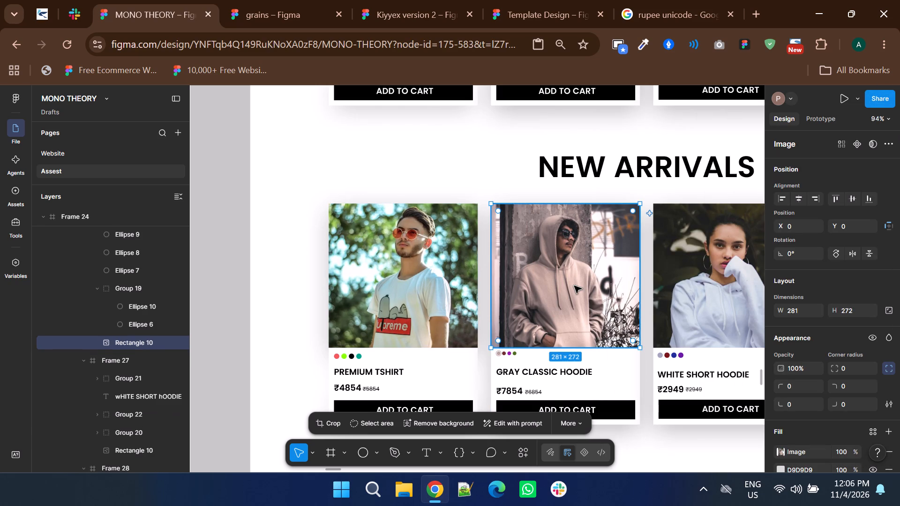
{"action": "scroll", "coordinate": [530, 388], "scroll_direction": "up", "scroll_amount": 3, "text": "ctrl"}
{"action": "double_click", "coordinate": [487, 337], "text": "ctrl"}
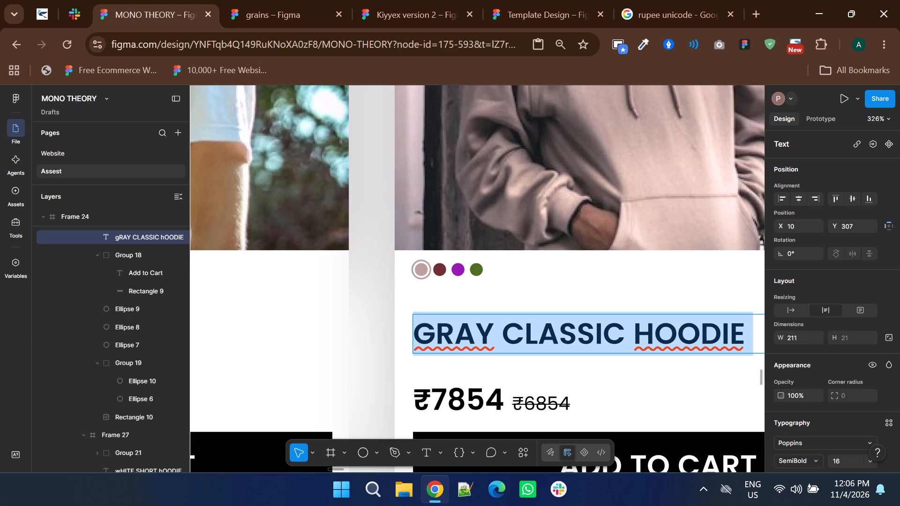
{"action": "type", "text": "pREM"}
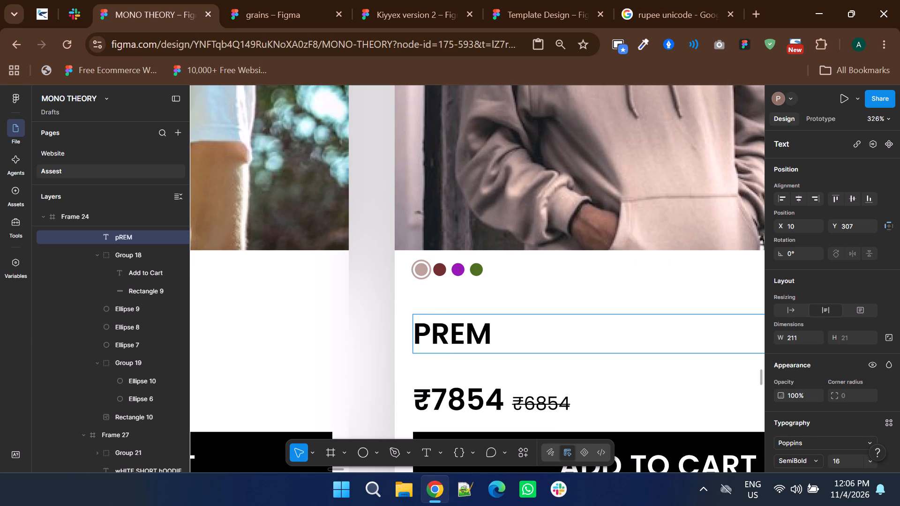
{"action": "key", "text": "u"}
{"action": "key", "text": "BackSpace"}
{"action": "type", "text": "IUM bL"}
{"action": "type", "text": "ACK"}
{"action": "key", "text": "space"}
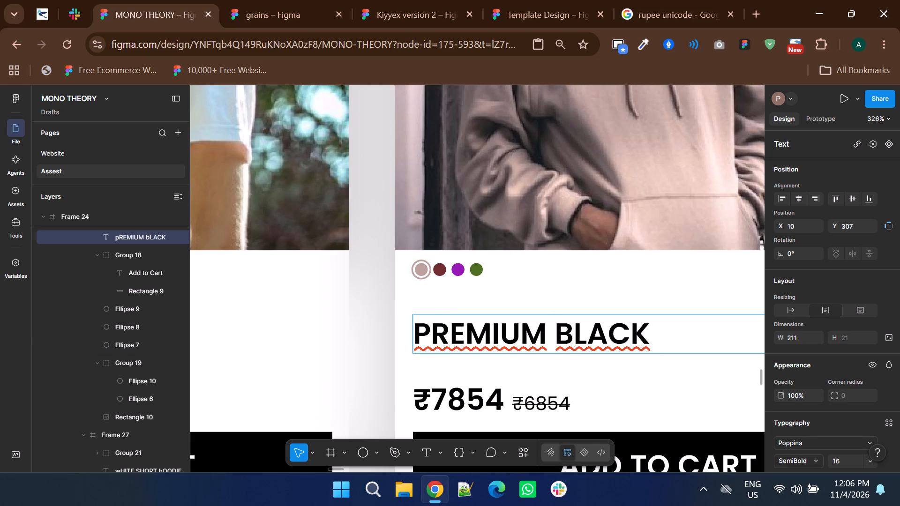
{"action": "key", "text": "shift+p"}
{"action": "type", "text": "ANT"}
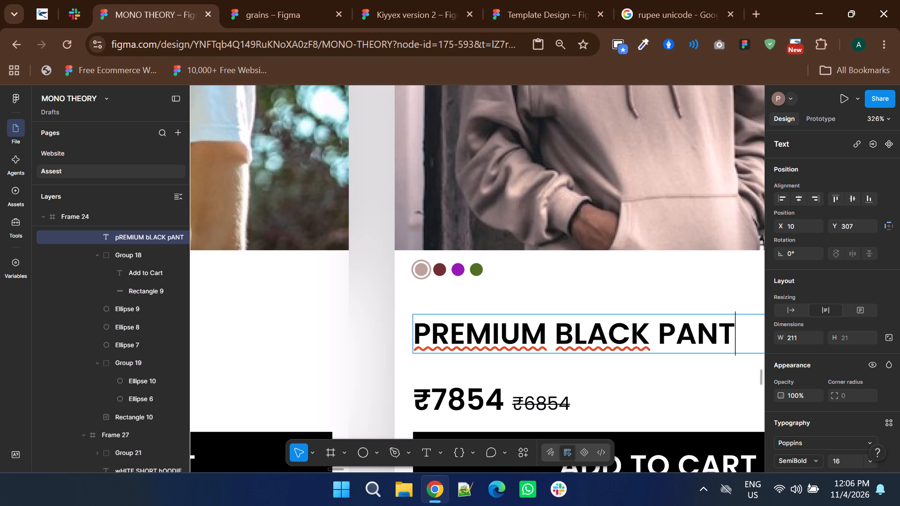
{"action": "scroll", "coordinate": [367, 370], "scroll_direction": "down", "scroll_amount": 1, "text": "ctrl"}
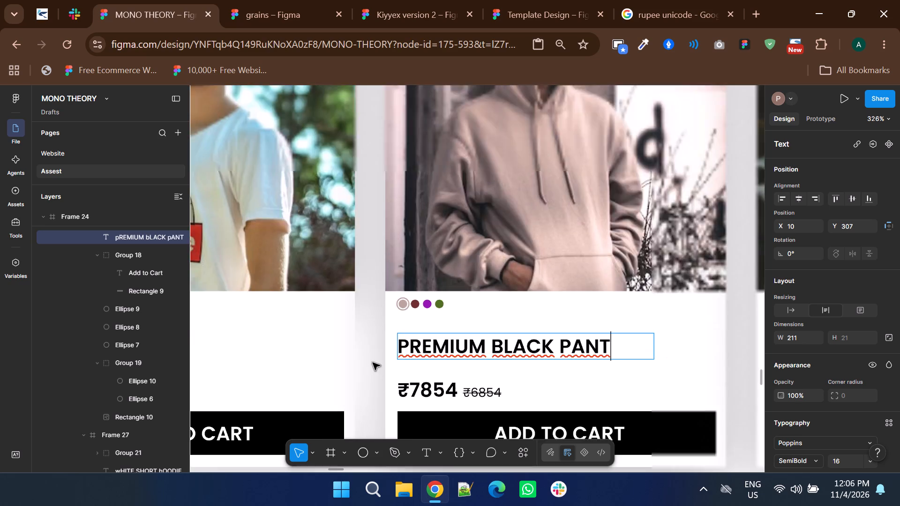
{"action": "scroll", "coordinate": [373, 363], "scroll_direction": "down", "scroll_amount": 2, "text": "ctrl"}
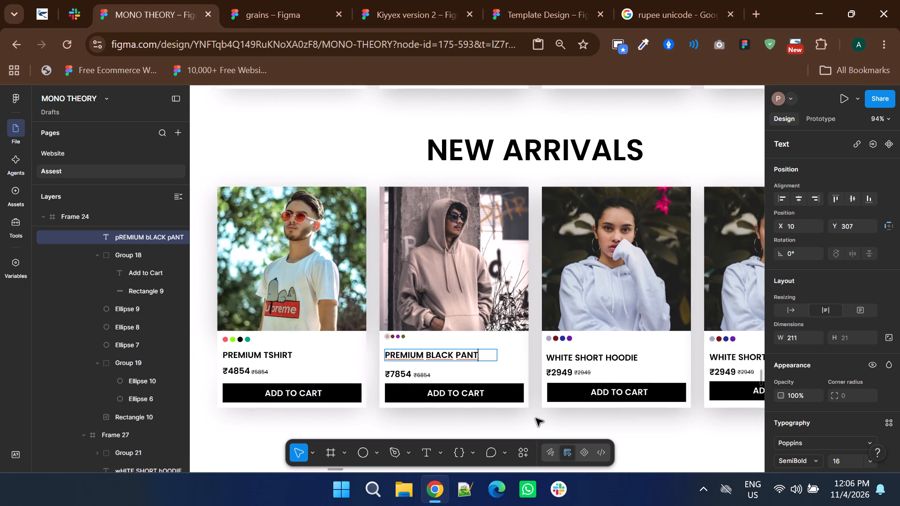
{"action": "left_click", "coordinate": [536, 418]}
Replace the second New Arrivals card's image with the Unsplash "BLACK PANT" photo of a woman walking in black trousers.
{"action": "left_click", "coordinate": [475, 273], "text": "ctrl"}
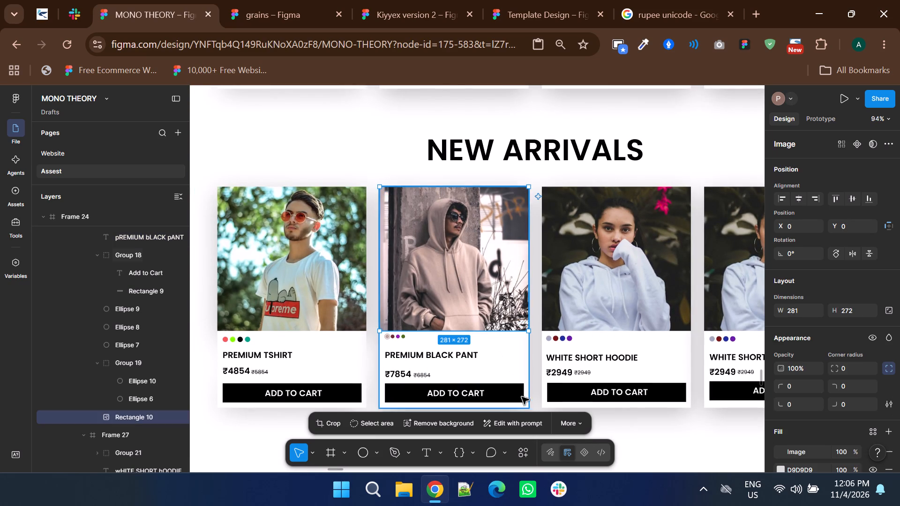
{"action": "left_click", "coordinate": [532, 448]}
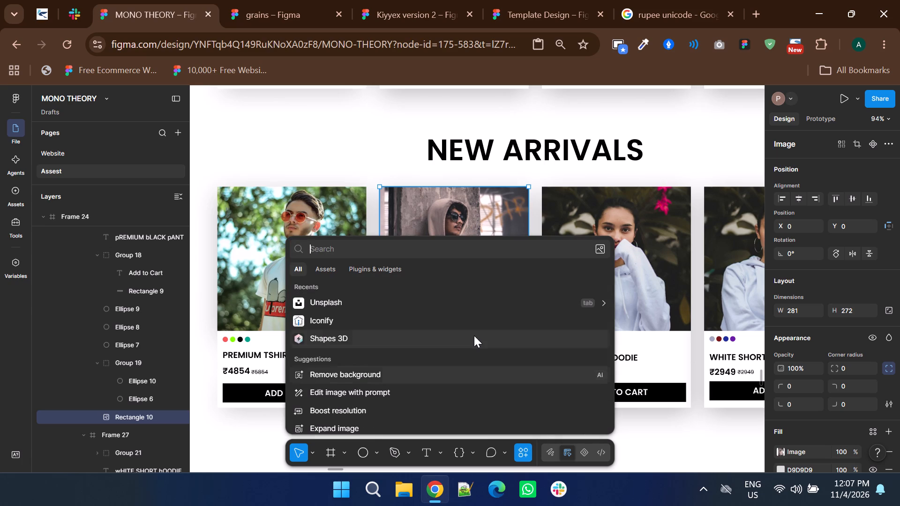
{"action": "left_click", "coordinate": [433, 308]}
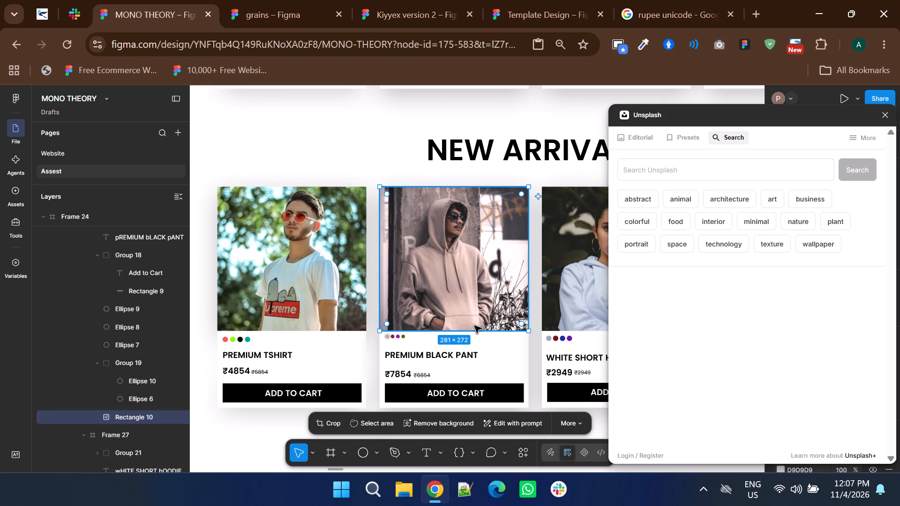
{"action": "left_click", "coordinate": [651, 167]}
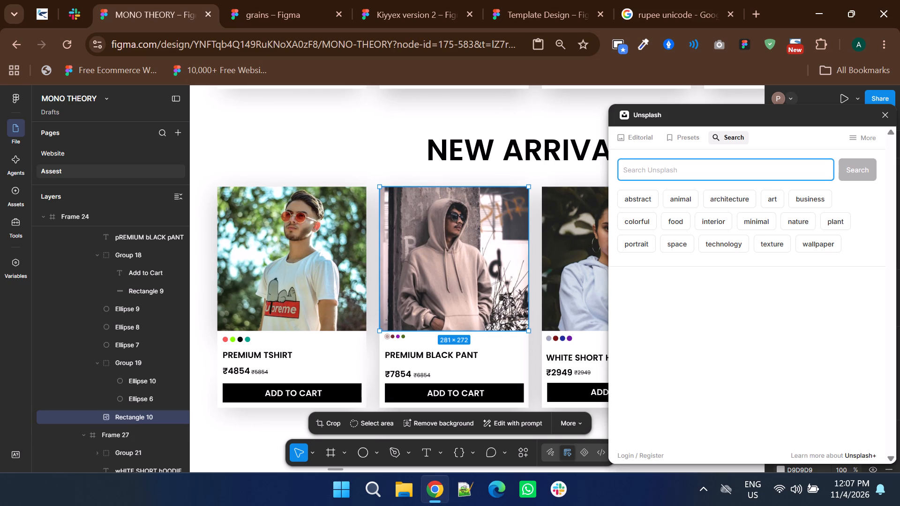
{"action": "type", "text": "BA"}
{"action": "key", "text": "BackSpace"}
{"action": "type", "text": "LACK PANT"}
{"action": "key", "text": "Return"}
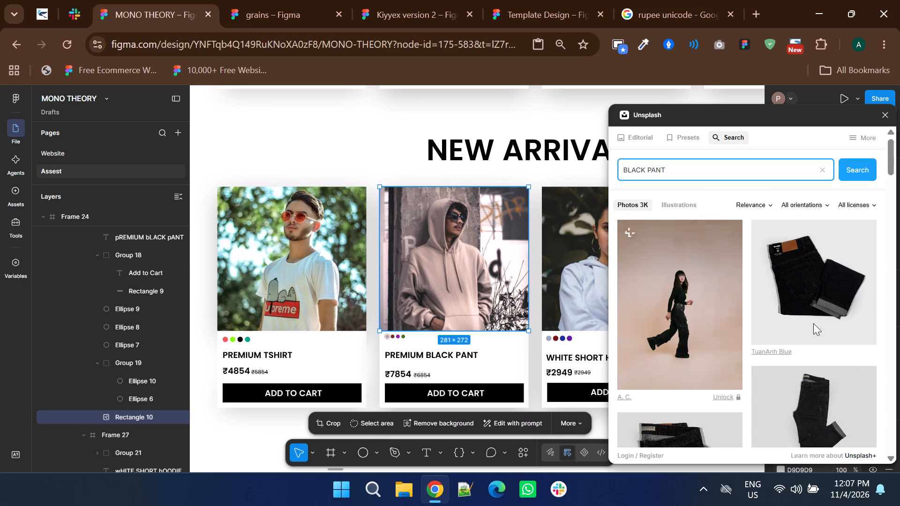
{"action": "scroll", "coordinate": [745, 348], "scroll_direction": "down", "scroll_amount": 1}
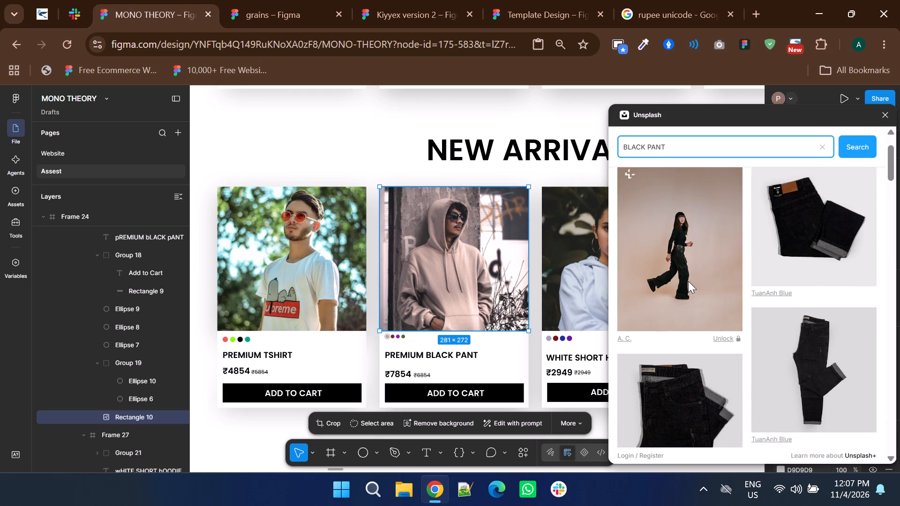
{"action": "left_click", "coordinate": [688, 281]}
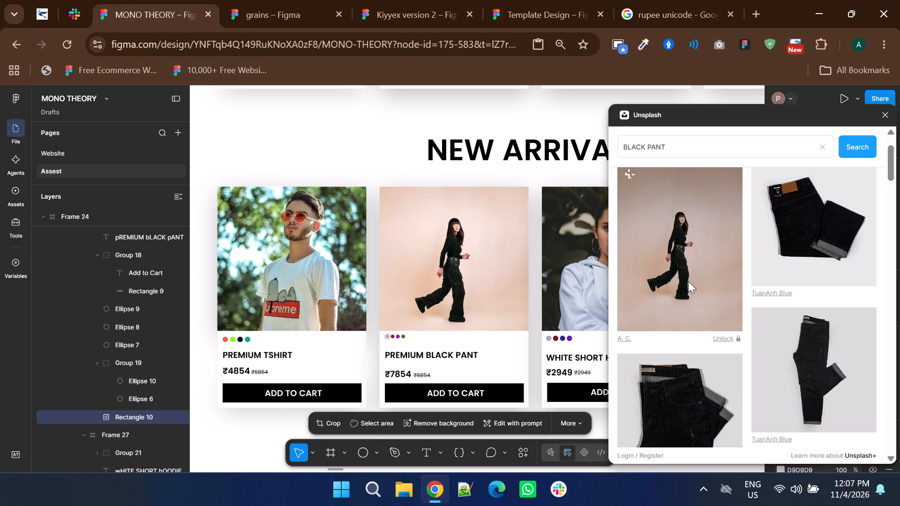
Change the third New Arrivals card's product name to "WHTITE SHIRT".
{"action": "scroll", "coordinate": [435, 327], "scroll_direction": "down", "scroll_amount": 2, "text": "shift"}
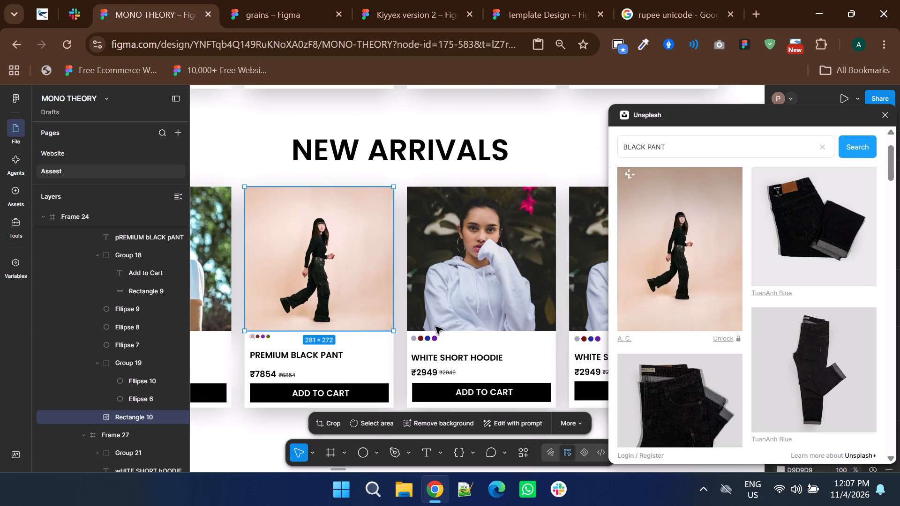
{"action": "double_click", "coordinate": [453, 356], "text": "ctrl"}
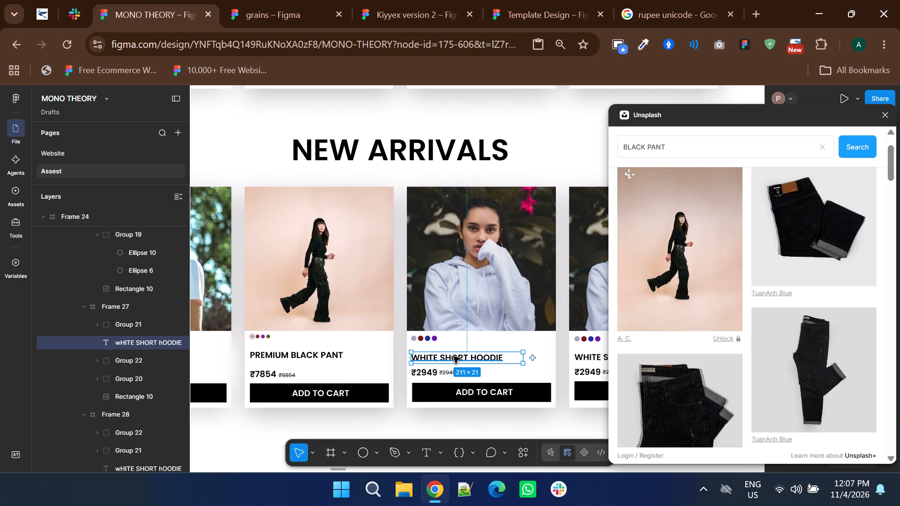
{"action": "double_click", "coordinate": [453, 356]}
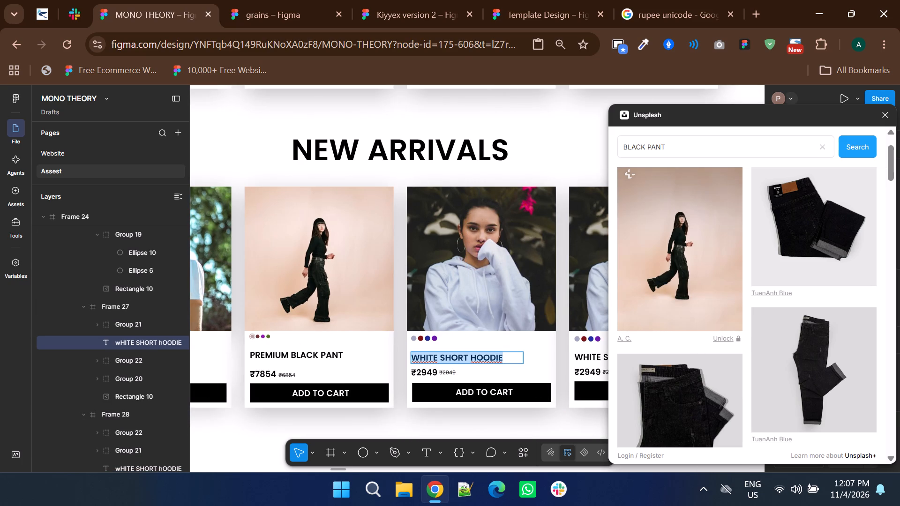
{"action": "type", "text": "wHTIE"}
{"action": "key", "text": "space"}
{"action": "key", "text": "BackSpace"}
{"action": "key", "text": "BackSpace"}
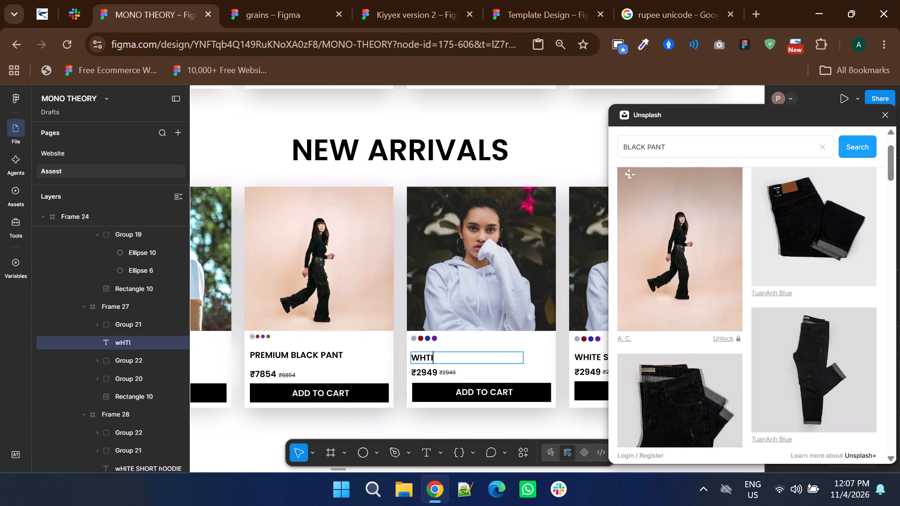
{"action": "key", "text": "BackSpace"}
{"action": "type", "text": "ITE sHIRT"}
{"action": "left_click", "coordinate": [508, 283], "text": "ctrl"}
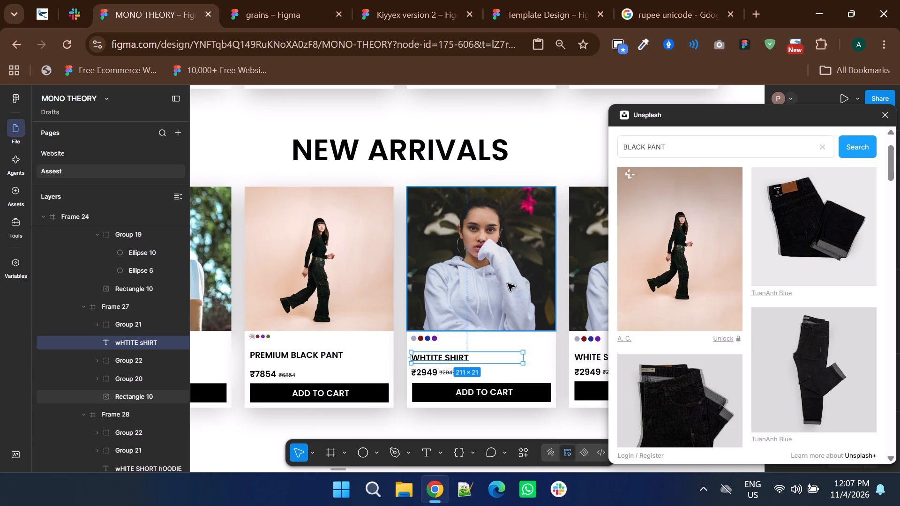
With the third New Arrivals card's image as the target, search Unsplash for "wHITE SHIRT".
{"action": "left_click", "coordinate": [508, 283]}
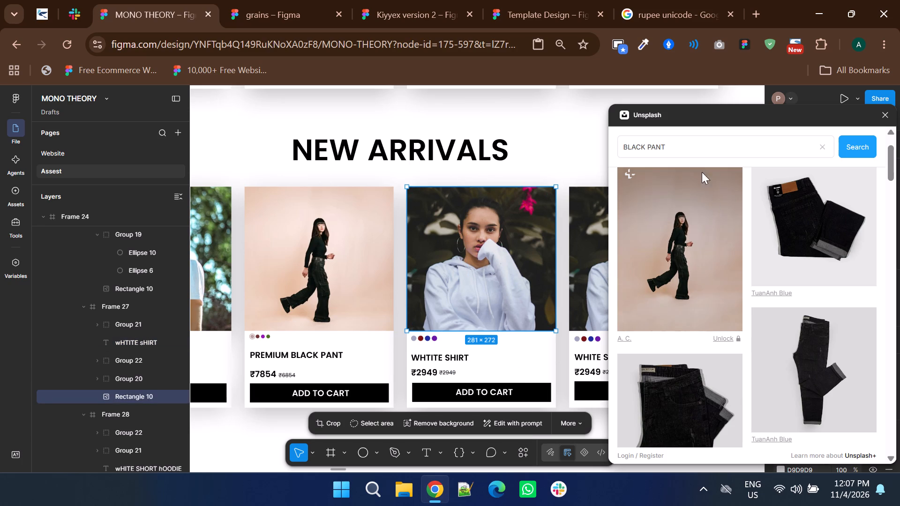
{"action": "left_click_drag", "start_coordinate": [690, 141], "coordinate": [625, 153]}
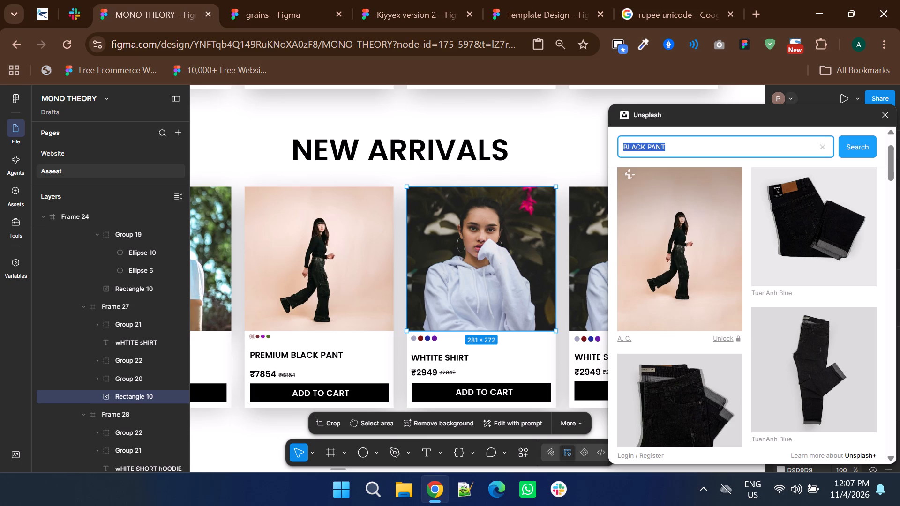
{"action": "type", "text": "wHTI"}
{"action": "key", "text": "BackSpace"}
{"action": "key", "text": "BackSpace"}
{"action": "type", "text": "ITE SHIRT"}
{"action": "key", "text": "Return"}
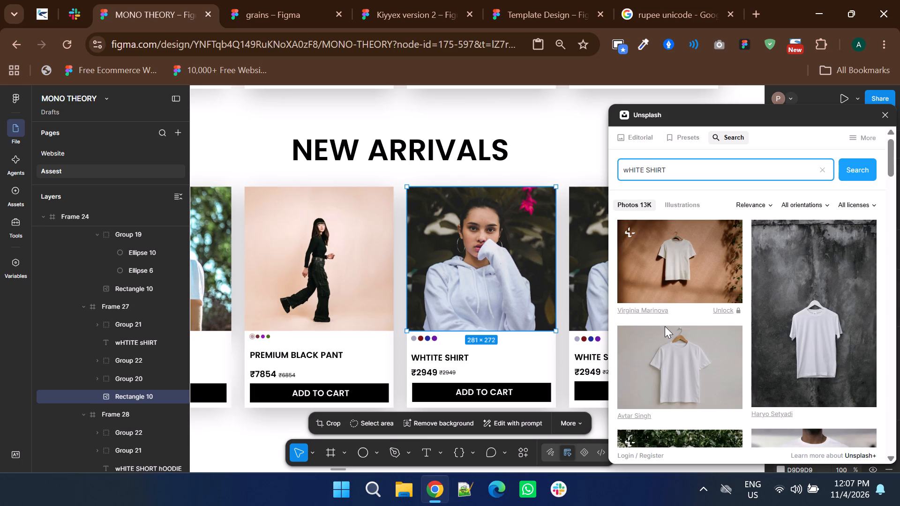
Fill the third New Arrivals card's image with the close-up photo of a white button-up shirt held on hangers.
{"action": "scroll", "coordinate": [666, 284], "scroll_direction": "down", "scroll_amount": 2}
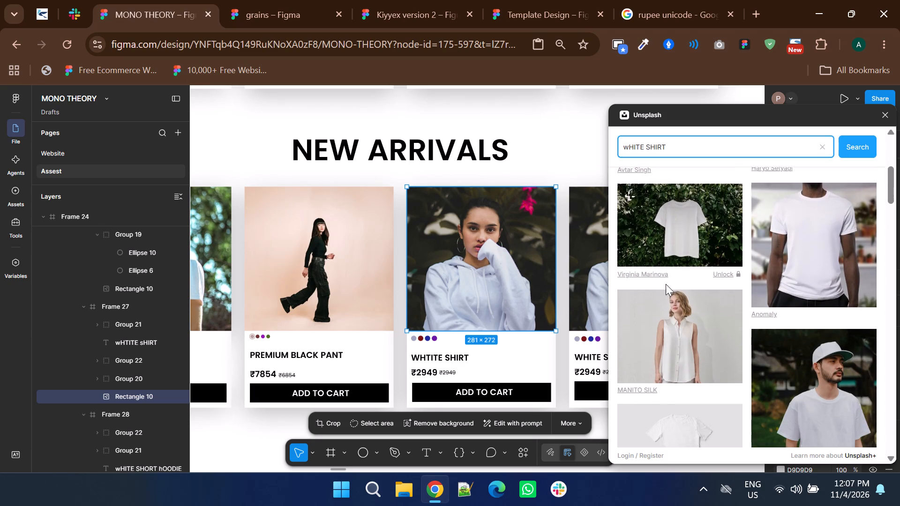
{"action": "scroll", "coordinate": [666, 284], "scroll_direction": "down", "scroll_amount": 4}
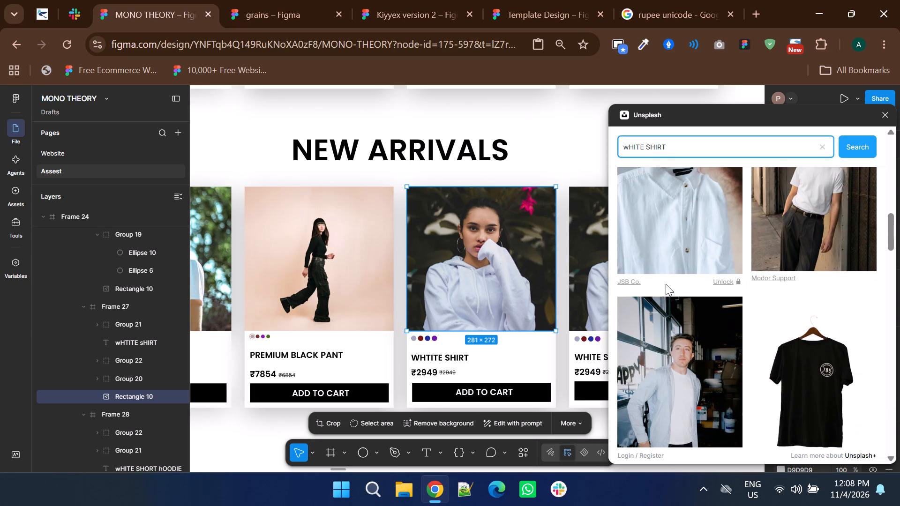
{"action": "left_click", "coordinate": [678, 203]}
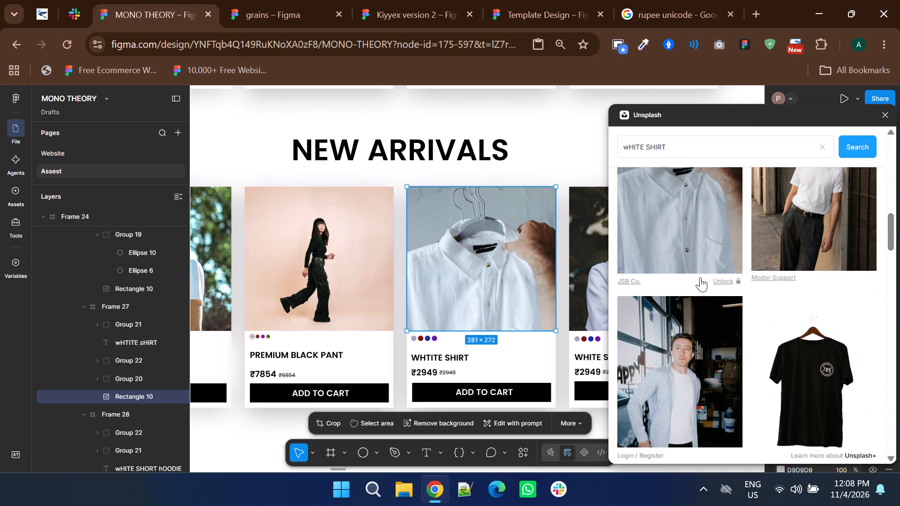
Replace the third New Arrivals card's image with the photo of a white short-sleeve shirt hanging on a wooden wardrobe.
{"action": "scroll", "coordinate": [706, 285], "scroll_direction": "down", "scroll_amount": 3}
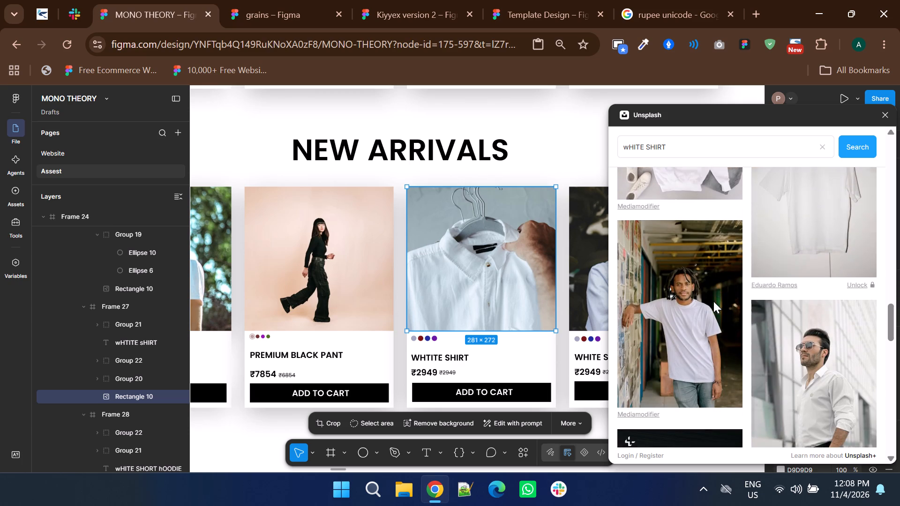
{"action": "scroll", "coordinate": [713, 301], "scroll_direction": "down", "scroll_amount": 2}
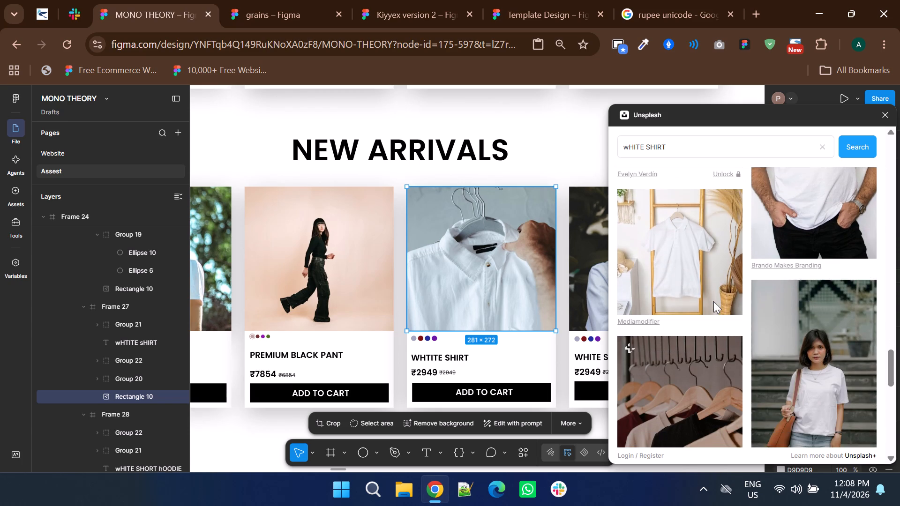
{"action": "scroll", "coordinate": [713, 301], "scroll_direction": "down", "scroll_amount": 4}
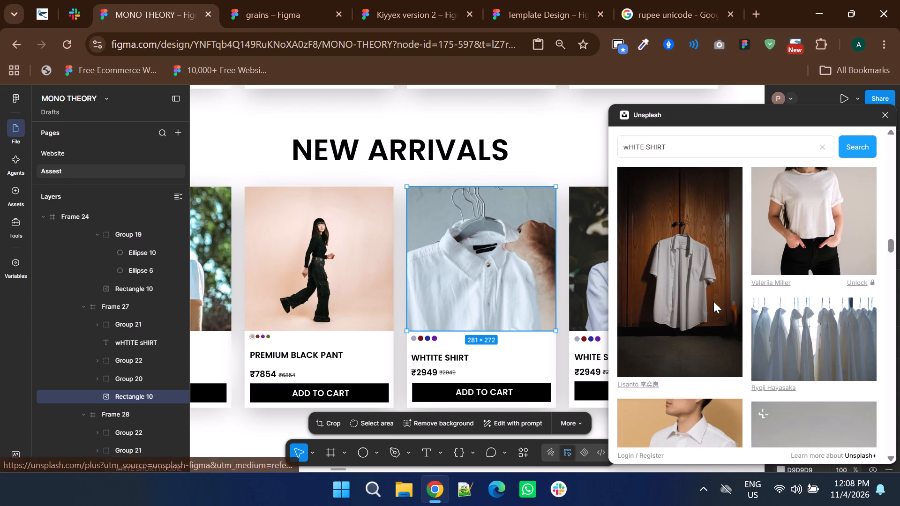
{"action": "scroll", "coordinate": [713, 301], "scroll_direction": "down", "scroll_amount": 1}
{"action": "scroll", "coordinate": [713, 301], "scroll_direction": "up", "scroll_amount": 1}
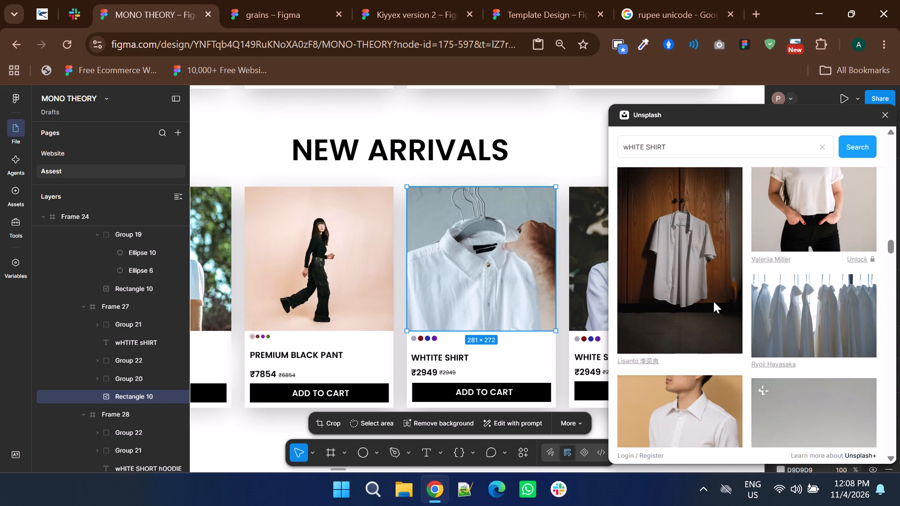
{"action": "left_click", "coordinate": [700, 261]}
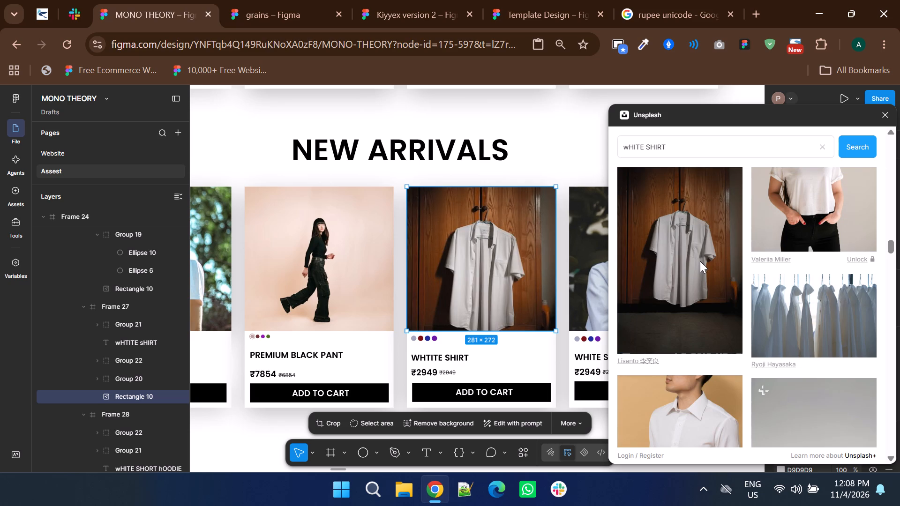
Change the fourth New Arrivals card's product name to "TOP".
{"action": "scroll", "coordinate": [529, 233], "scroll_direction": "down", "scroll_amount": 2, "text": "shift"}
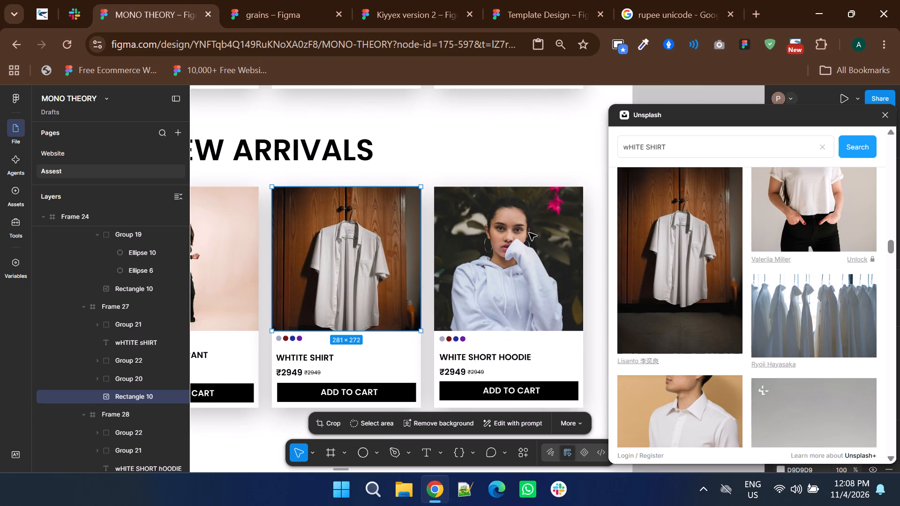
{"action": "double_click", "coordinate": [505, 357], "text": "ctrl"}
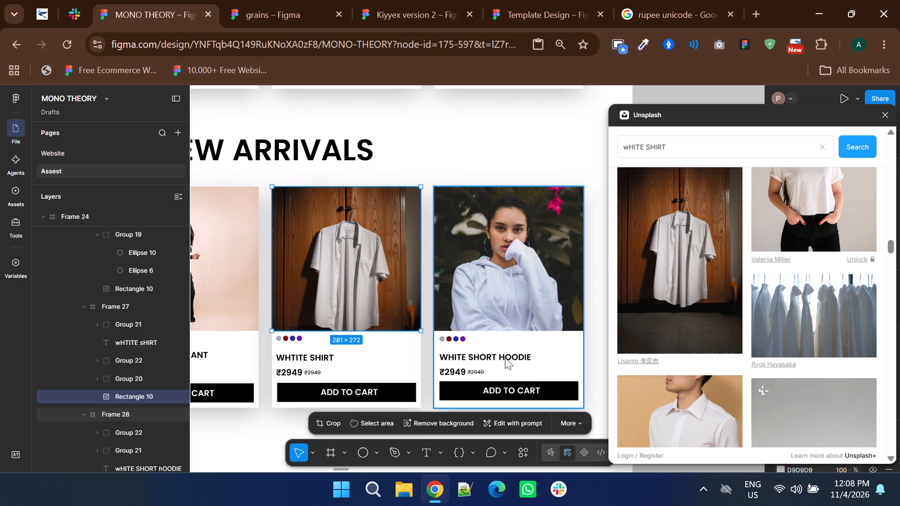
{"action": "double_click", "coordinate": [505, 357]}
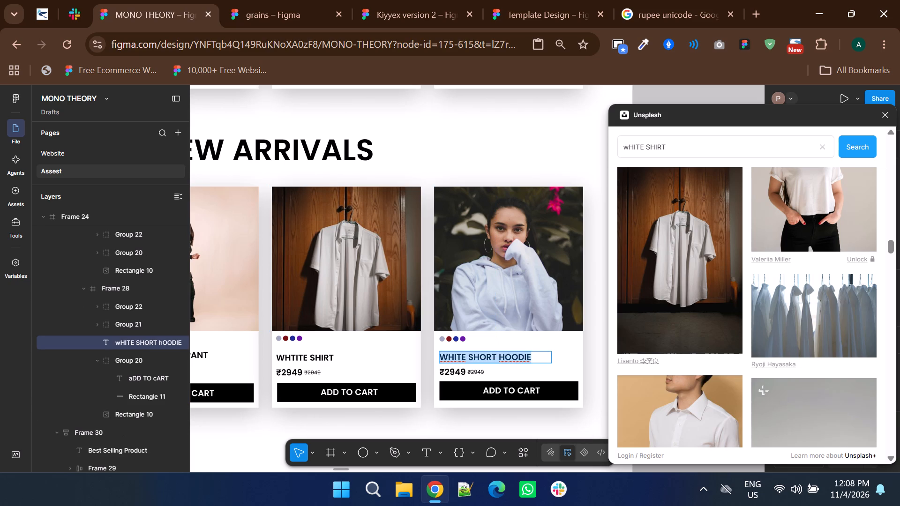
{"action": "type", "text": "tO"}
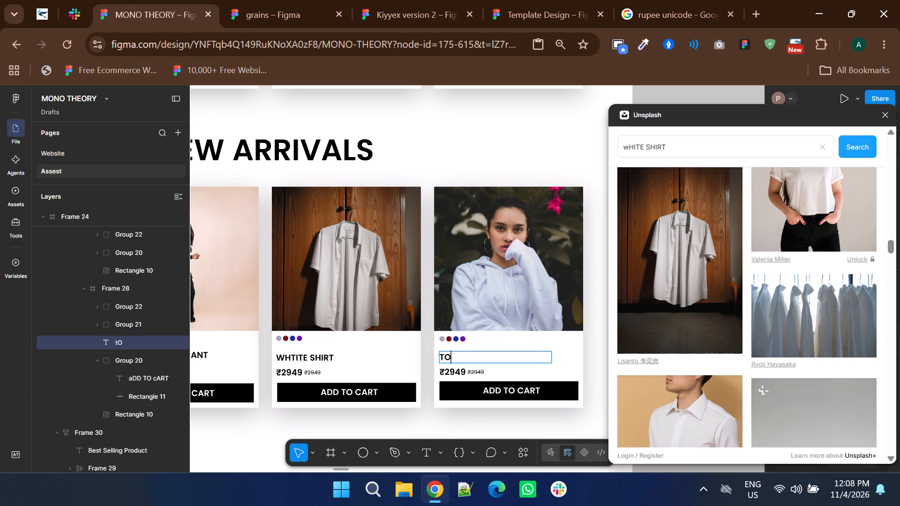
{"action": "key", "text": "o"}
{"action": "key", "text": "BackSpace"}
{"action": "key", "text": "p"}
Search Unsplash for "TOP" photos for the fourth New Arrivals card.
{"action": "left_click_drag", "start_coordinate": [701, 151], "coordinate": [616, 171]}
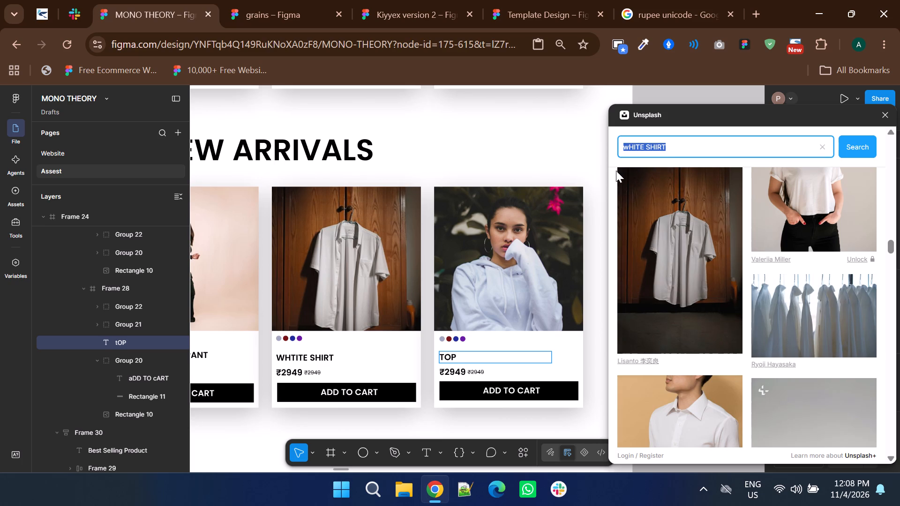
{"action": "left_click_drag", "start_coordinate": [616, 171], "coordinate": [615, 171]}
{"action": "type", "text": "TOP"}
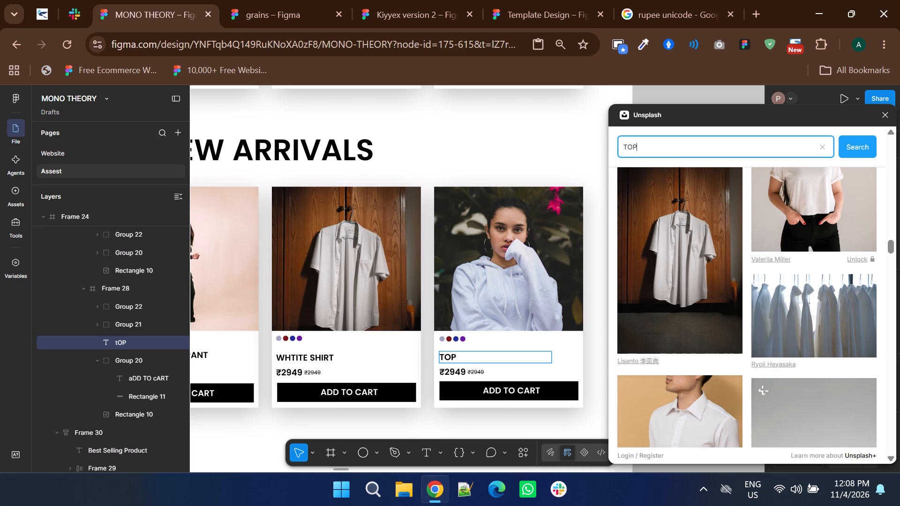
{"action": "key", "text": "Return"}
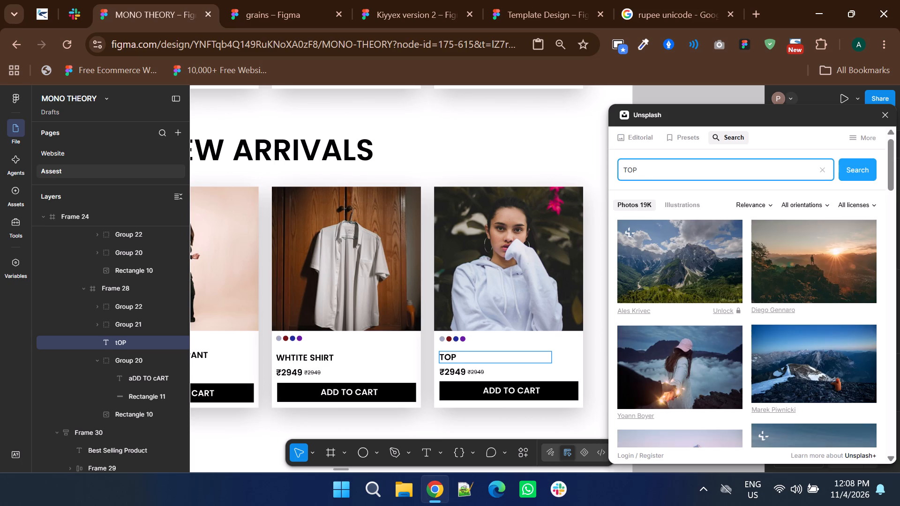
Search Unsplash for "GIRLS TOP" photos for the fourth New Arrivals card.
{"action": "left_click", "coordinate": [678, 166]}
{"action": "key", "text": "space"}
{"action": "key", "text": "BackSpace"}
{"action": "key", "text": "BackSpace"}
{"action": "key", "text": "BackSpace"}
{"action": "key", "text": "BackSpace"}
{"action": "key", "text": "BackSpace"}
{"action": "key", "text": "BackSpace"}
{"action": "key", "text": "BackSpace"}
{"action": "key", "text": "BackSpace"}
{"action": "key", "text": "BackSpace"}
{"action": "key", "text": "BackSpace"}
{"action": "key", "text": "BackSpace"}
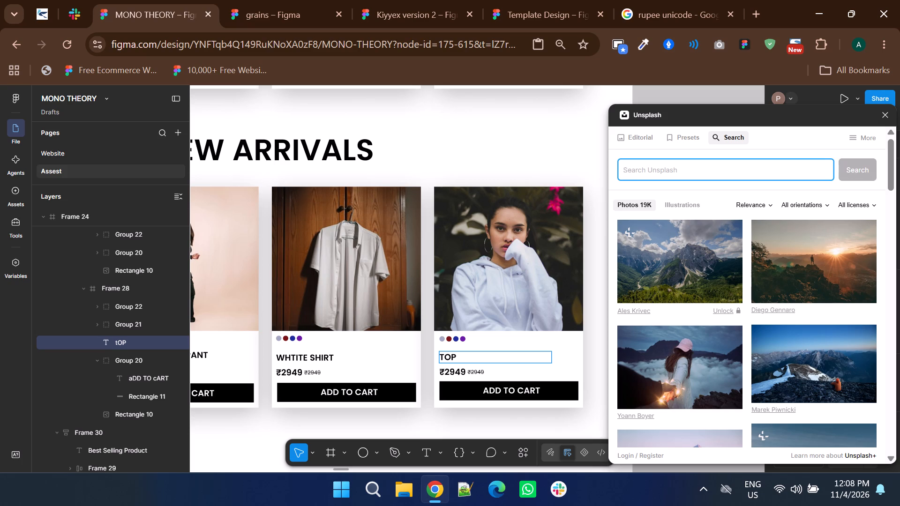
{"action": "type", "text": "GRI"}
{"action": "key", "text": "BackSpace"}
{"action": "key", "text": "BackSpace"}
{"action": "type", "text": "IR"}
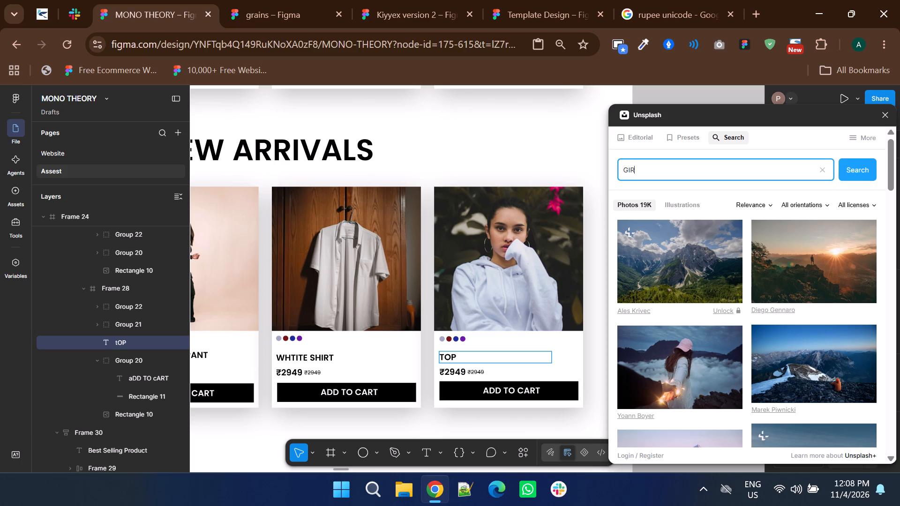
{"action": "key", "text": "s"}
{"action": "key", "text": "BackSpace"}
{"action": "type", "text": "LS TOP"}
{"action": "key", "text": "Return"}
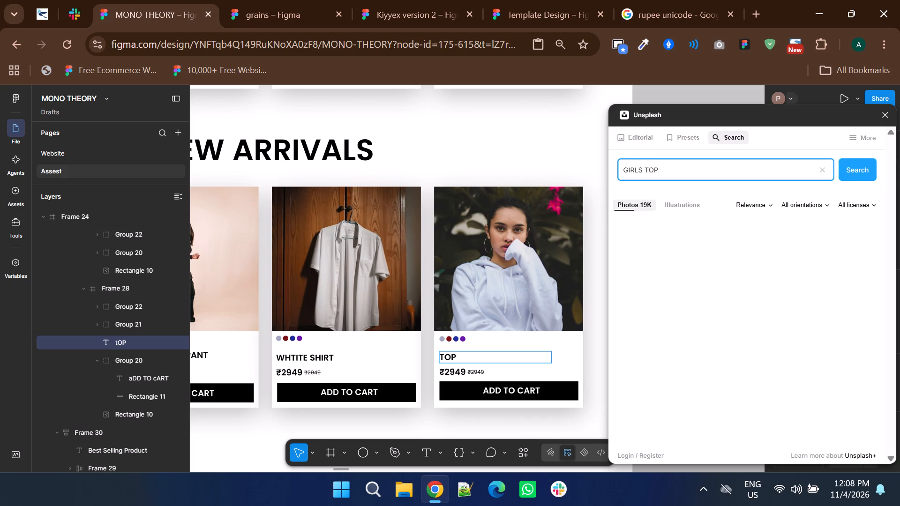
Look through the "GIRLS TOP" photo results for an image that suits the fourth New Arrivals card.
{"action": "scroll", "coordinate": [695, 338], "scroll_direction": "down", "scroll_amount": 1}
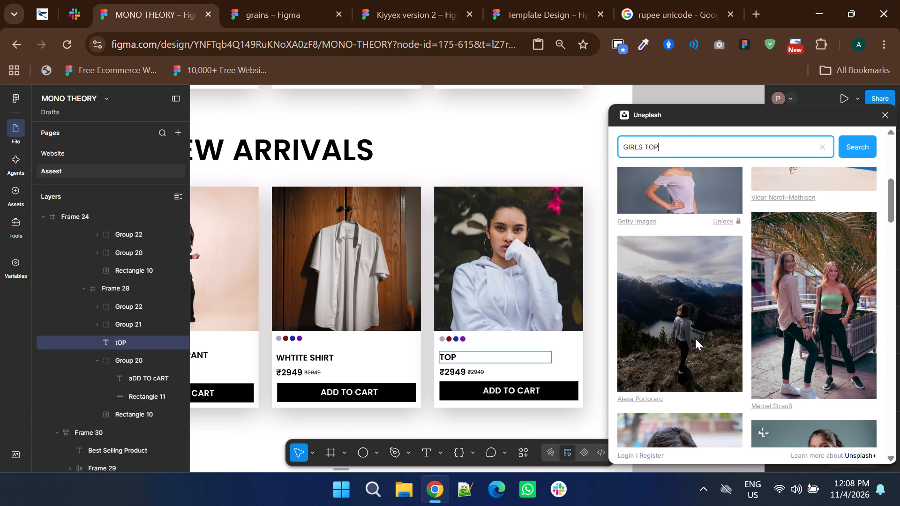
{"action": "scroll", "coordinate": [695, 338], "scroll_direction": "down", "scroll_amount": 3}
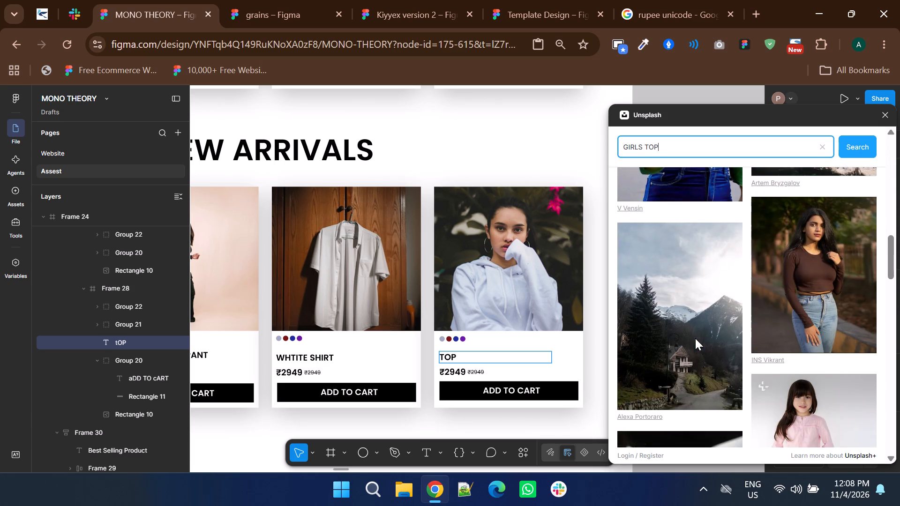
{"action": "scroll", "coordinate": [695, 338], "scroll_direction": "down", "scroll_amount": 4}
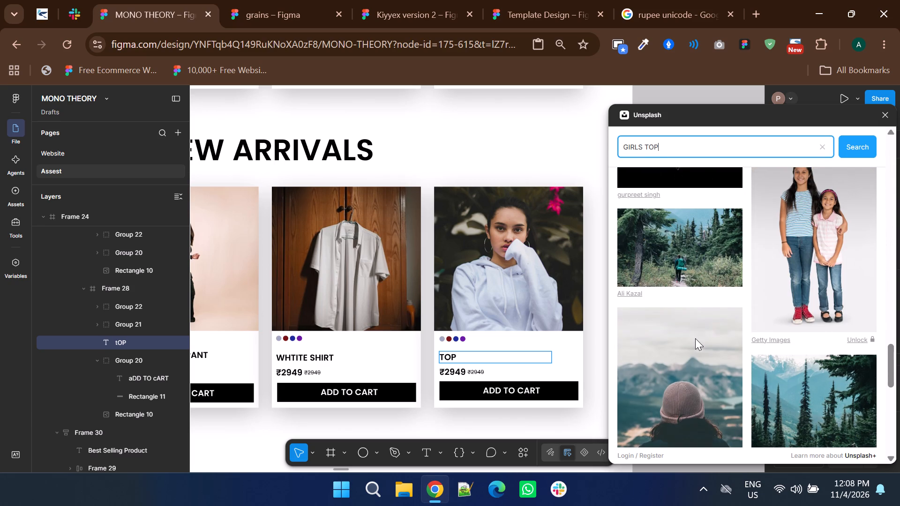
{"action": "scroll", "coordinate": [695, 338], "scroll_direction": "up", "scroll_amount": 1}
{"action": "scroll", "coordinate": [695, 338], "scroll_direction": "down", "scroll_amount": 2}
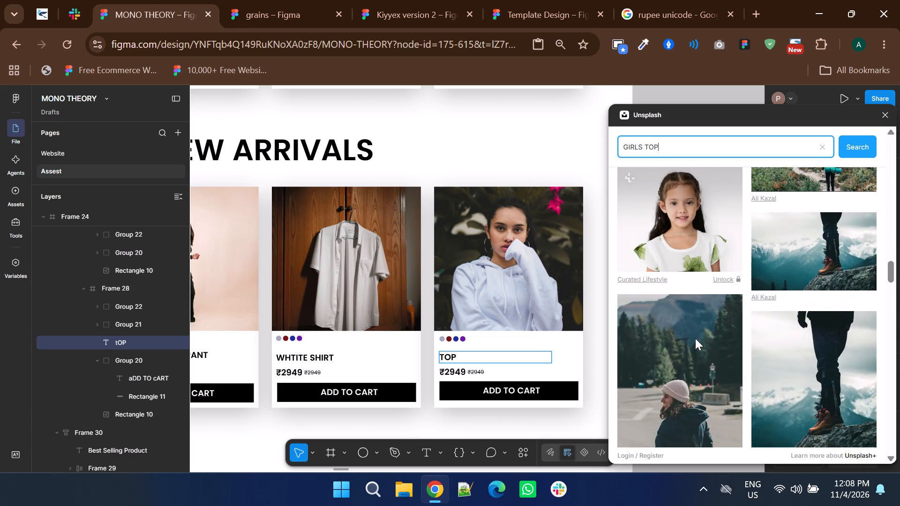
{"action": "scroll", "coordinate": [695, 338], "scroll_direction": "down", "scroll_amount": 2}
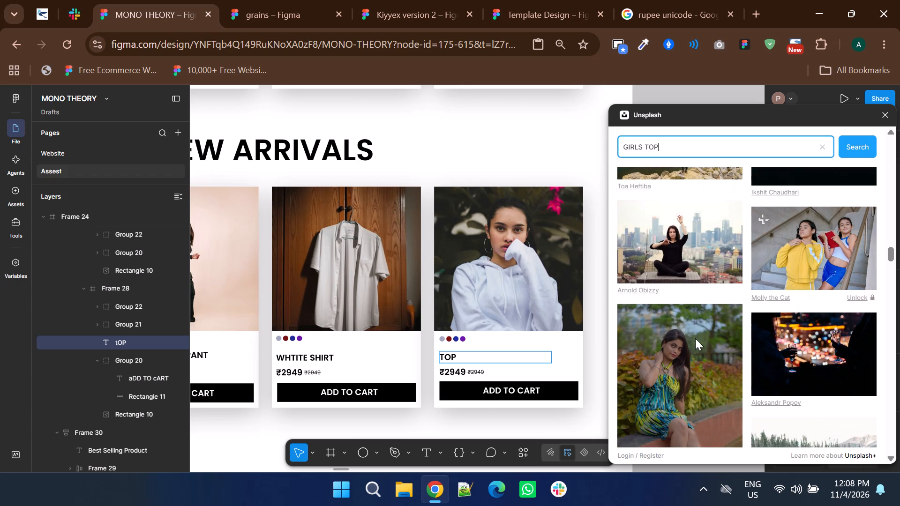
{"action": "scroll", "coordinate": [695, 338], "scroll_direction": "down", "scroll_amount": 1}
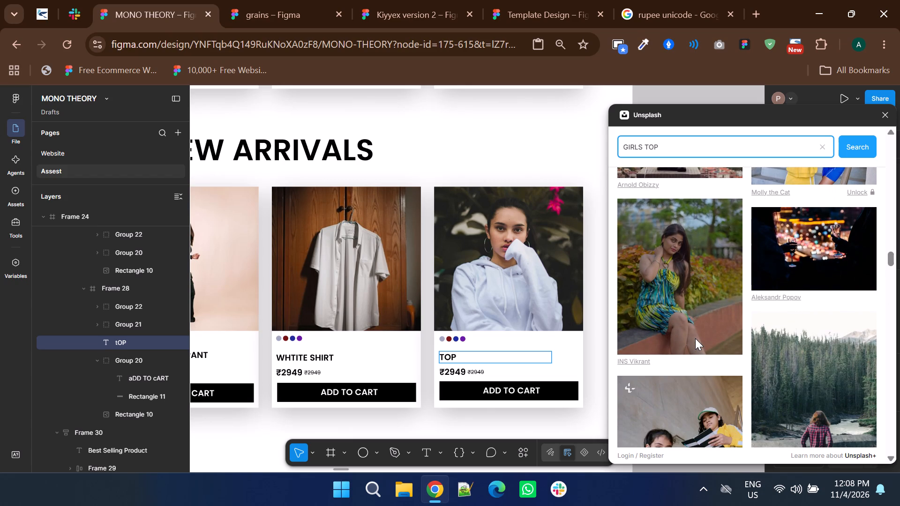
{"action": "scroll", "coordinate": [695, 338], "scroll_direction": "down", "scroll_amount": 1}
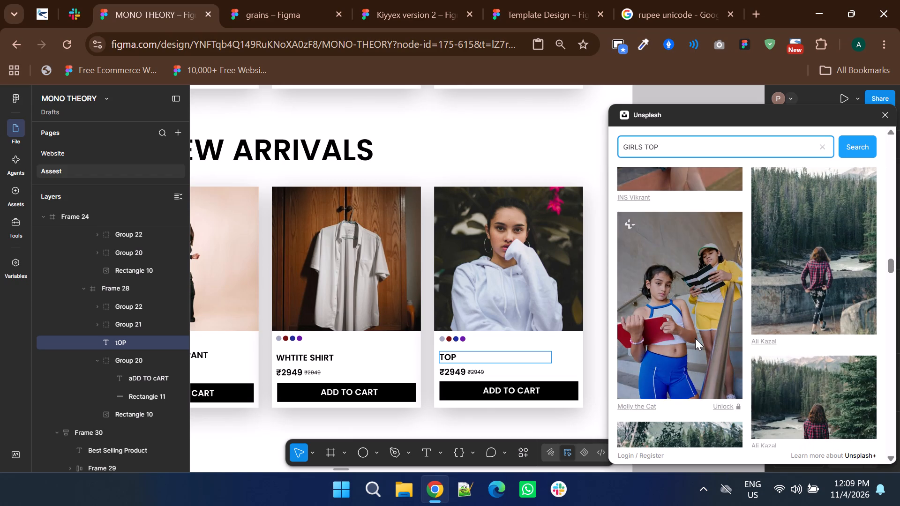
{"action": "scroll", "coordinate": [695, 338], "scroll_direction": "down", "scroll_amount": 2}
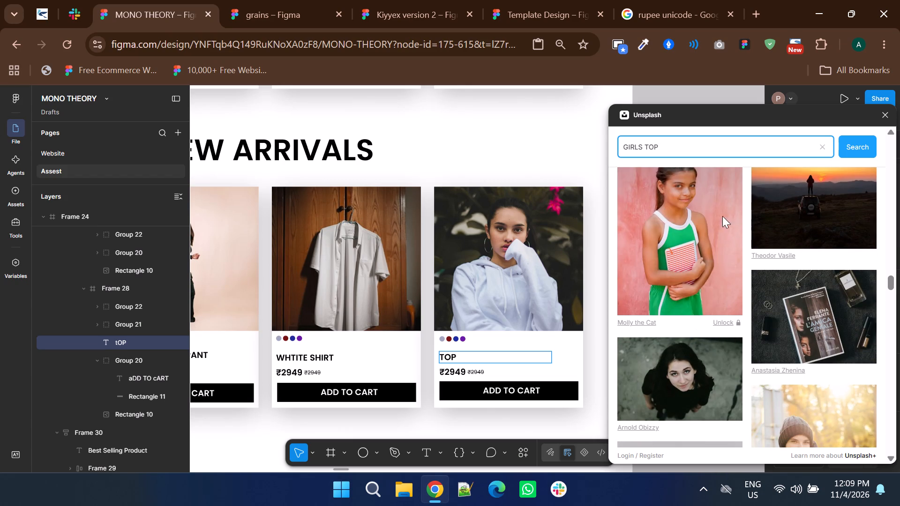
Search Unsplash for "KURTI" photos for the fourth New Arrivals card.
{"action": "left_click", "coordinate": [663, 150]}
{"action": "key", "text": "BackSpace"}
{"action": "key", "text": "BackSpace"}
{"action": "key", "text": "BackSpace"}
{"action": "key", "text": "BackSpace"}
{"action": "key", "text": "BackSpace"}
{"action": "key", "text": "BackSpace"}
{"action": "key", "text": "BackSpace"}
{"action": "key", "text": "BackSpace"}
{"action": "key", "text": "BackSpace"}
{"action": "key", "text": "BackSpace"}
{"action": "key", "text": "BackSpace"}
{"action": "key", "text": "BackSpace"}
{"action": "key", "text": "BackSpace"}
{"action": "key", "text": "BackSpace"}
{"action": "key", "text": "BackSpace"}
{"action": "key", "text": "BackSpace"}
{"action": "key", "text": "BackSpace"}
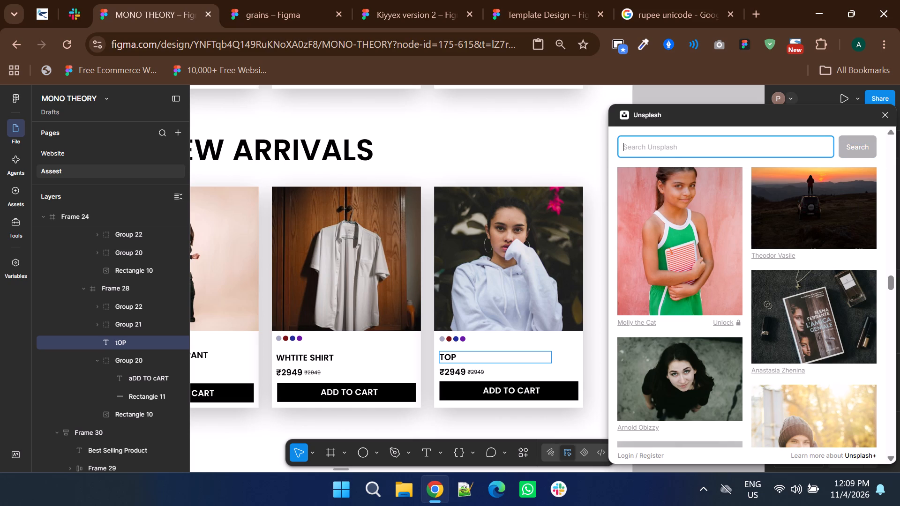
{"action": "type", "text": "KUR"}
{"action": "type", "text": "TI"}
{"action": "key", "text": "Return"}
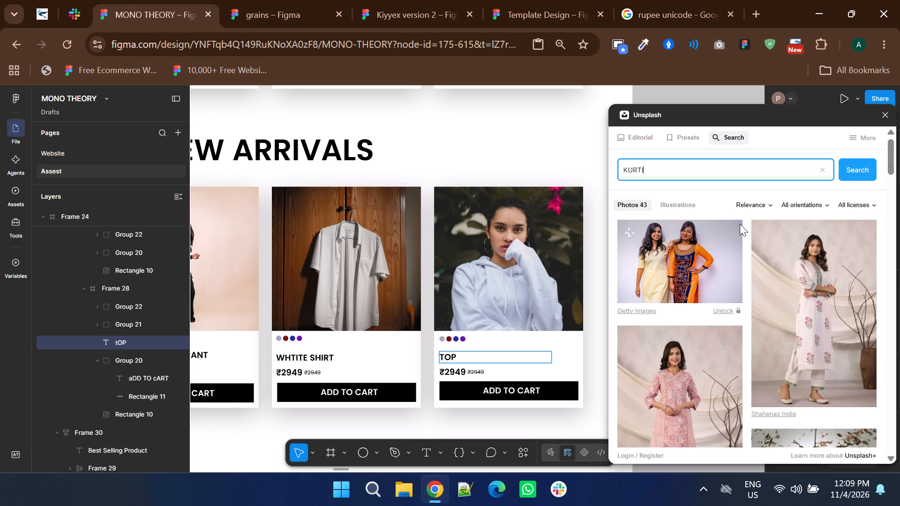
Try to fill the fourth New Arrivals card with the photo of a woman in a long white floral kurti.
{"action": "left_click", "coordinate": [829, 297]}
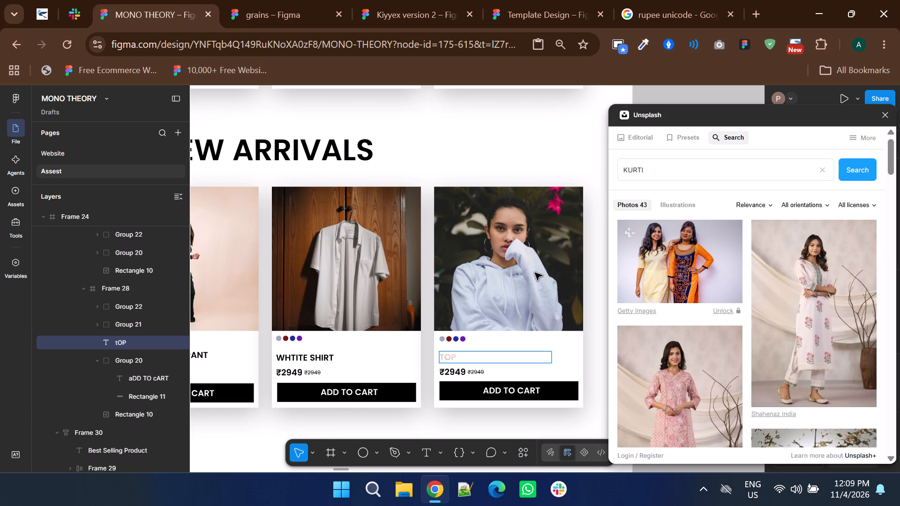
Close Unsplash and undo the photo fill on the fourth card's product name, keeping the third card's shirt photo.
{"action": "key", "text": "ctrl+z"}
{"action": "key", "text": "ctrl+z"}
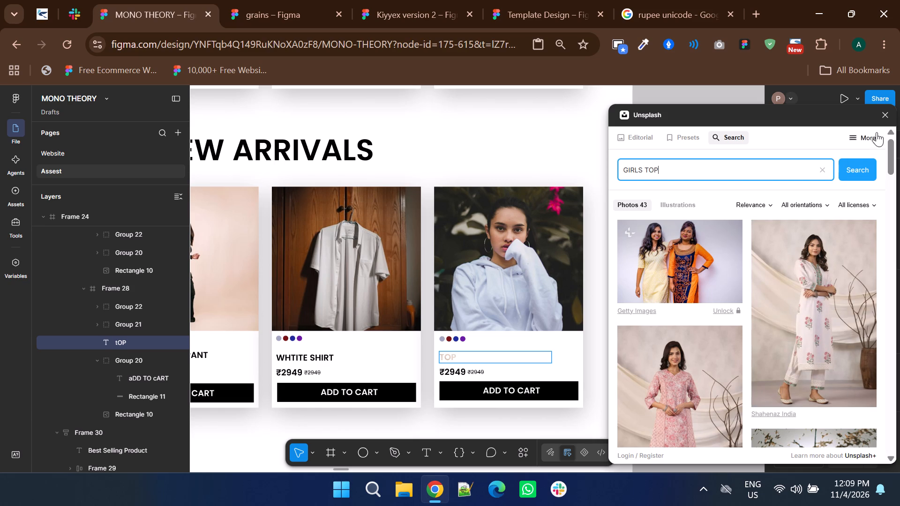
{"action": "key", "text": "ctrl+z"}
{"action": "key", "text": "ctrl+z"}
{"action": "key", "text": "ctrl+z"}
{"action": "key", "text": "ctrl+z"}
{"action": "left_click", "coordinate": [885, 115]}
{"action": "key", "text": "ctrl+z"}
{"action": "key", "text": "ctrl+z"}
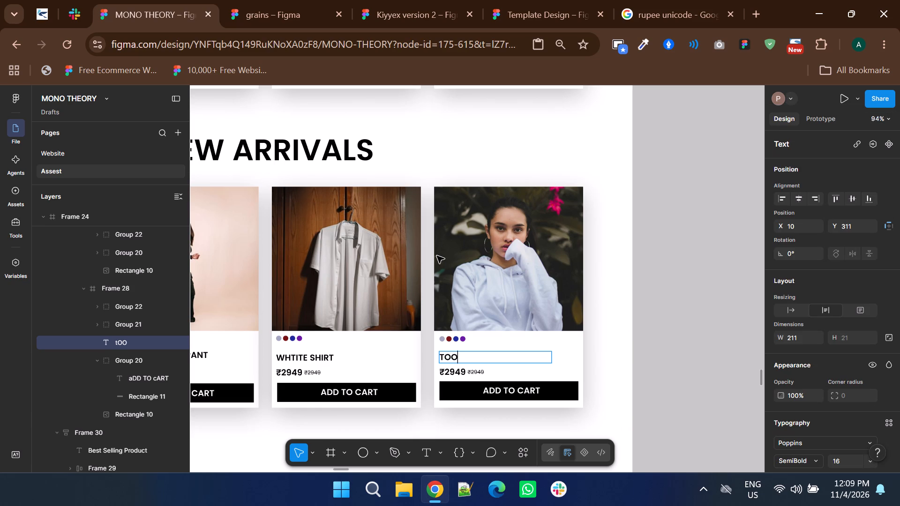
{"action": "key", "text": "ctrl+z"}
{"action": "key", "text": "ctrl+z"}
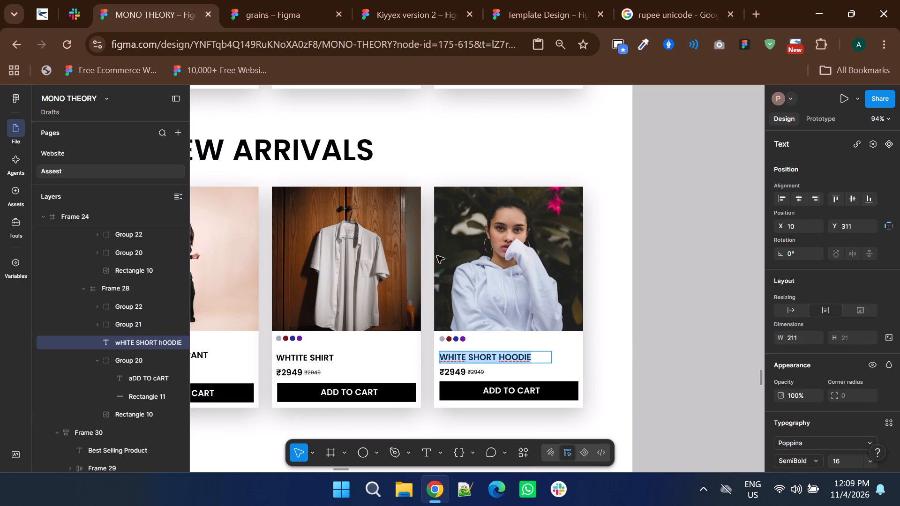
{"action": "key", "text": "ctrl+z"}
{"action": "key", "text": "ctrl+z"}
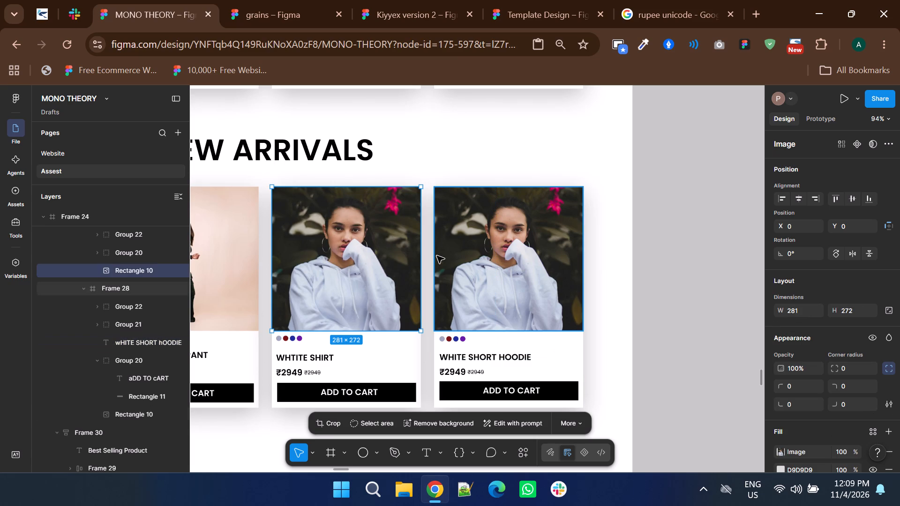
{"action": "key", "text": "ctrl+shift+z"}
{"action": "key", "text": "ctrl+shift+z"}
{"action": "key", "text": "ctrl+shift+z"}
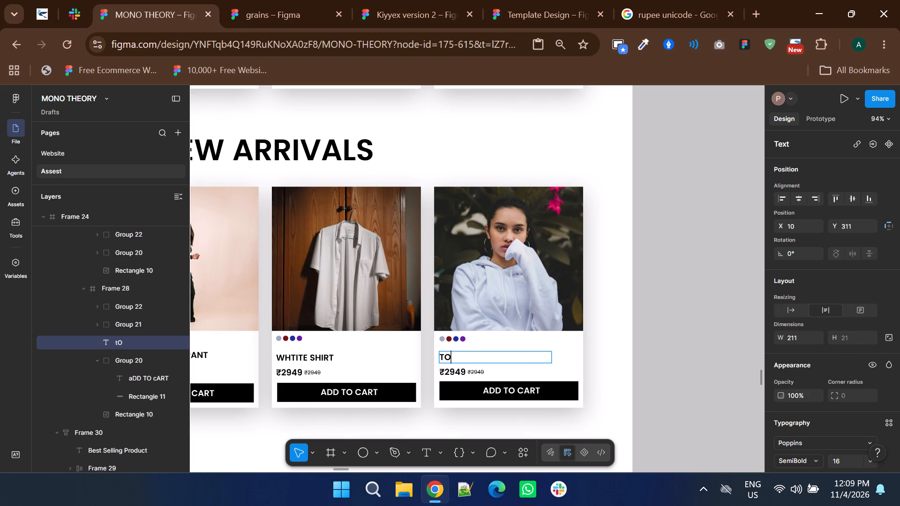
Change the fourth New Arrivals card's product name to "KURTI".
{"action": "key", "text": "BackSpace"}
{"action": "key", "text": "BackSpace"}
{"action": "type", "text": "KURTI"}
{"action": "left_click", "coordinate": [696, 327]}
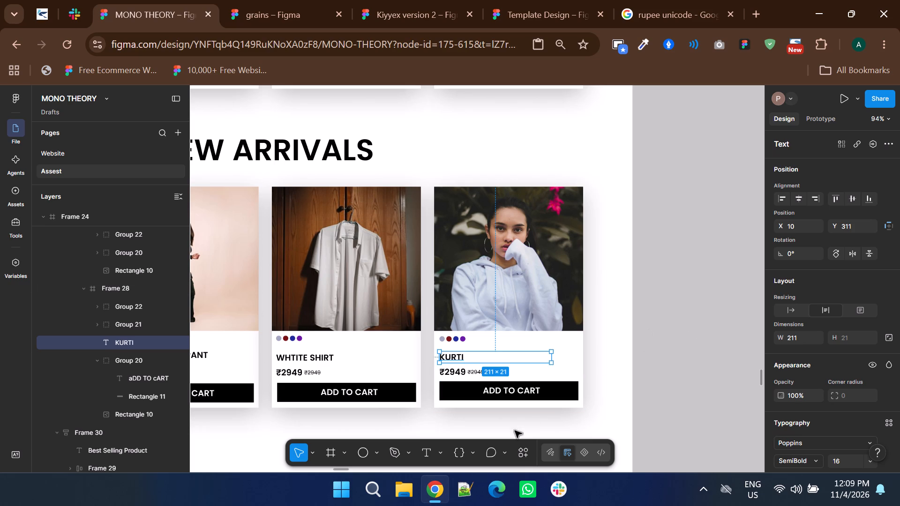
Open Unsplash for the fourth New Arrivals card's image rectangle.
{"action": "left_click", "coordinate": [512, 285], "text": "ctrl"}
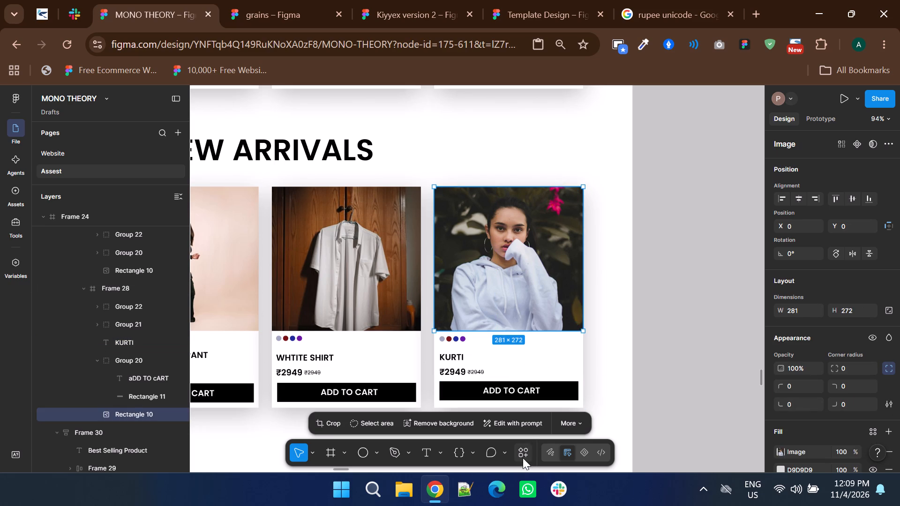
{"action": "left_click", "coordinate": [521, 457]}
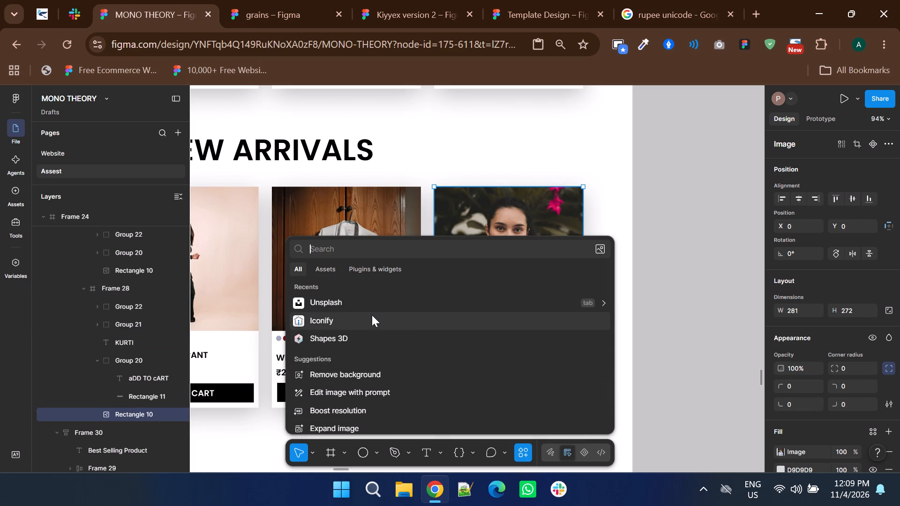
{"action": "left_click", "coordinate": [364, 303]}
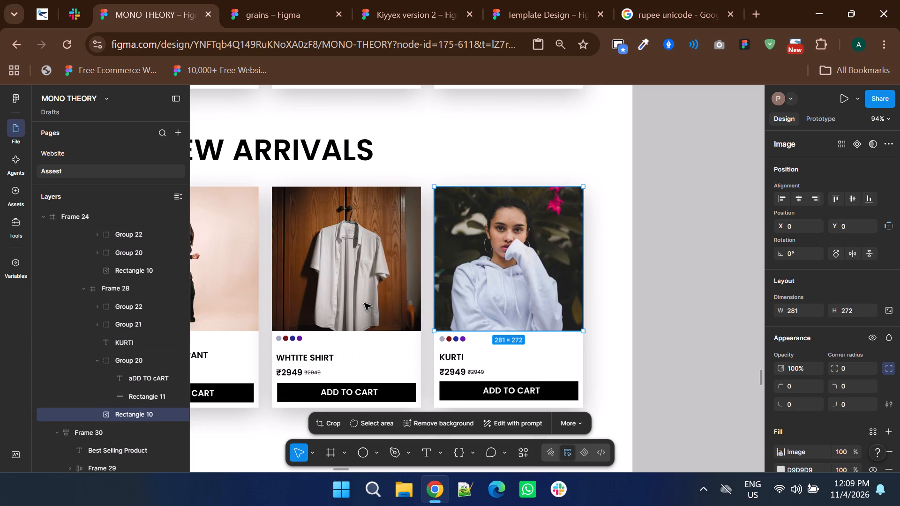
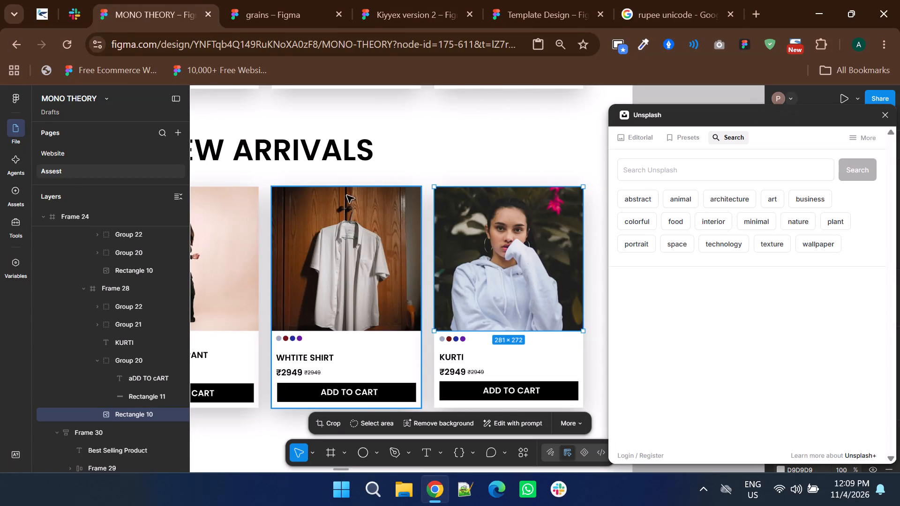
Search Unsplash for KURTI photos for the fourth New Arrivals card.
{"action": "left_click", "coordinate": [669, 182]}
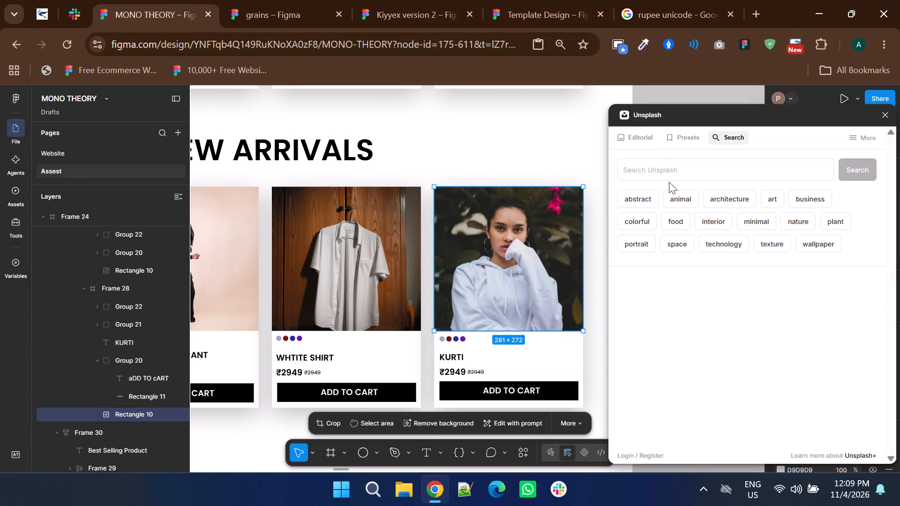
{"action": "left_click", "coordinate": [668, 175]}
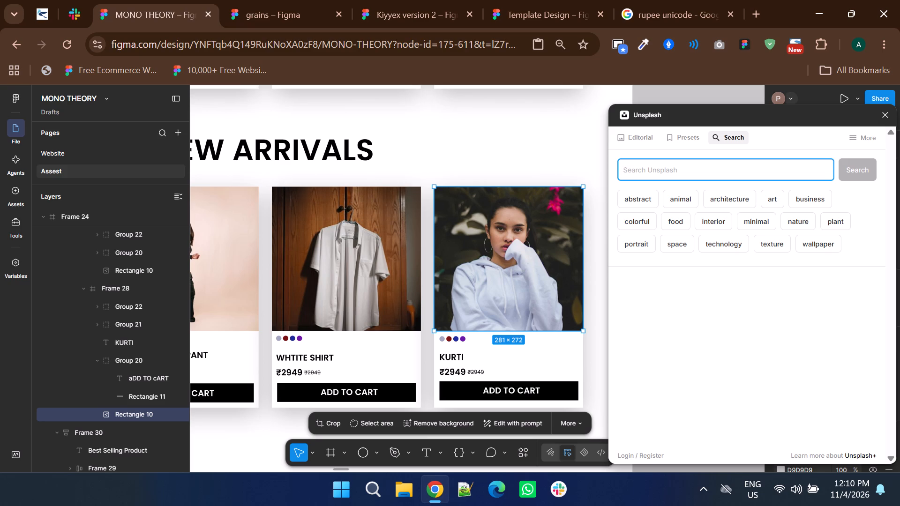
{"action": "type", "text": "KURTI"}
{"action": "key", "text": "Return"}
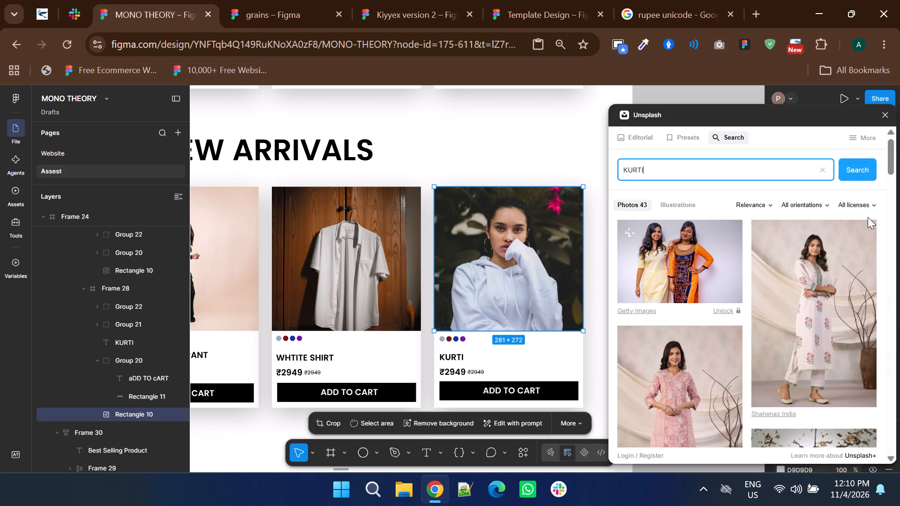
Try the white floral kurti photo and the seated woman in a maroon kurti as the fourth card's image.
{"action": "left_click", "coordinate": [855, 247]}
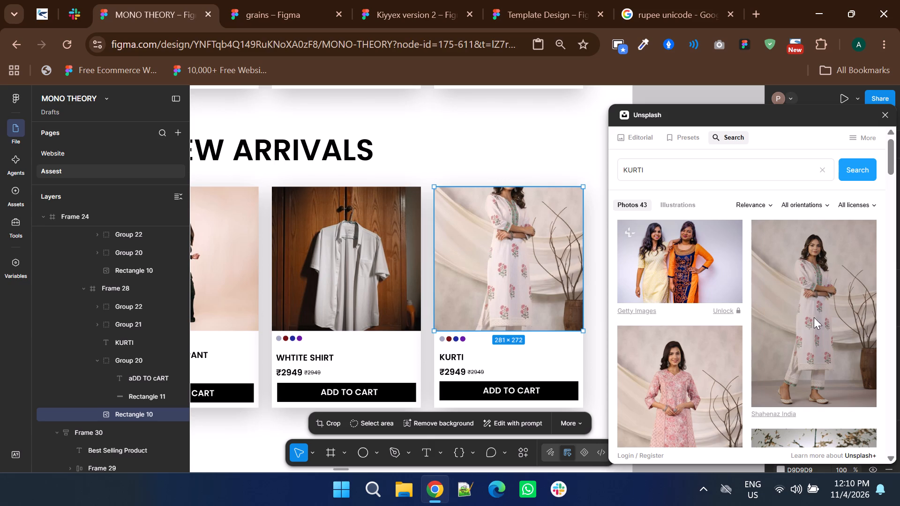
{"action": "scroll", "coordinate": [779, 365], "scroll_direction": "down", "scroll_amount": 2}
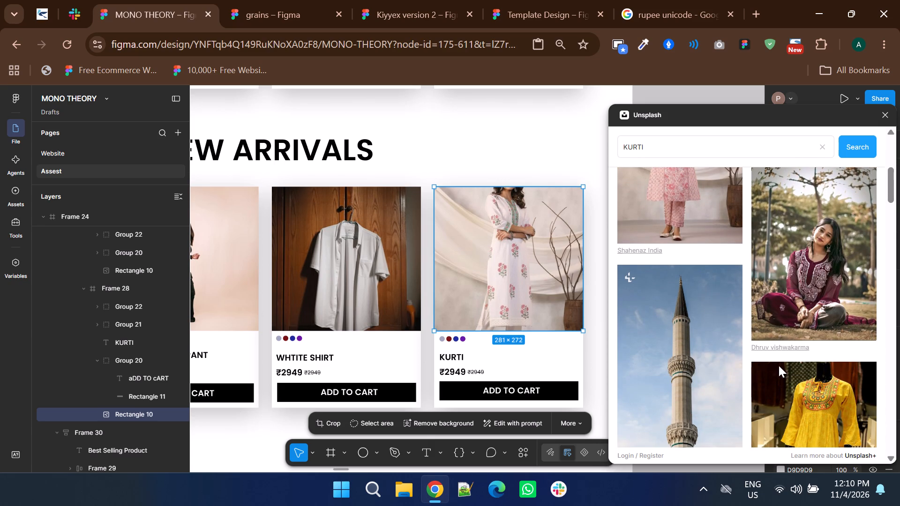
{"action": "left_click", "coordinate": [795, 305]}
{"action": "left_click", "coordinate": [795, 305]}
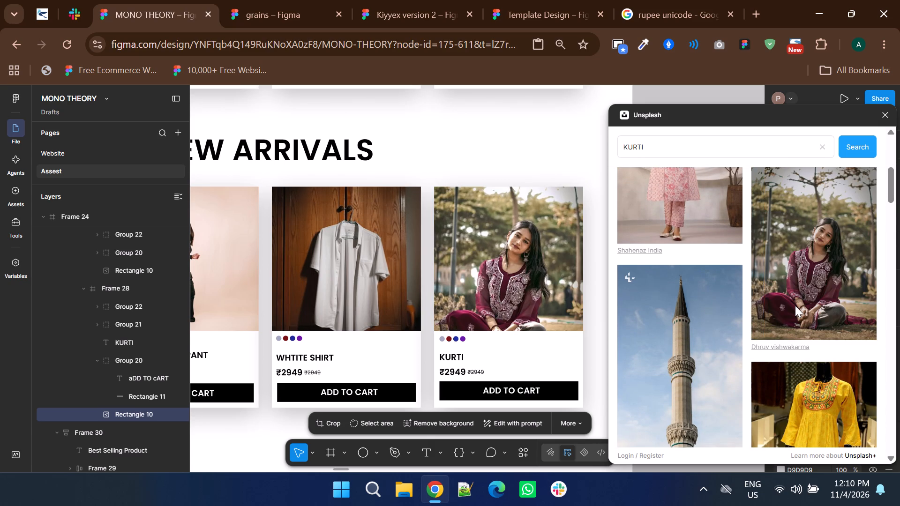
Fill the fourth card's image with the photo of the woman in a pink kurti and green skirt outdoors, and close Unsplash.
{"action": "scroll", "coordinate": [795, 305], "scroll_direction": "down", "scroll_amount": 1}
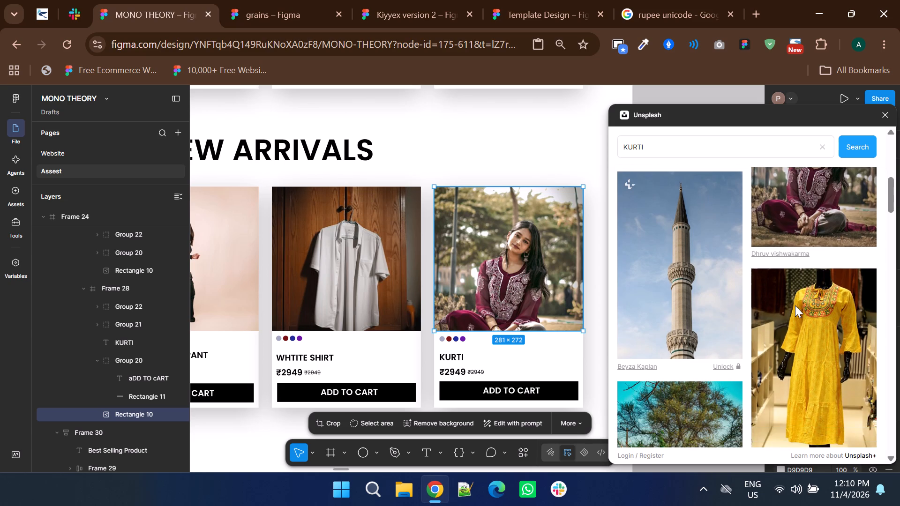
{"action": "scroll", "coordinate": [795, 305], "scroll_direction": "down", "scroll_amount": 1}
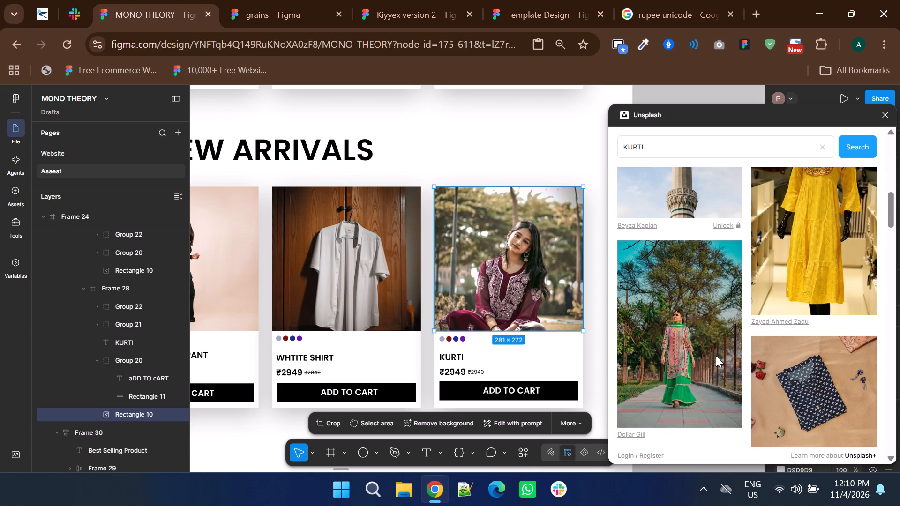
{"action": "left_click", "coordinate": [716, 356]}
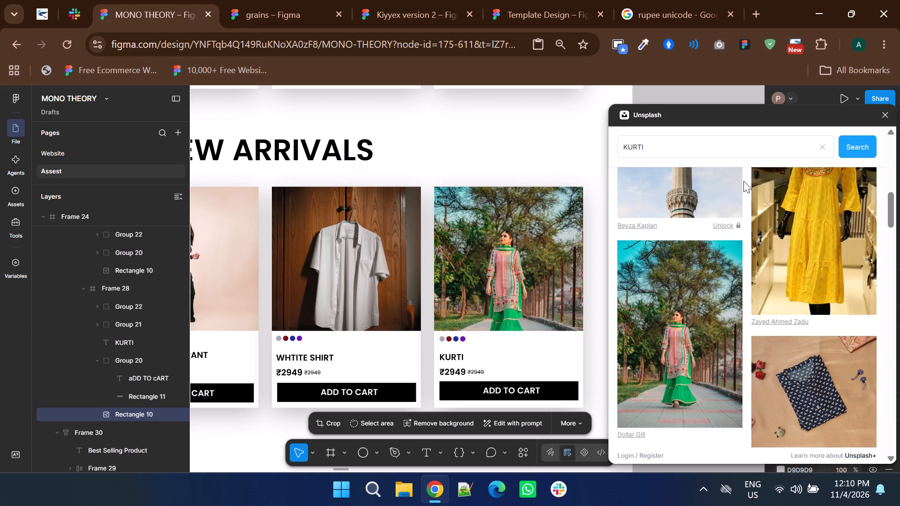
{"action": "left_click", "coordinate": [881, 114]}
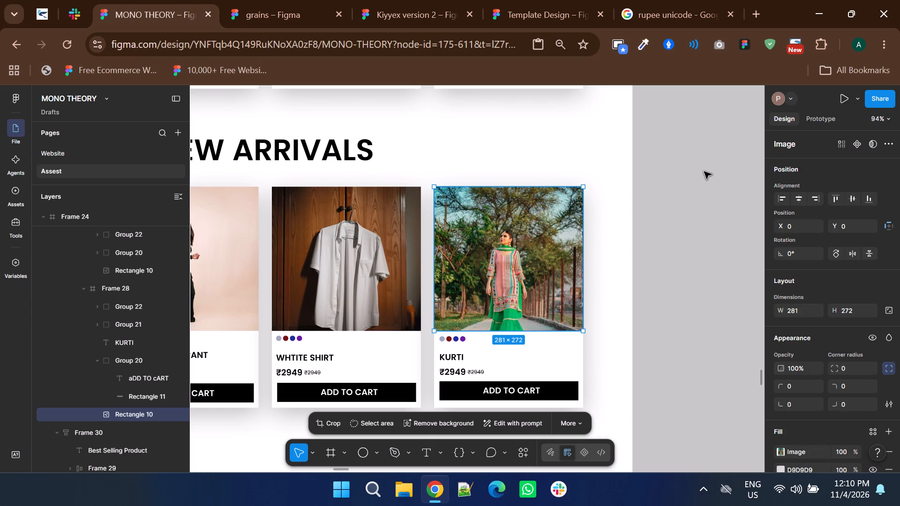
Draw a new frame of about 1549 × 611 over the whole New Arrivals section.
{"action": "scroll", "coordinate": [478, 260], "scroll_direction": "down", "scroll_amount": 1}
{"action": "scroll", "coordinate": [479, 281], "scroll_direction": "down", "scroll_amount": 3, "text": "ctrl"}
{"action": "left_click", "coordinate": [559, 298]}
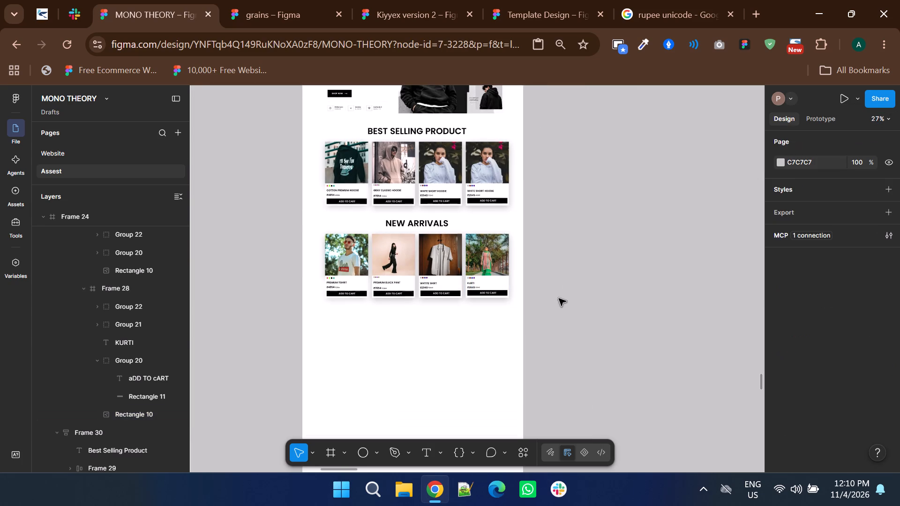
{"action": "scroll", "coordinate": [562, 299], "scroll_direction": "down", "scroll_amount": 1, "text": "ctrl"}
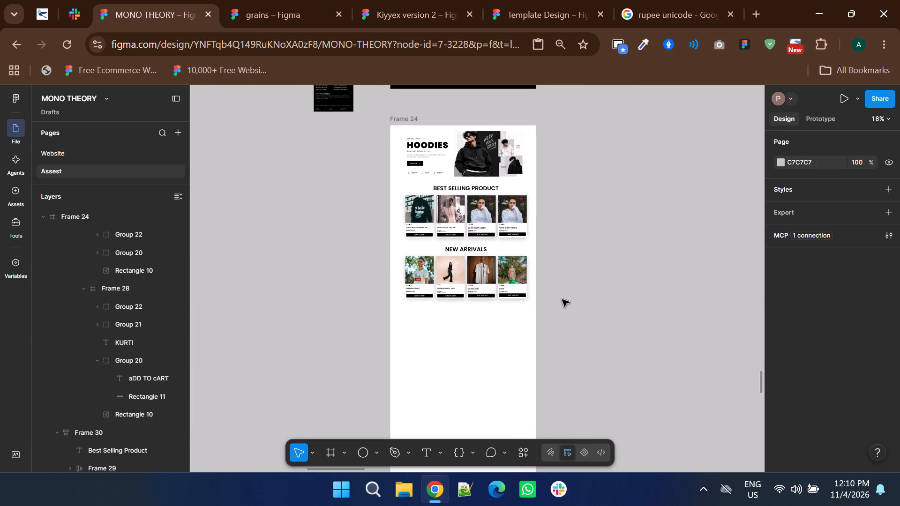
{"action": "left_click", "coordinate": [331, 455]}
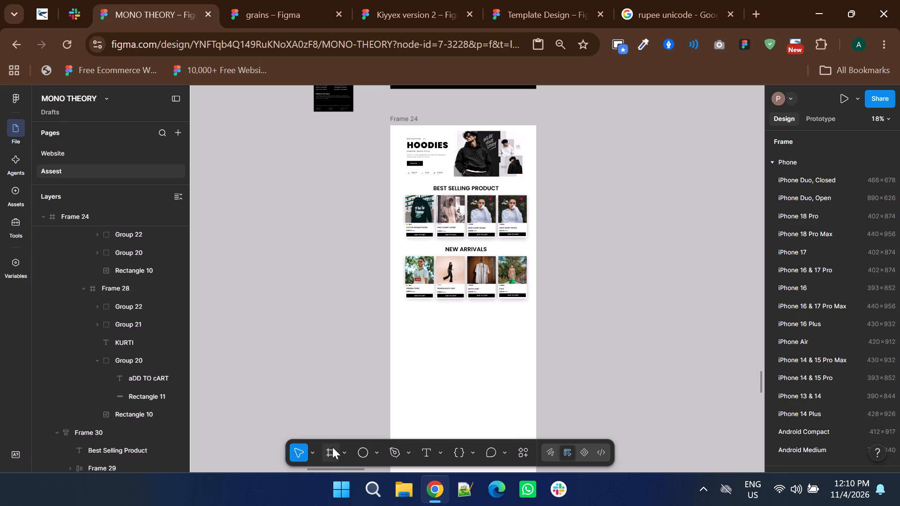
{"action": "left_click_drag", "start_coordinate": [385, 244], "coordinate": [478, 278]}
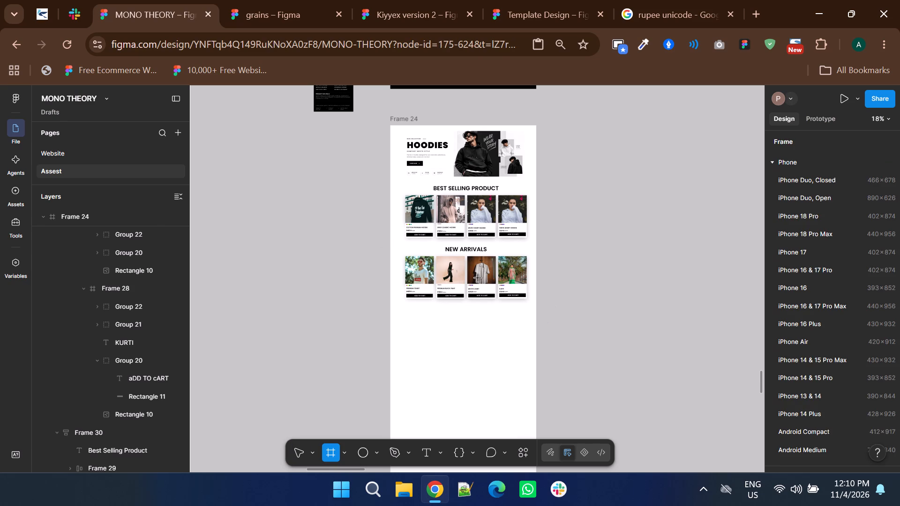
{"action": "left_click_drag", "start_coordinate": [478, 278], "coordinate": [537, 305]}
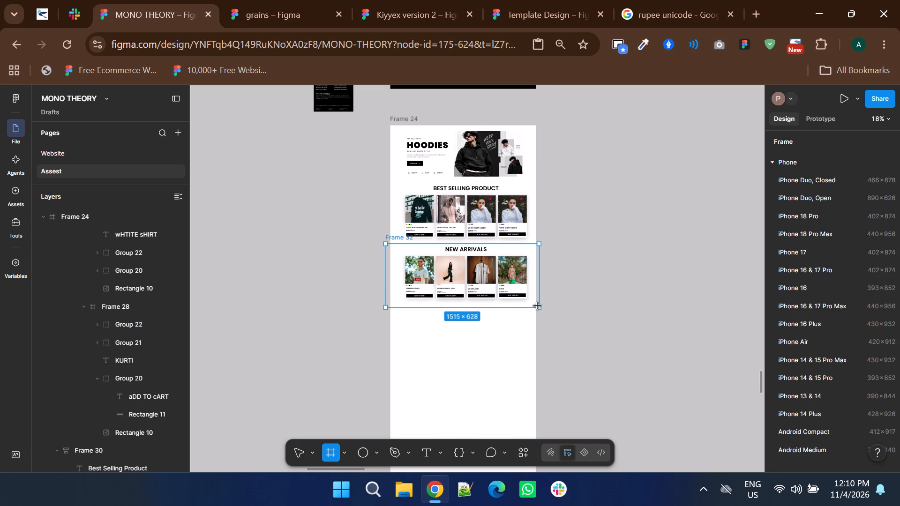
{"action": "left_click_drag", "start_coordinate": [537, 305], "coordinate": [542, 305]}
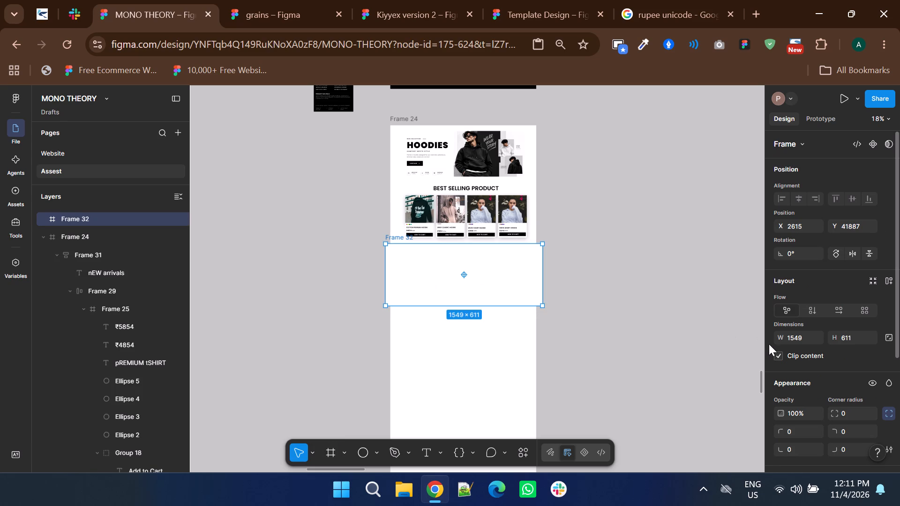
Move the new frame into the empty page area below New Arrivals, and place the New Arrivals section inside it.
{"action": "left_click", "coordinate": [521, 278]}
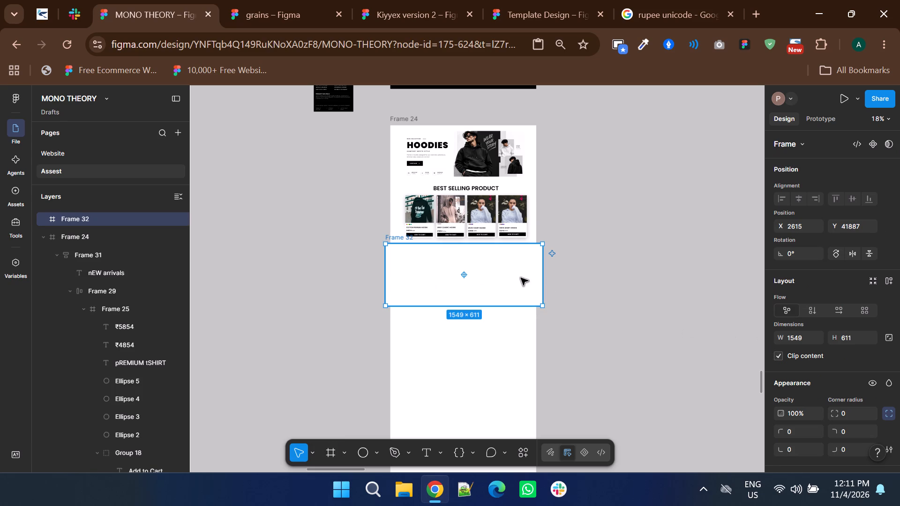
{"action": "left_click_drag", "start_coordinate": [510, 275], "coordinate": [516, 308]}
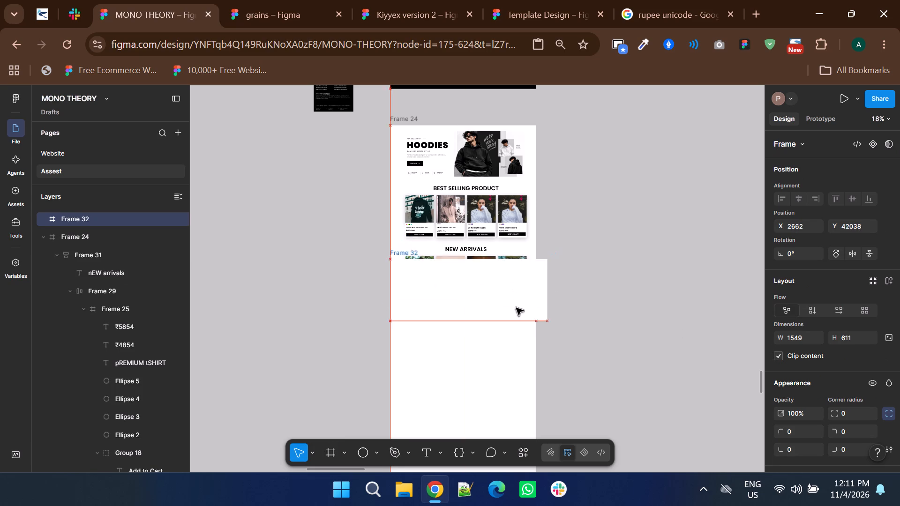
{"action": "left_click_drag", "start_coordinate": [516, 308], "coordinate": [521, 352]}
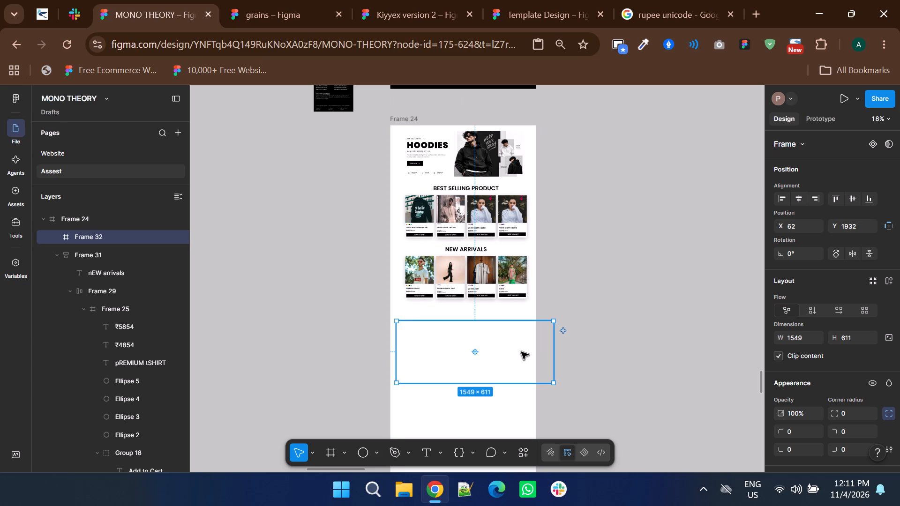
{"action": "left_click", "coordinate": [458, 272]}
{"action": "left_click_drag", "start_coordinate": [456, 262], "coordinate": [459, 342]}
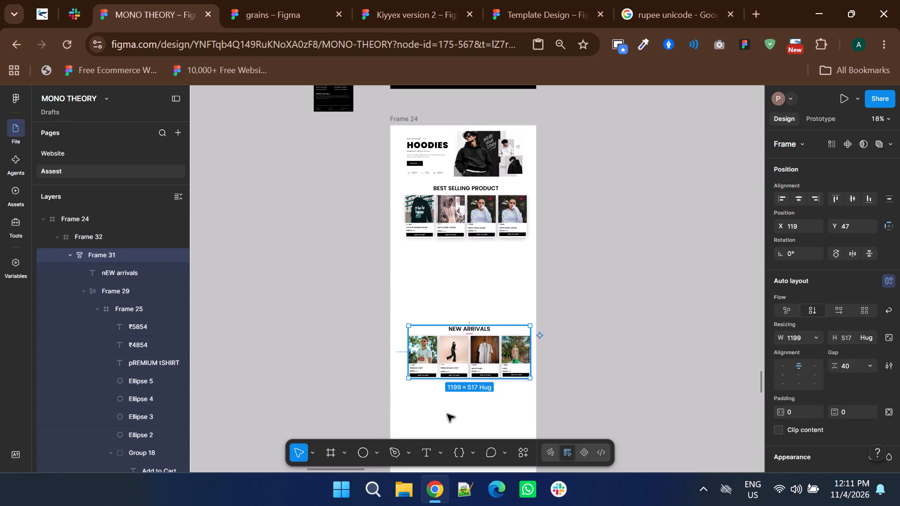
{"action": "left_click", "coordinate": [447, 414]}
Move the frame holding New Arrivals back up, directly below the Best Selling Product section.
{"action": "left_click", "coordinate": [408, 331]}
{"action": "left_click_drag", "start_coordinate": [408, 331], "coordinate": [406, 302]}
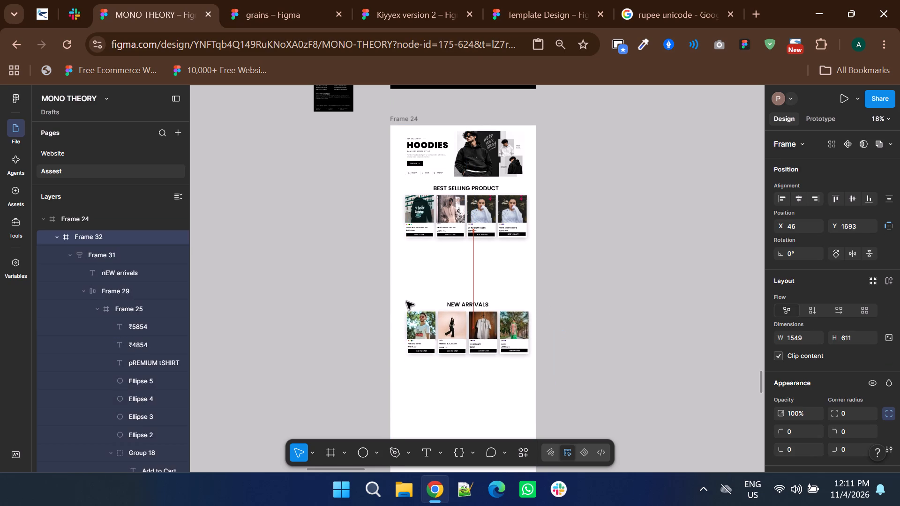
{"action": "left_click_drag", "start_coordinate": [406, 302], "coordinate": [401, 257]}
Set the New Arrivals frame's fill to F5F4F2, sampled from the JOIN THE ARCHIVE FOR DROP 002 section of the page above.
{"action": "left_click", "coordinate": [424, 253]}
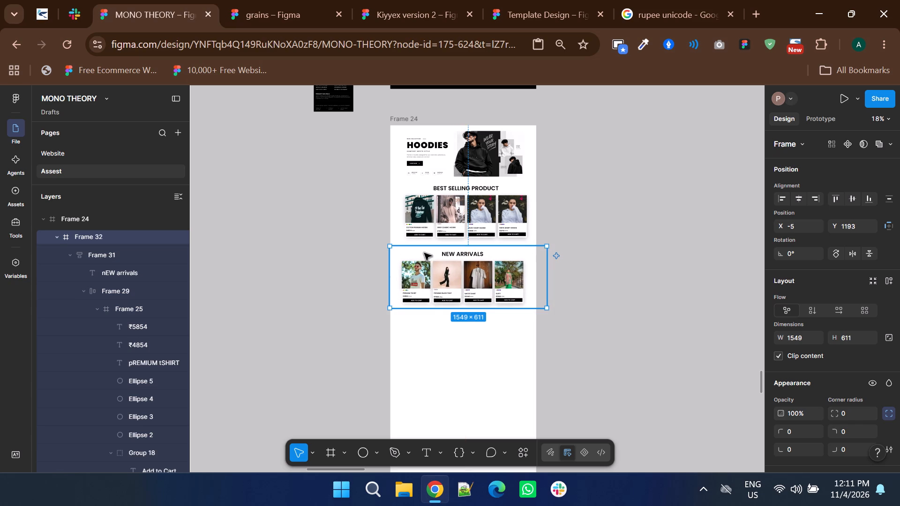
{"action": "scroll", "coordinate": [839, 344], "scroll_direction": "down", "scroll_amount": 1}
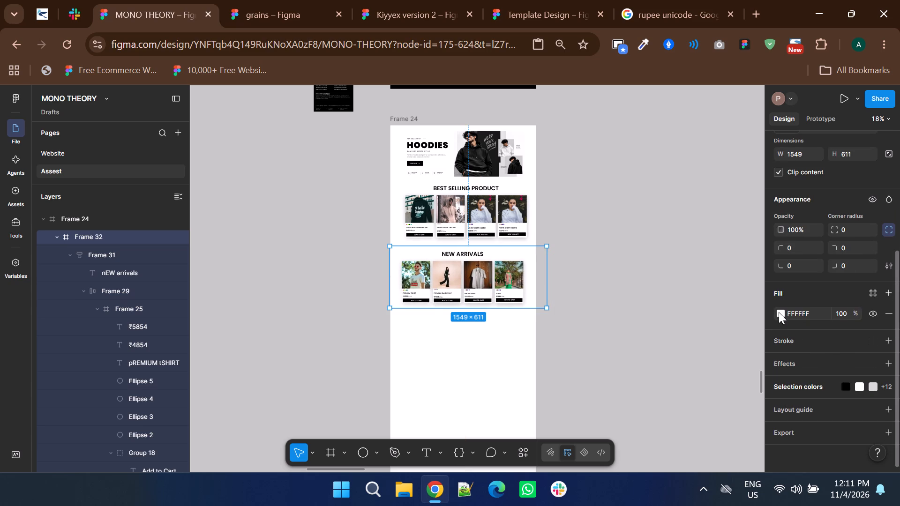
{"action": "left_click", "coordinate": [779, 312]}
{"action": "left_click", "coordinate": [646, 363]}
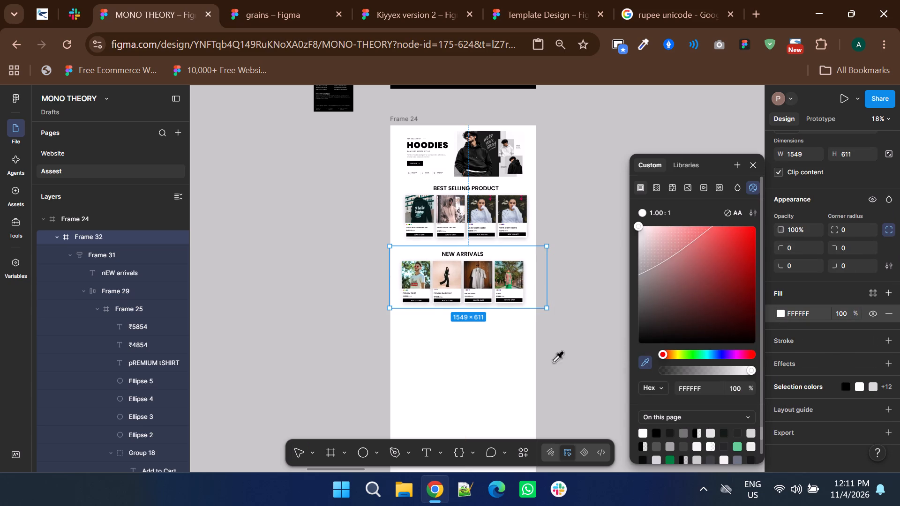
{"action": "scroll", "coordinate": [471, 381], "scroll_direction": "down", "scroll_amount": 1, "text": "ctrl"}
{"action": "scroll", "coordinate": [471, 381], "scroll_direction": "up", "scroll_amount": 1}
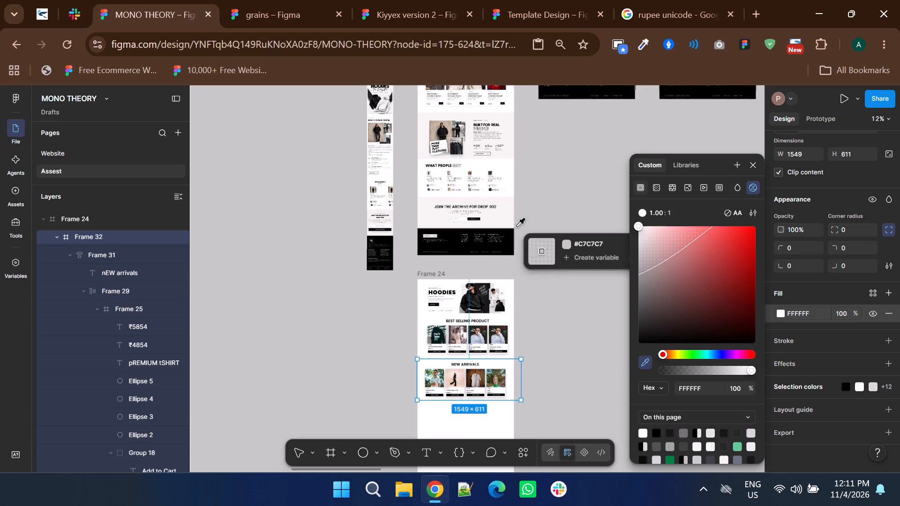
{"action": "left_click", "coordinate": [505, 217]}
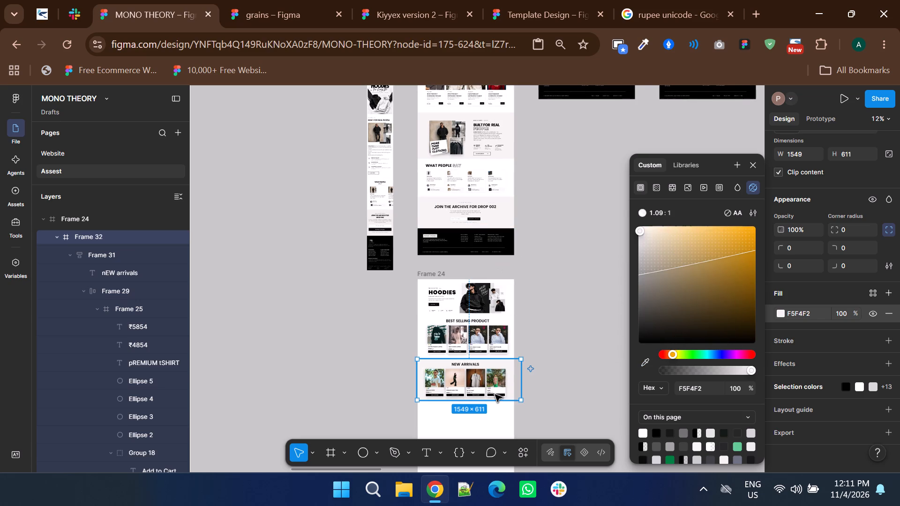
Align the New Arrivals frame with the page's left edge and narrow it to about 1437 wide to match the page.
{"action": "scroll", "coordinate": [470, 386], "scroll_direction": "up", "scroll_amount": 1, "text": "ctrl"}
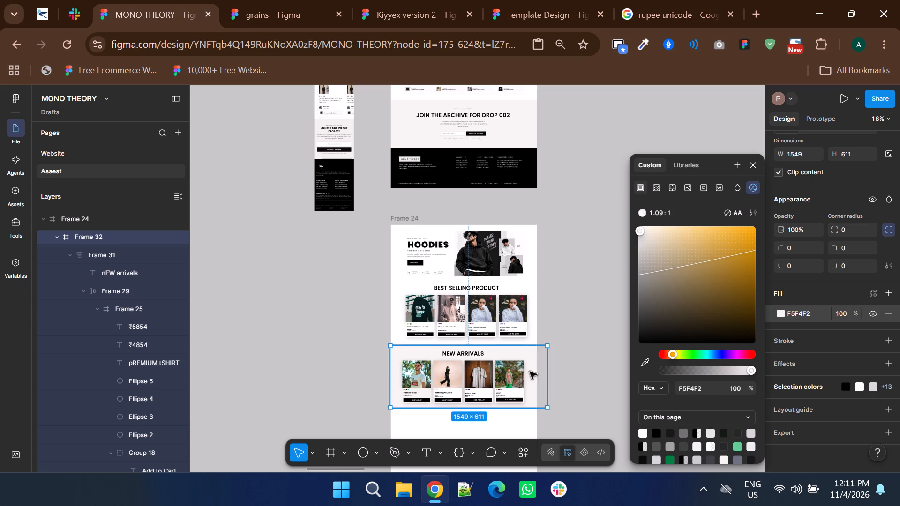
{"action": "scroll", "coordinate": [438, 389], "scroll_direction": "up", "scroll_amount": 2, "text": "ctrl"}
{"action": "scroll", "coordinate": [418, 339], "scroll_direction": "down", "scroll_amount": 1}
{"action": "scroll", "coordinate": [418, 339], "scroll_direction": "down", "scroll_amount": 1, "text": "ctrl"}
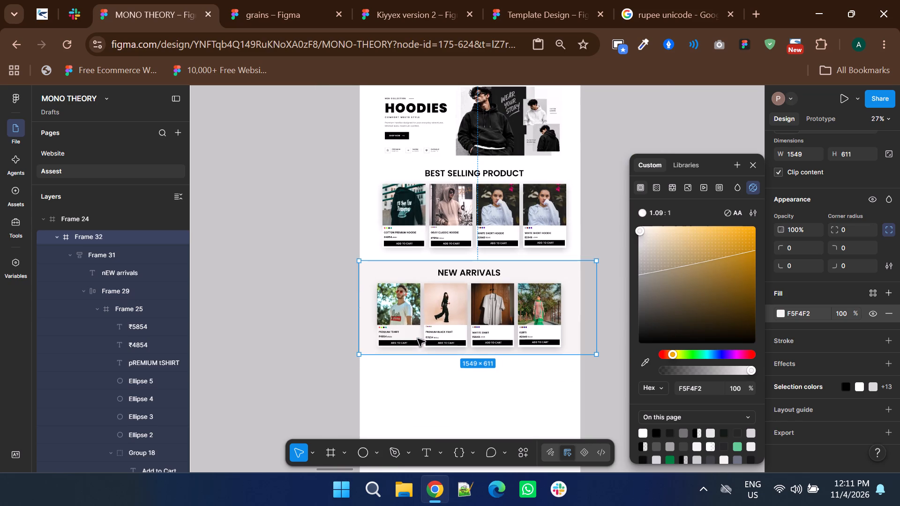
{"action": "left_click", "coordinate": [429, 305]}
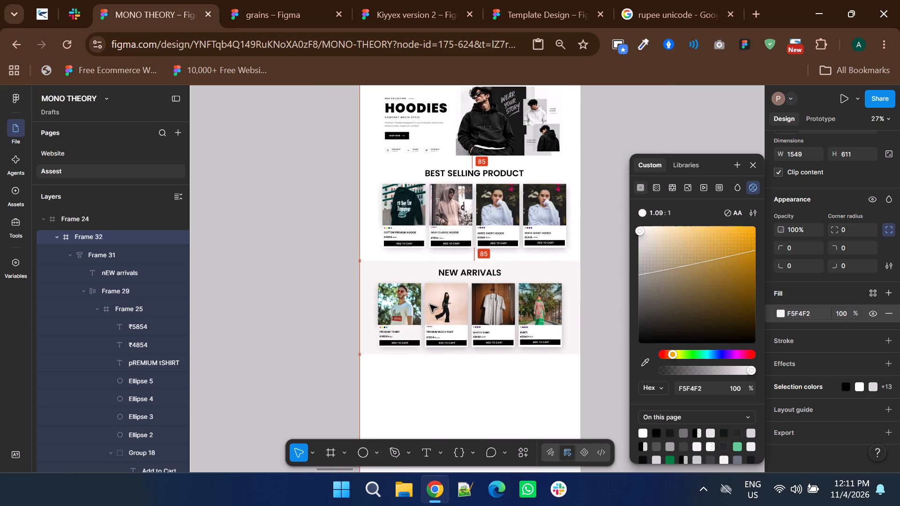
{"action": "left_click_drag", "start_coordinate": [593, 297], "coordinate": [588, 297], "text": "ctrl"}
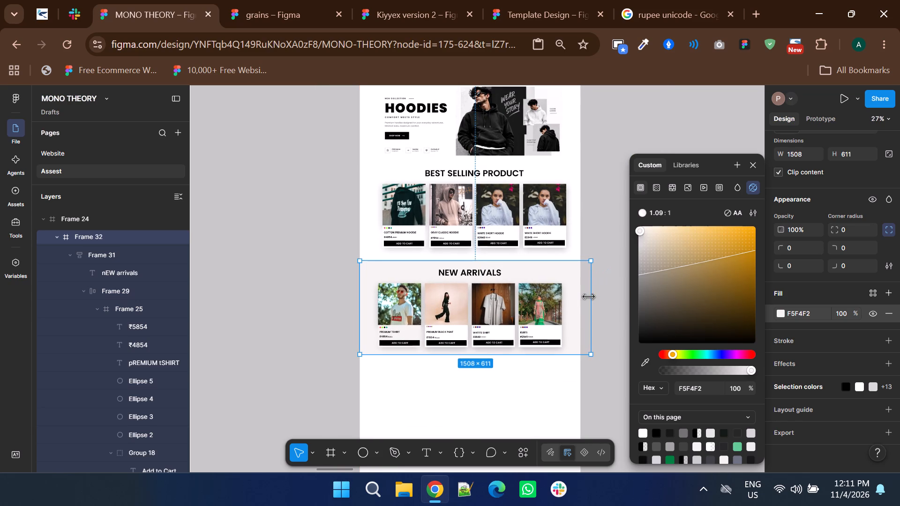
{"action": "left_click_drag", "start_coordinate": [588, 297], "coordinate": [582, 296], "text": "ctrl"}
Centre the New Arrivals heading and cards horizontally within their background frame.
{"action": "double_click", "coordinate": [489, 309]}
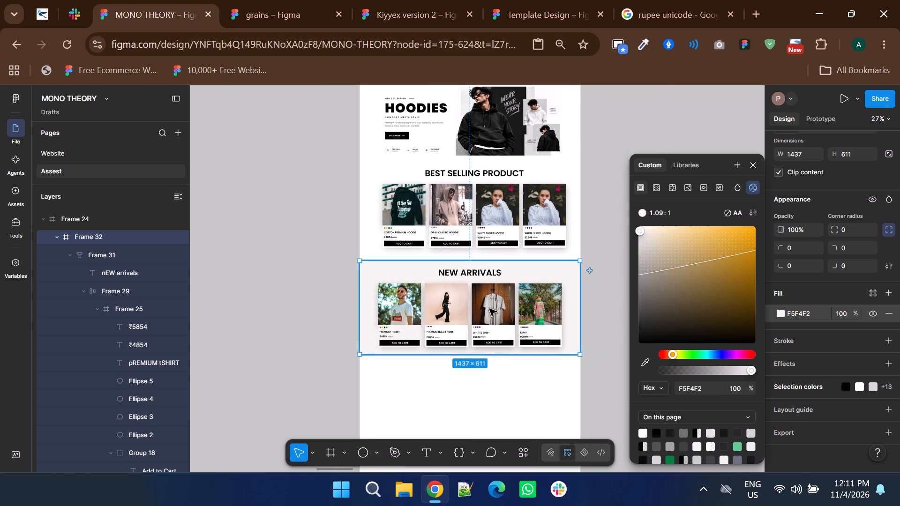
{"action": "scroll", "coordinate": [805, 236], "scroll_direction": "up", "scroll_amount": 3}
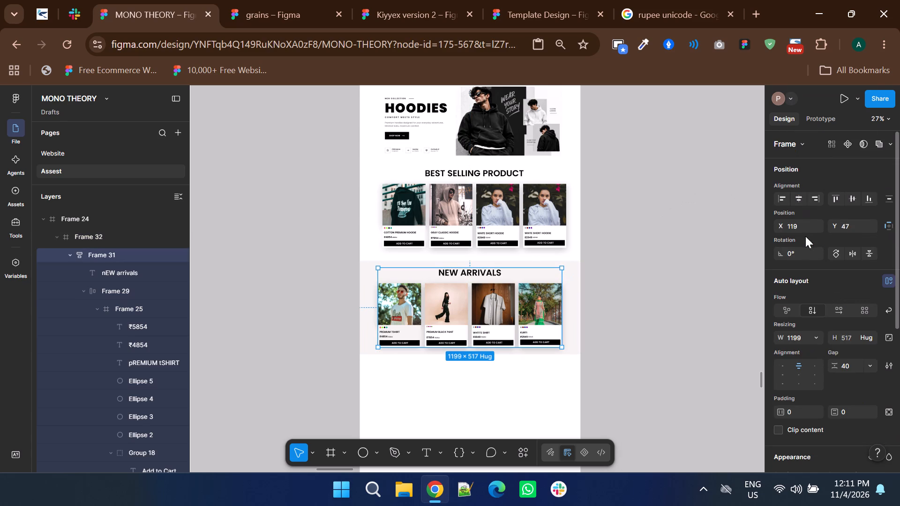
{"action": "left_click", "coordinate": [795, 194]}
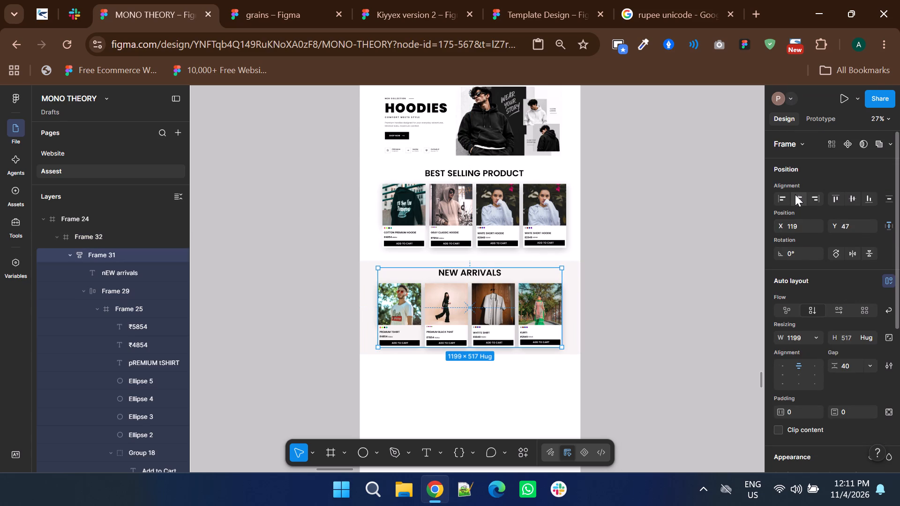
{"action": "triple_click", "coordinate": [795, 194]}
{"action": "left_click", "coordinate": [695, 356]}
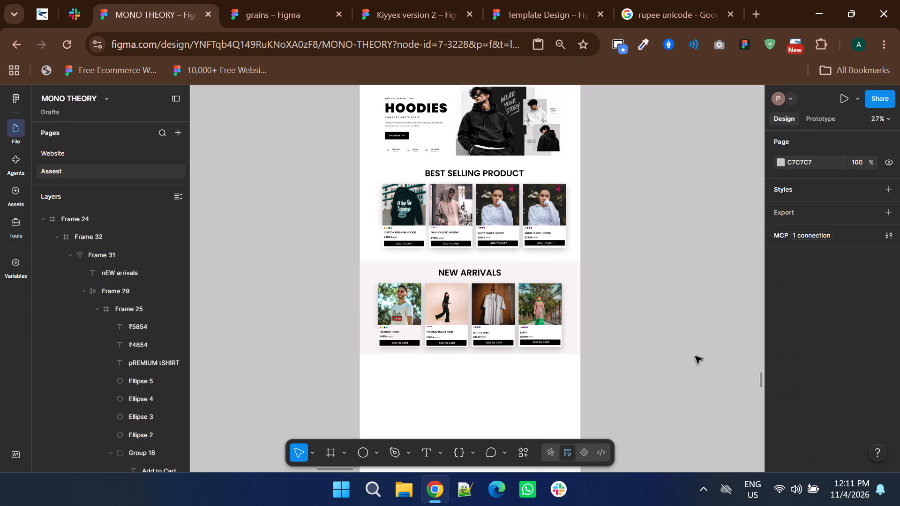
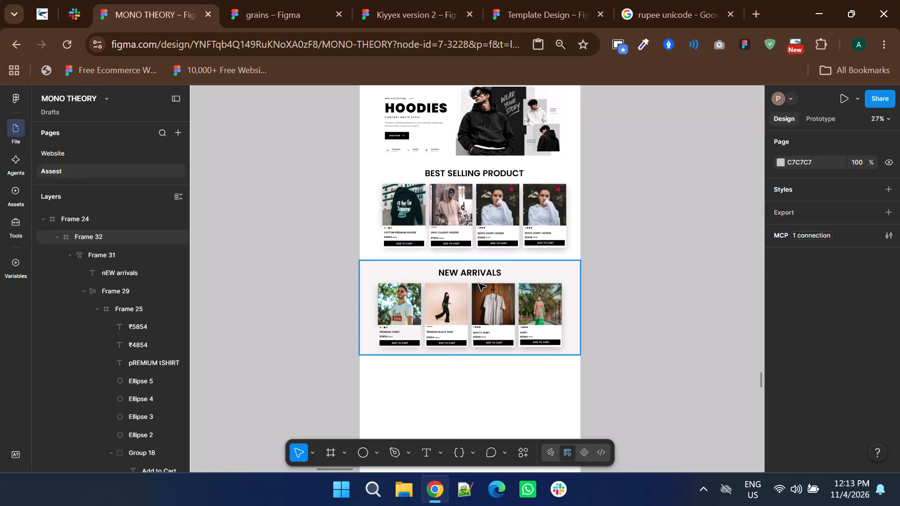
Review the New Arrivals section of the new page against the New Arrivals and Our Story sections of the finished page above.
{"action": "double_click", "coordinate": [479, 283]}
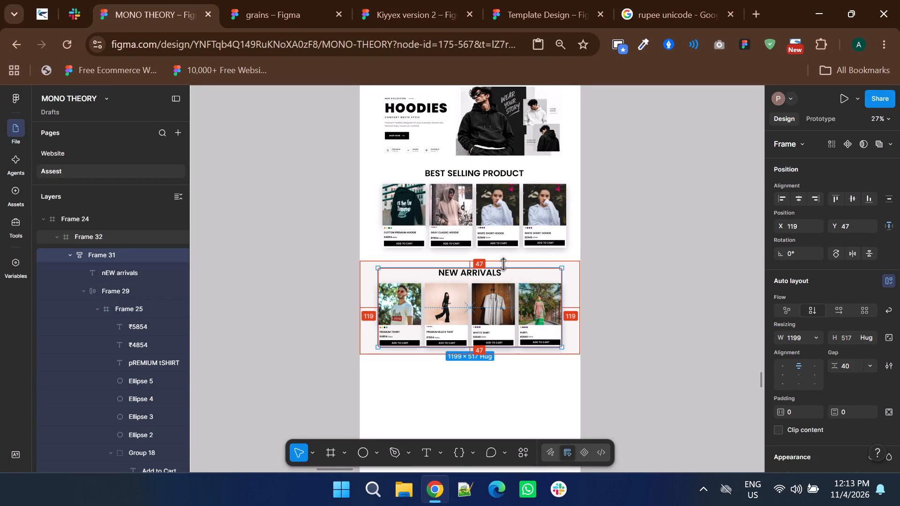
{"action": "left_click", "coordinate": [673, 346]}
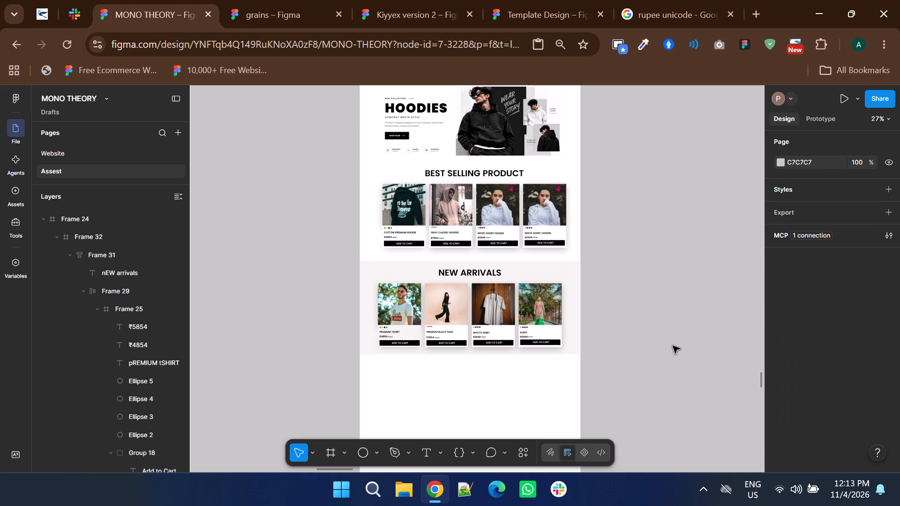
{"action": "scroll", "coordinate": [528, 367], "scroll_direction": "down", "scroll_amount": 3, "text": "ctrl"}
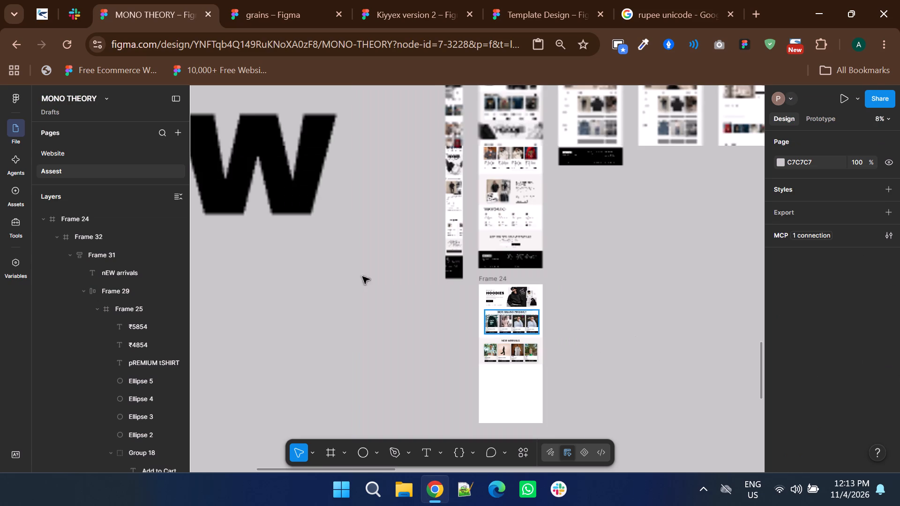
{"action": "scroll", "coordinate": [493, 153], "scroll_direction": "up", "scroll_amount": 4, "text": "ctrl"}
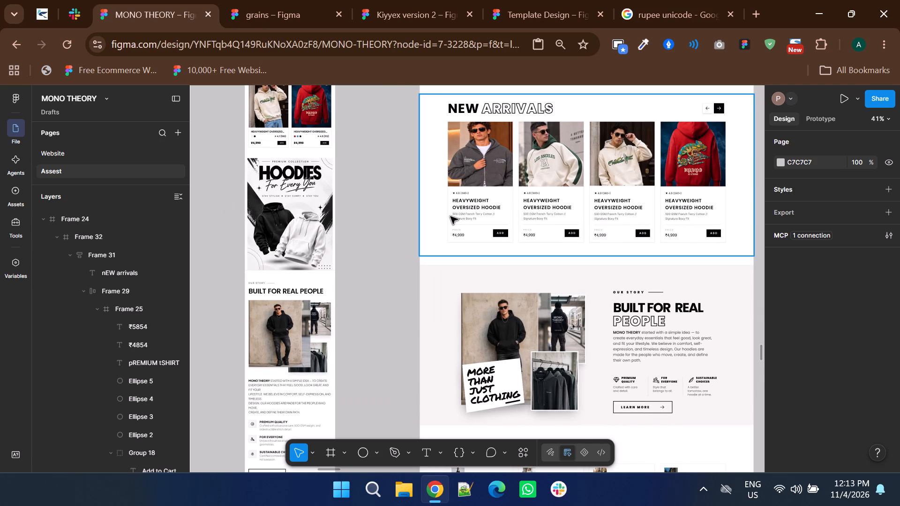
{"action": "scroll", "coordinate": [450, 216], "scroll_direction": "down", "scroll_amount": 3, "text": "ctrl"}
{"action": "scroll", "coordinate": [450, 216], "scroll_direction": "down", "scroll_amount": 2}
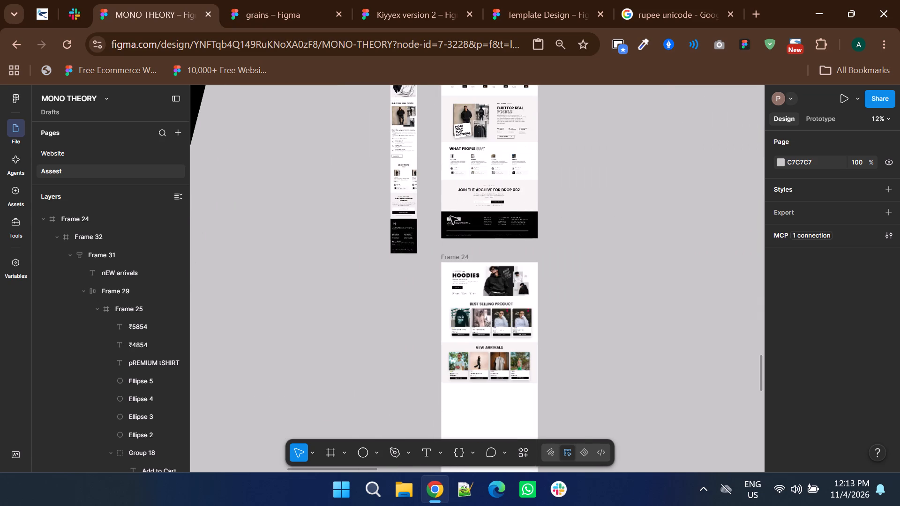
{"action": "scroll", "coordinate": [450, 216], "scroll_direction": "down", "scroll_amount": 2}
Correct the title of the third New Arrivals card to "white shirt" using the spelling suggestions for both words.
{"action": "scroll", "coordinate": [469, 225], "scroll_direction": "up", "scroll_amount": 5, "text": "ctrl"}
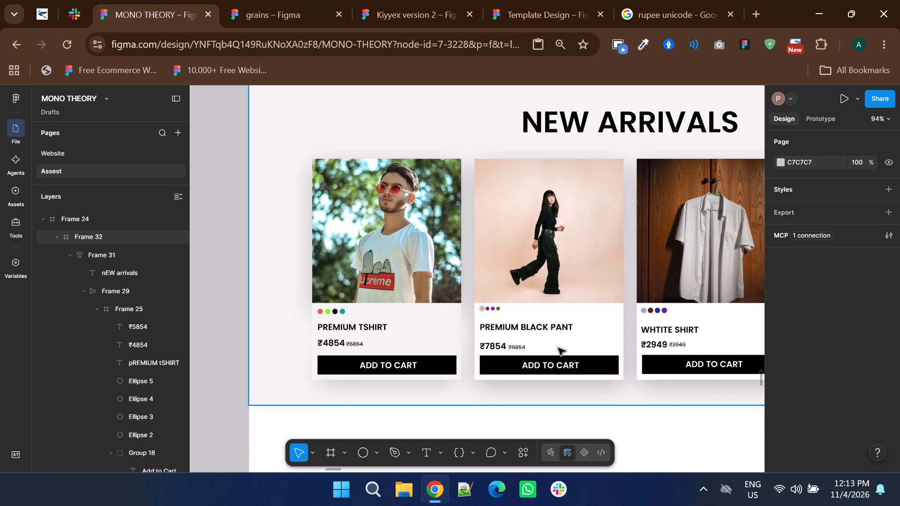
{"action": "scroll", "coordinate": [680, 340], "scroll_direction": "up", "scroll_amount": 3, "text": "ctrl"}
{"action": "scroll", "coordinate": [646, 346], "scroll_direction": "down", "scroll_amount": 1, "text": "shift"}
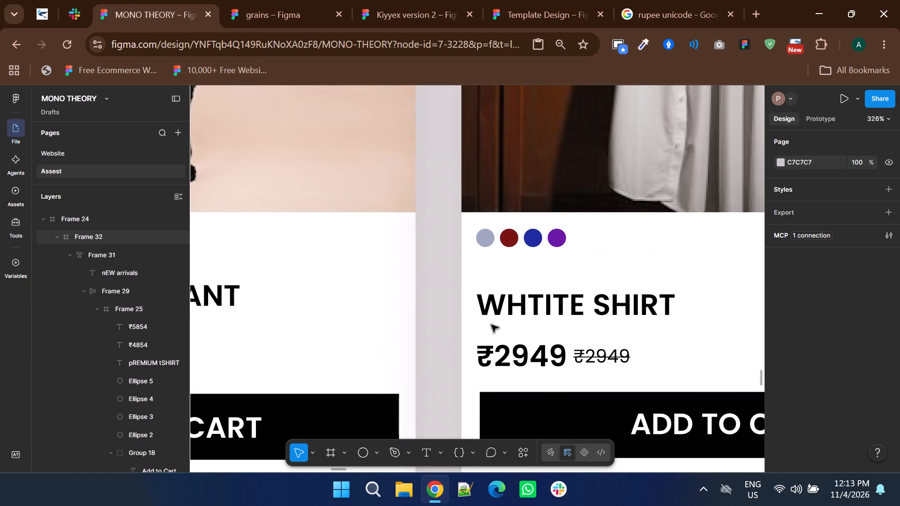
{"action": "double_click", "coordinate": [544, 294], "text": "ctrl"}
{"action": "double_click", "coordinate": [565, 307]}
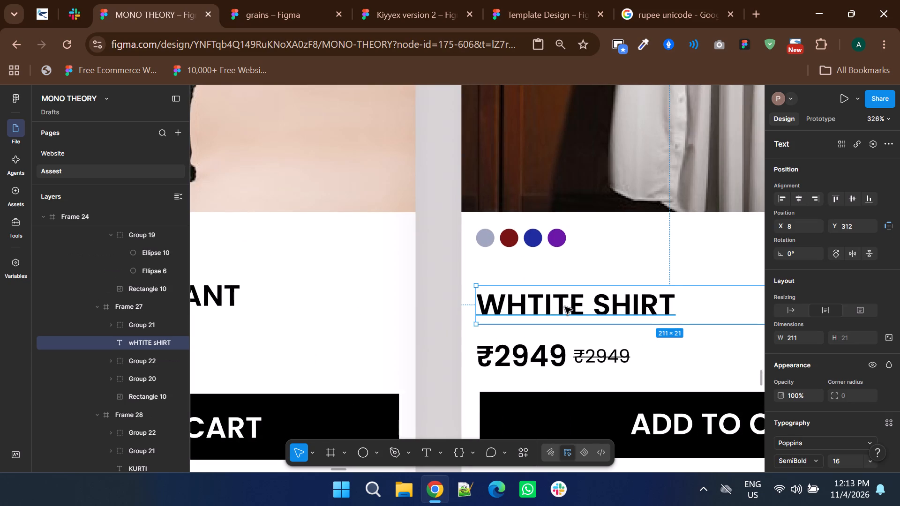
{"action": "left_click_drag", "start_coordinate": [583, 308], "coordinate": [459, 311]}
{"action": "right_click", "coordinate": [531, 304]}
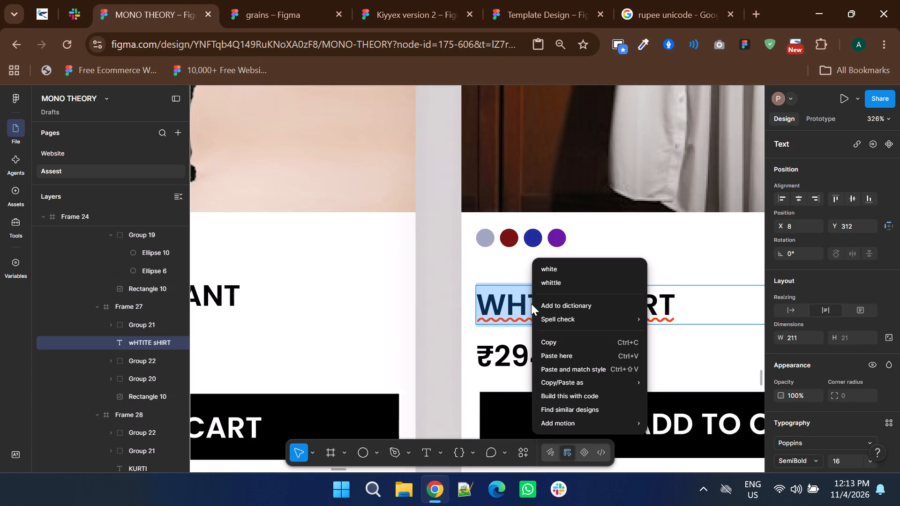
{"action": "left_click", "coordinate": [554, 275]}
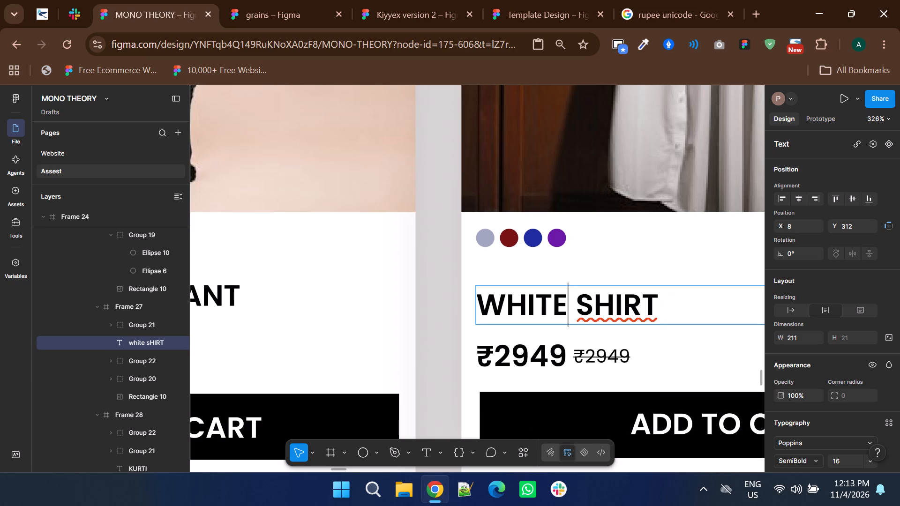
{"action": "left_click_drag", "start_coordinate": [577, 302], "coordinate": [652, 310]}
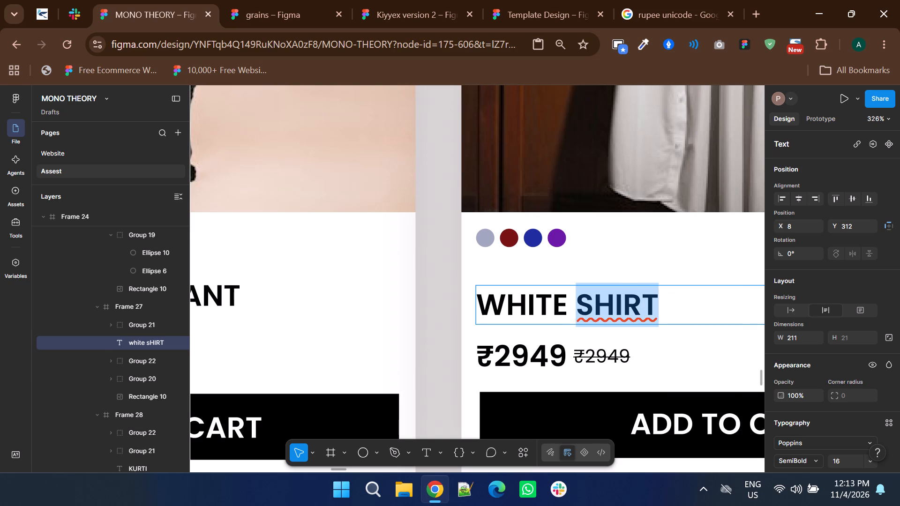
{"action": "right_click", "coordinate": [620, 312]}
{"action": "left_click", "coordinate": [636, 272]}
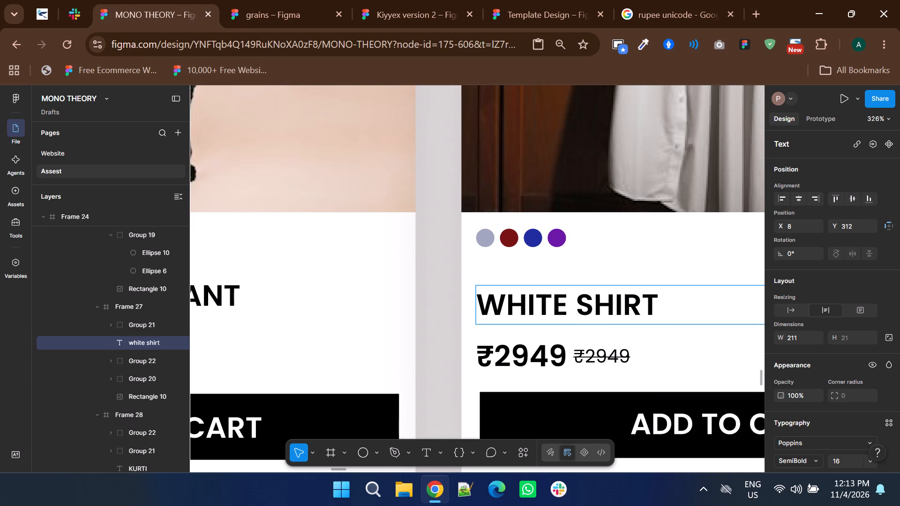
{"action": "scroll", "coordinate": [581, 301], "scroll_direction": "down", "scroll_amount": 5, "text": "ctrl"}
{"action": "double_click", "coordinate": [333, 322]}
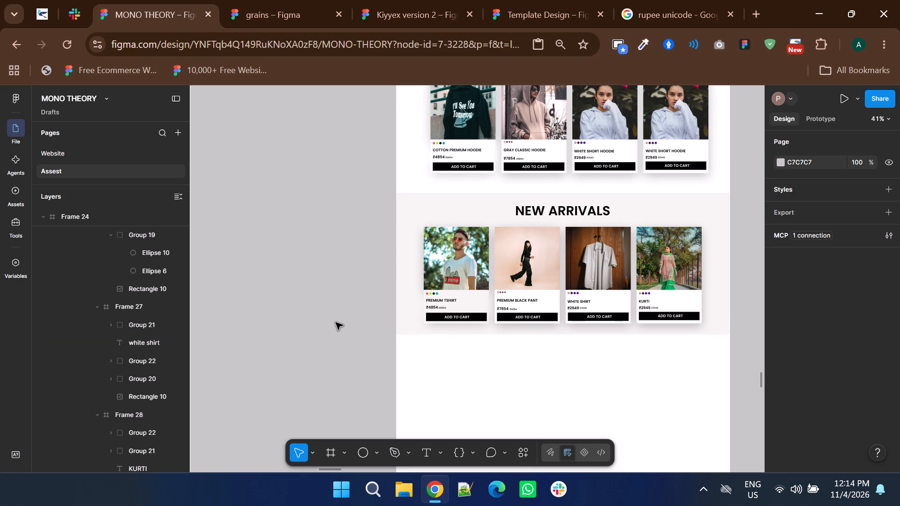
Correct the title of the first New Arrivals card to "premium t-shirt", adding the hyphen and applying the spelling suggestions.
{"action": "scroll", "coordinate": [454, 304], "scroll_direction": "up", "scroll_amount": 4, "text": "ctrl"}
{"action": "double_click", "coordinate": [415, 287], "text": "ctrl"}
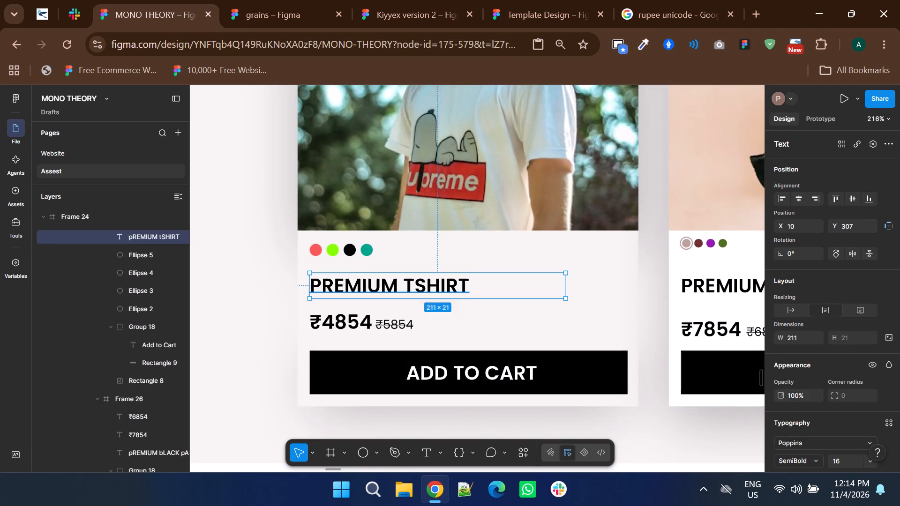
{"action": "left_click", "coordinate": [415, 287]}
{"action": "key", "text": "minus"}
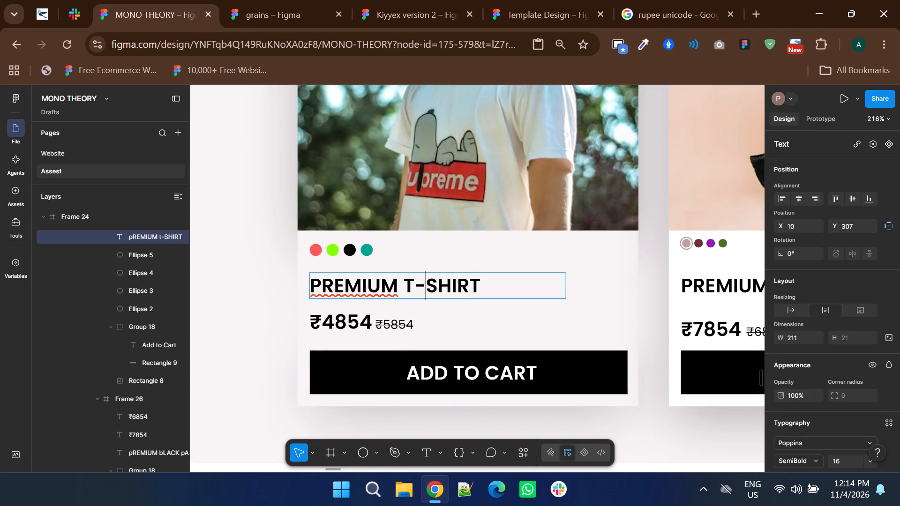
{"action": "left_click_drag", "start_coordinate": [409, 283], "coordinate": [461, 287]}
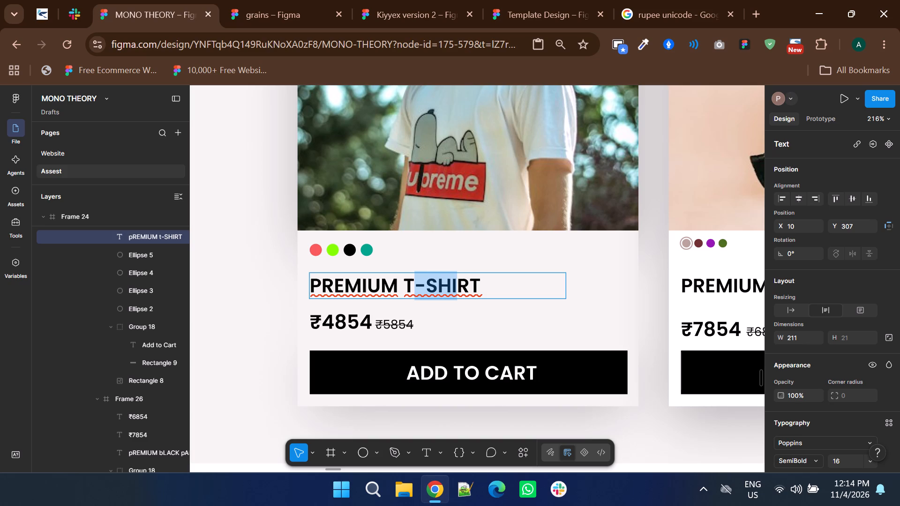
{"action": "left_click_drag", "start_coordinate": [461, 287], "coordinate": [463, 287]}
{"action": "left_click_drag", "start_coordinate": [406, 283], "coordinate": [481, 291]}
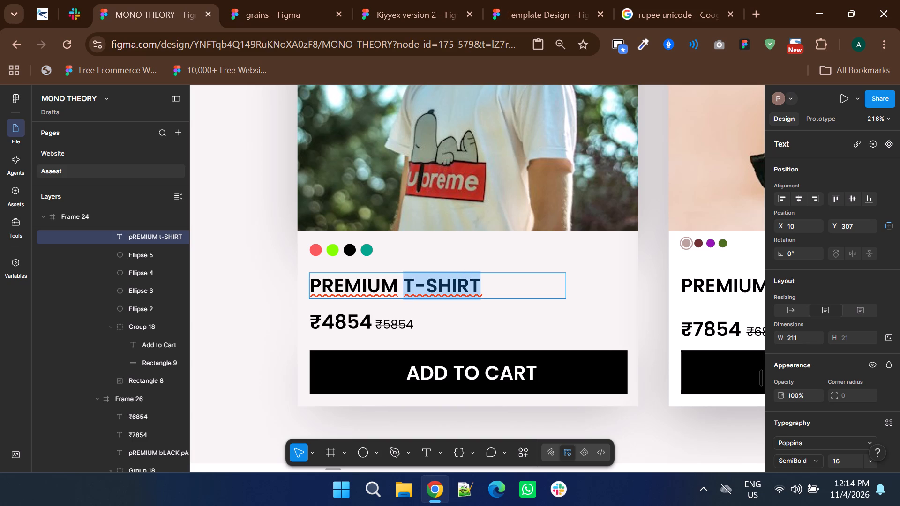
{"action": "right_click", "coordinate": [440, 284]}
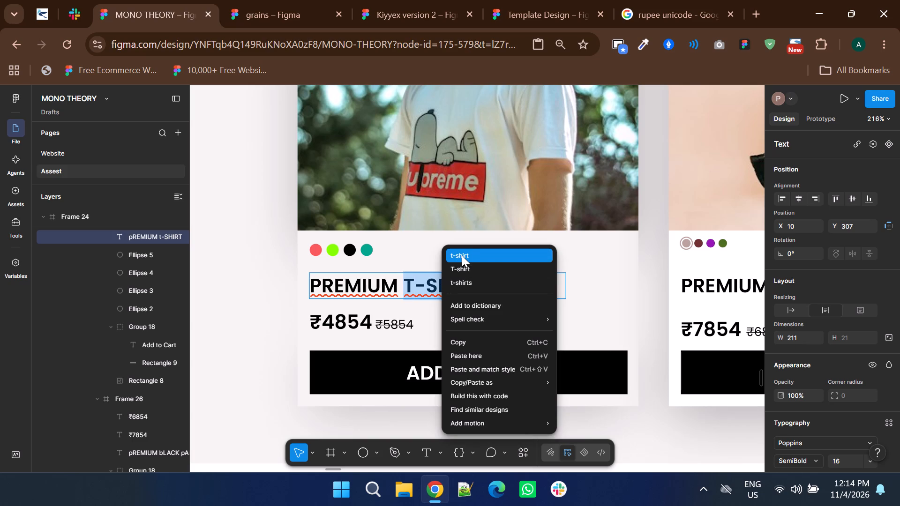
{"action": "left_click", "coordinate": [462, 255]}
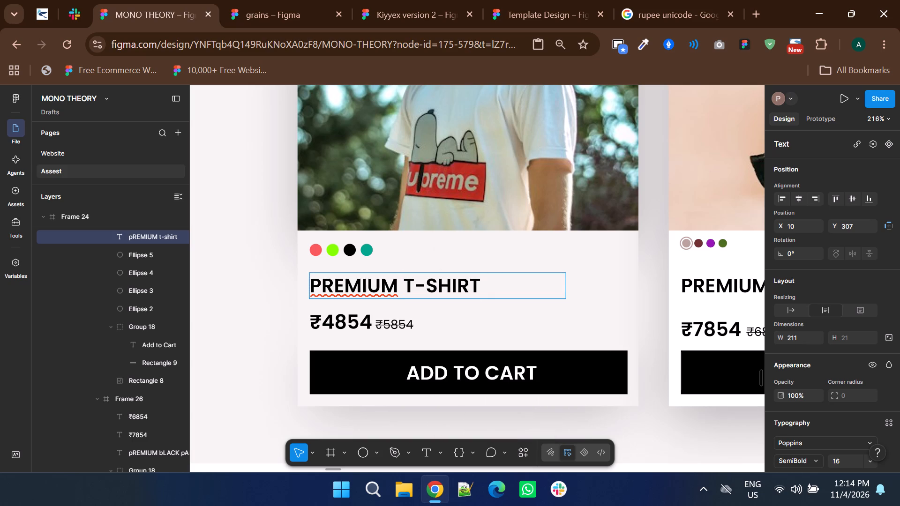
{"action": "left_click_drag", "start_coordinate": [397, 283], "coordinate": [309, 293]}
{"action": "right_click", "coordinate": [344, 286]}
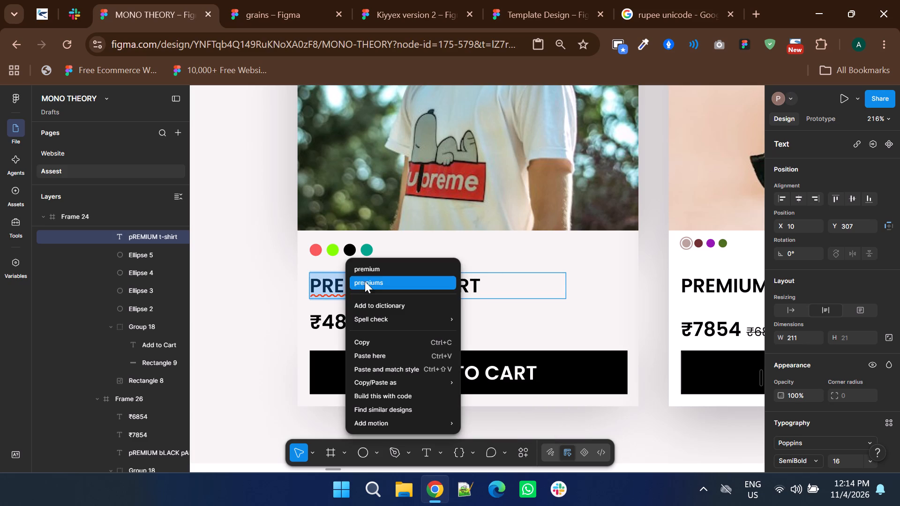
{"action": "left_click", "coordinate": [375, 270]}
{"action": "scroll", "coordinate": [517, 308], "scroll_direction": "down", "scroll_amount": 1, "text": "ctrl"}
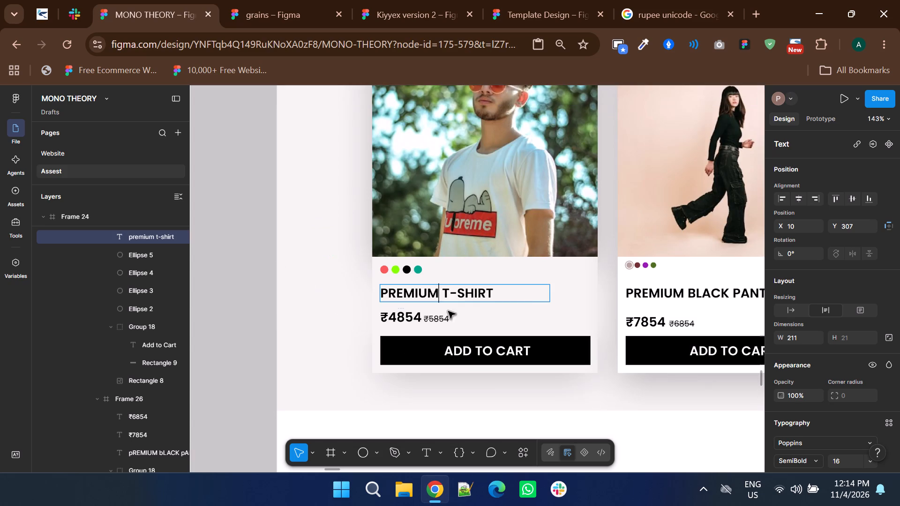
{"action": "double_click", "coordinate": [231, 319]}
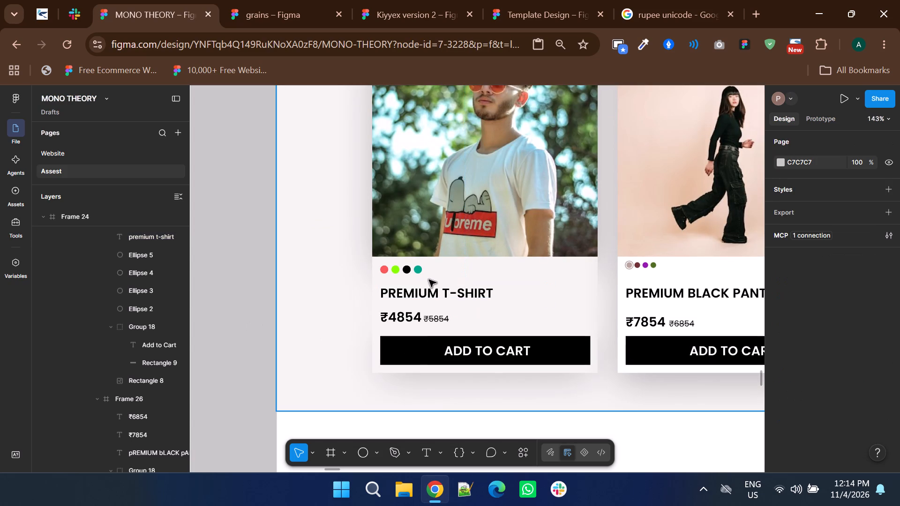
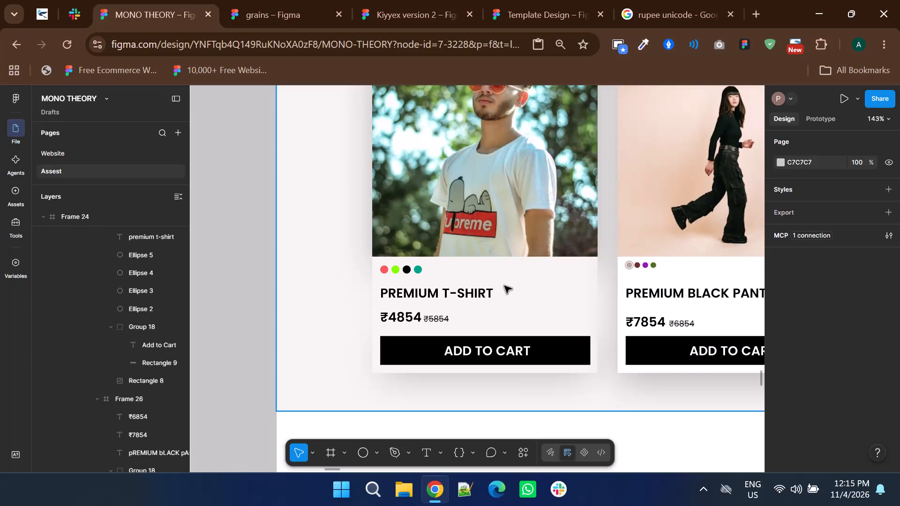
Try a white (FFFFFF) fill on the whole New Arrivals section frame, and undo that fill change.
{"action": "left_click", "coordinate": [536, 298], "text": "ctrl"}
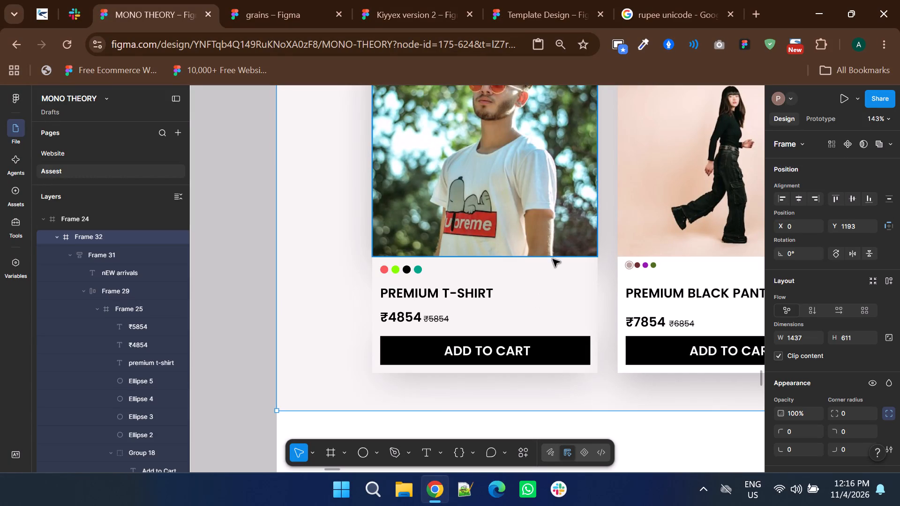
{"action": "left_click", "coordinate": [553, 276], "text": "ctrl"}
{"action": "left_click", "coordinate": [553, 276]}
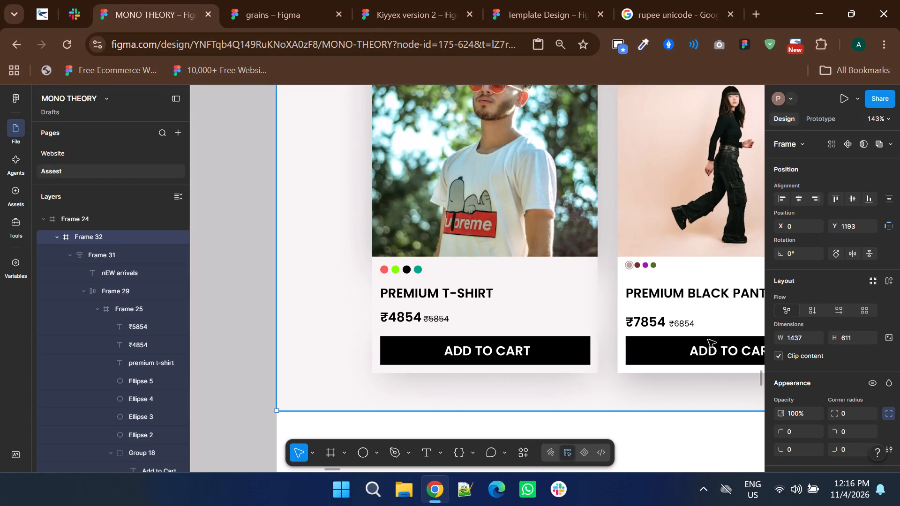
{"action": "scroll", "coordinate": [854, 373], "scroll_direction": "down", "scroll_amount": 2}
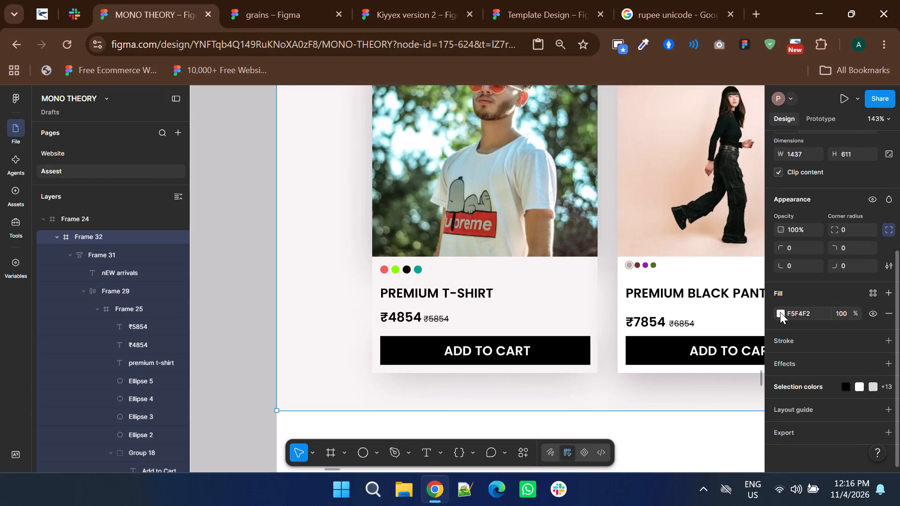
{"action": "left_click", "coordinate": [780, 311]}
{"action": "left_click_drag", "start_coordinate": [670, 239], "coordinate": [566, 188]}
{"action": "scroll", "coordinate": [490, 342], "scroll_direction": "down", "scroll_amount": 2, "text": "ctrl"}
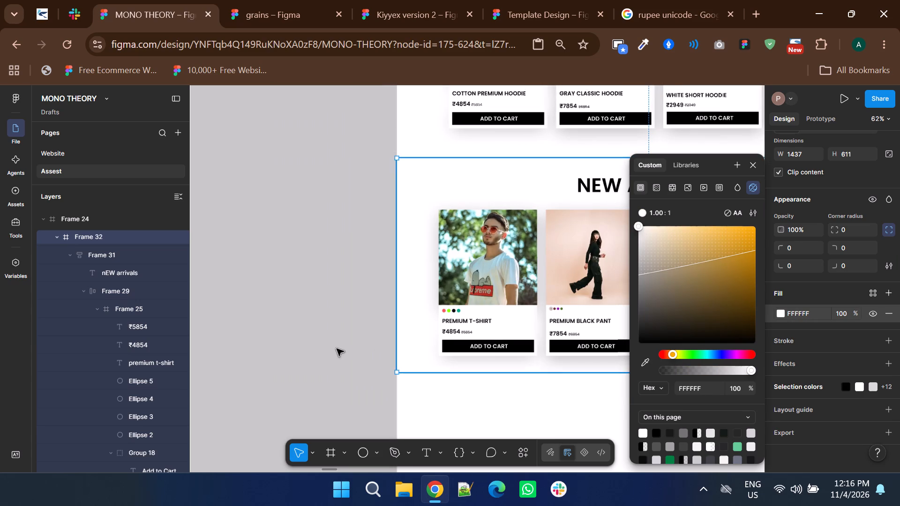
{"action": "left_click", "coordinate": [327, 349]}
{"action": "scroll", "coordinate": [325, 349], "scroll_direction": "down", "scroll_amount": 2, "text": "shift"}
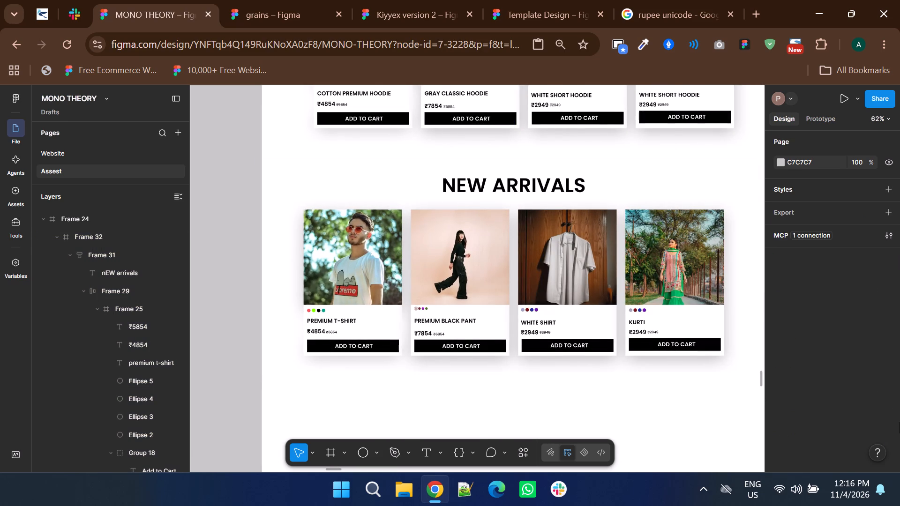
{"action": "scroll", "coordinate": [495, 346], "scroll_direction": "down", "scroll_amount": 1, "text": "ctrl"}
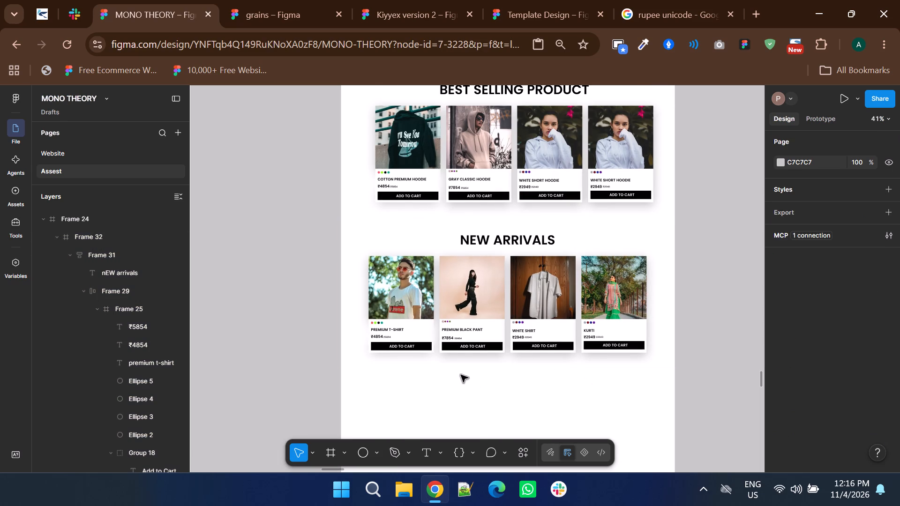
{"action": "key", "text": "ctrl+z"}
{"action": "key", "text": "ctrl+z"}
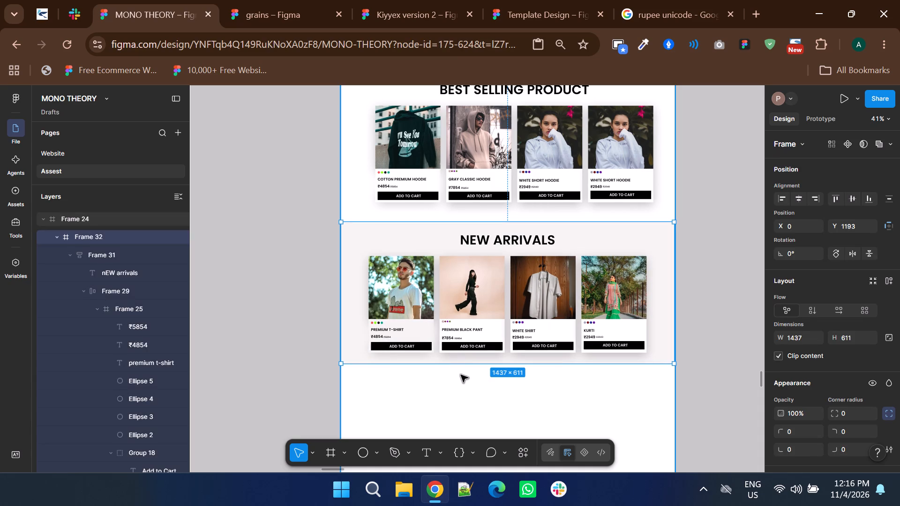
Give the first New Arrivals card, the premium t-shirt, a visible white (FFFFFF) background fill.
{"action": "double_click", "coordinate": [418, 313]}
{"action": "scroll", "coordinate": [417, 324], "scroll_direction": "up", "scroll_amount": 1, "text": "ctrl"}
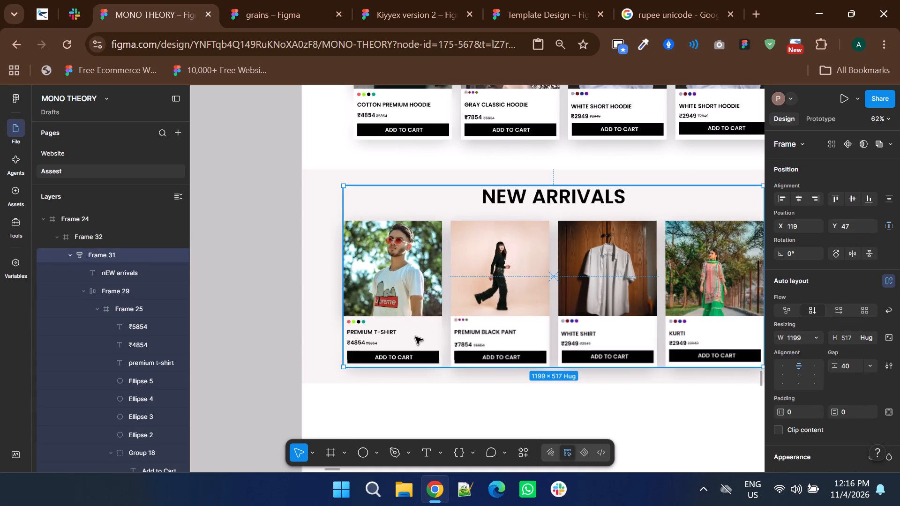
{"action": "double_click", "coordinate": [415, 337]}
{"action": "double_click", "coordinate": [415, 337]}
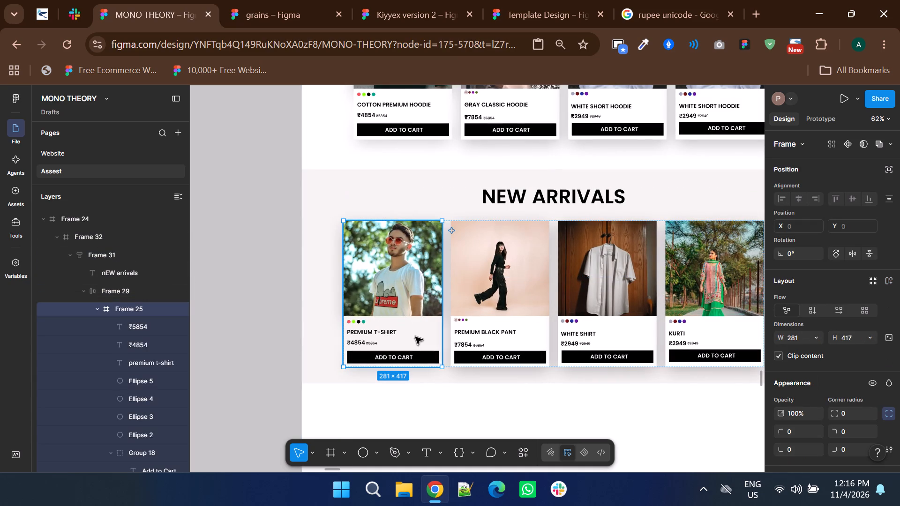
{"action": "scroll", "coordinate": [836, 365], "scroll_direction": "down", "scroll_amount": 1}
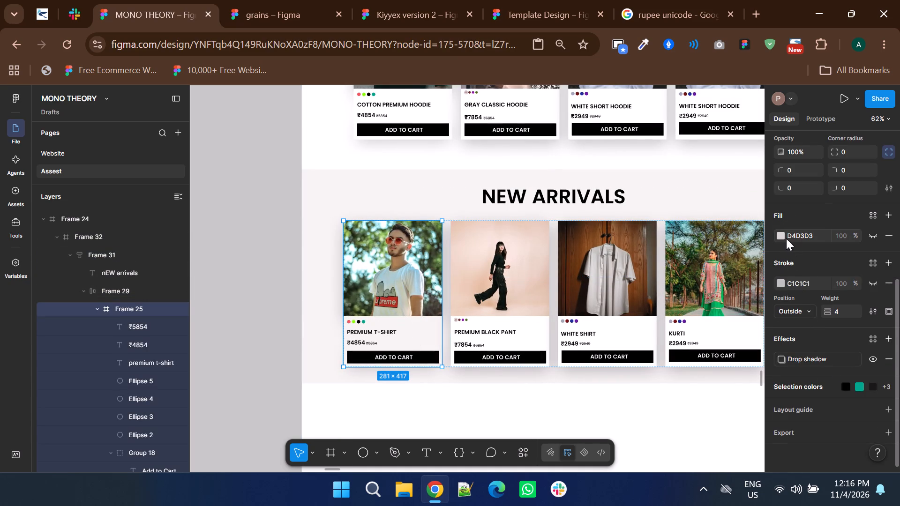
{"action": "left_click", "coordinate": [784, 237]}
{"action": "left_click_drag", "start_coordinate": [697, 270], "coordinate": [590, 172]}
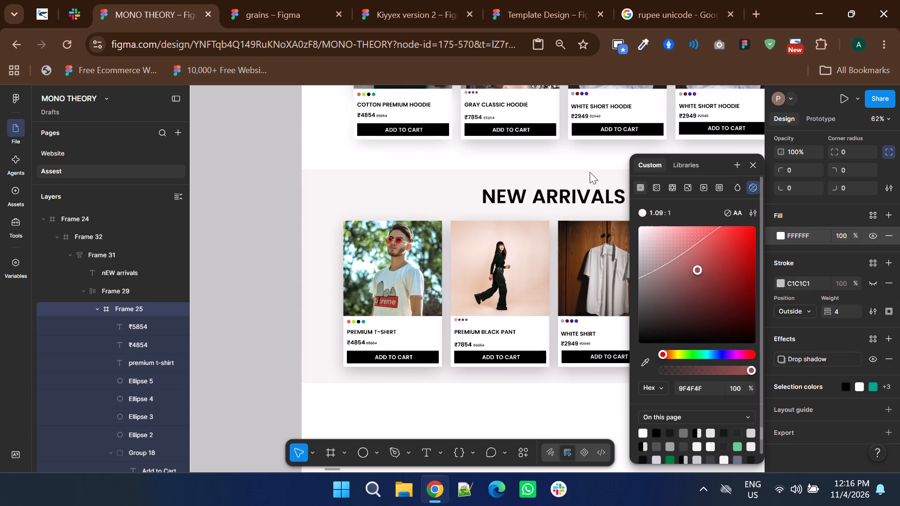
{"action": "left_click_drag", "start_coordinate": [590, 172], "coordinate": [580, 166]}
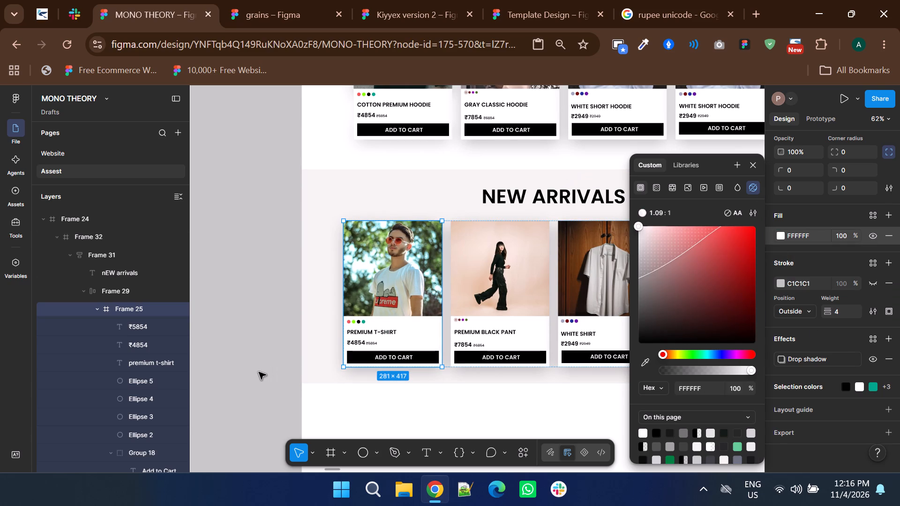
{"action": "left_click", "coordinate": [259, 372]}
Widen the tinted New Arrivals section frame to 1440 so it sits flush with the page frame's right edge.
{"action": "scroll", "coordinate": [259, 372], "scroll_direction": "down", "scroll_amount": 2, "text": "shift"}
{"action": "scroll", "coordinate": [577, 375], "scroll_direction": "down", "scroll_amount": 1, "text": "ctrl"}
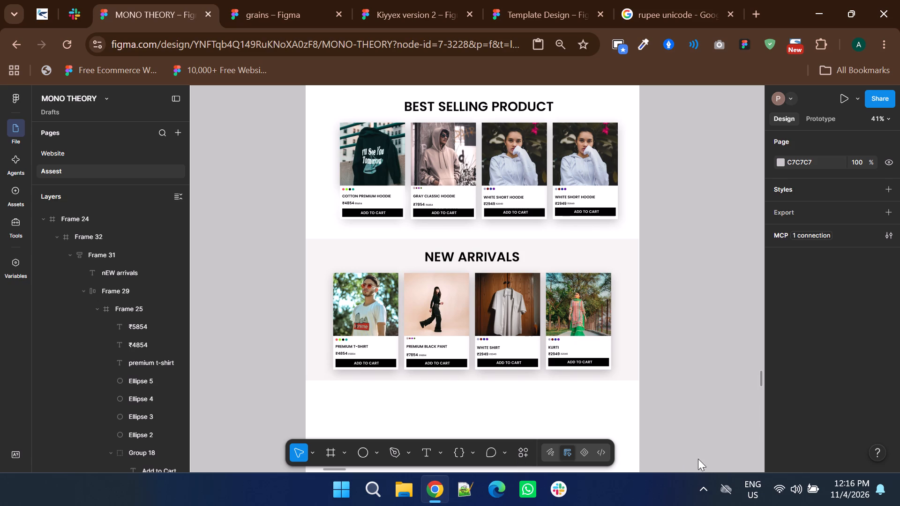
{"action": "scroll", "coordinate": [678, 309], "scroll_direction": "down", "scroll_amount": 1, "text": "ctrl"}
{"action": "scroll", "coordinate": [670, 328], "scroll_direction": "down", "scroll_amount": 1, "text": "shift"}
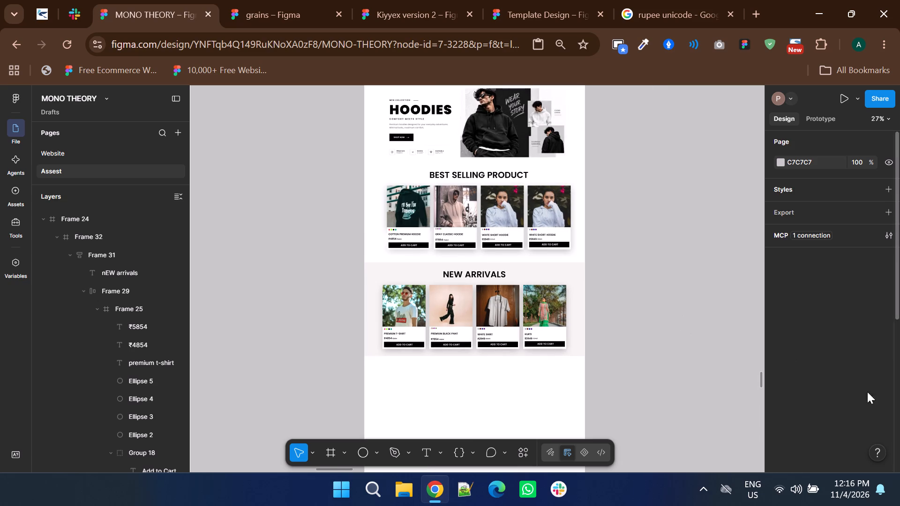
{"action": "scroll", "coordinate": [594, 269], "scroll_direction": "up", "scroll_amount": 3, "text": "ctrl"}
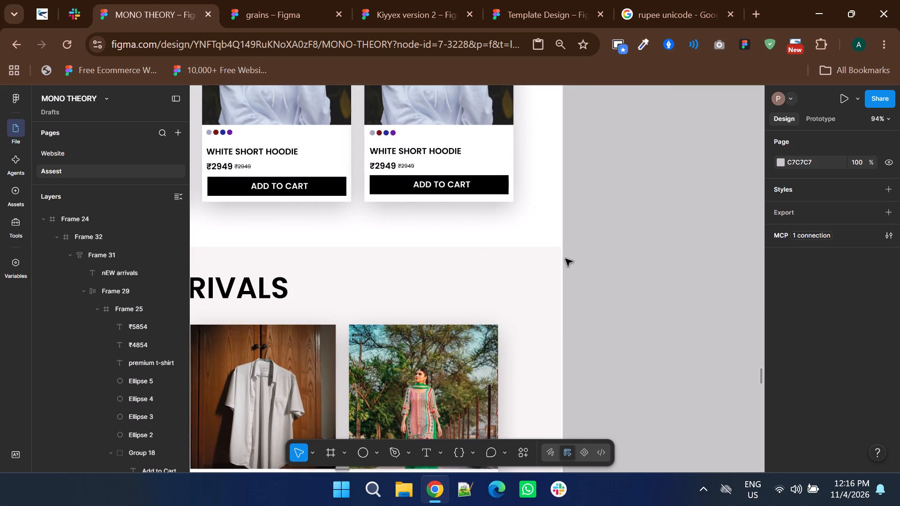
{"action": "scroll", "coordinate": [565, 254], "scroll_direction": "up", "scroll_amount": 4, "text": "ctrl"}
{"action": "left_click", "coordinate": [537, 245], "text": "ctrl"}
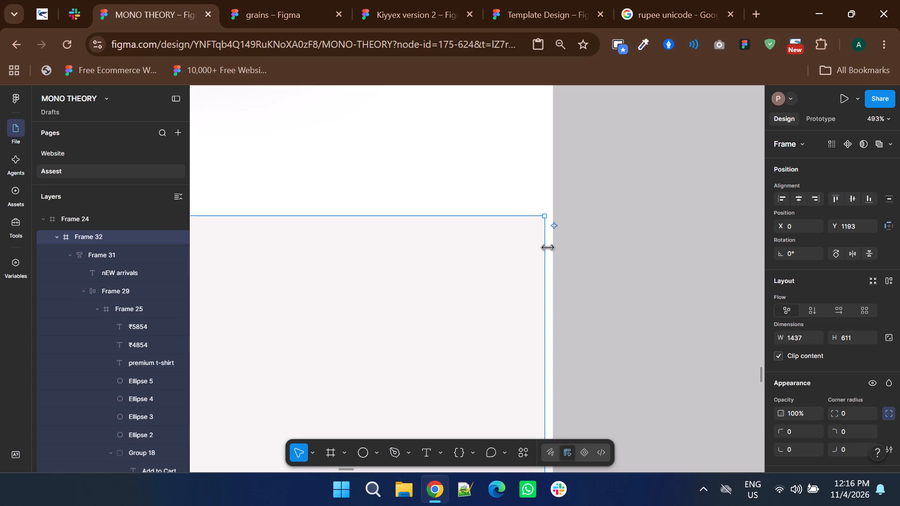
{"action": "left_click_drag", "start_coordinate": [547, 247], "coordinate": [557, 248]}
{"action": "left_click", "coordinate": [603, 256]}
{"action": "scroll", "coordinate": [603, 256], "scroll_direction": "down", "scroll_amount": 5, "text": "ctrl"}
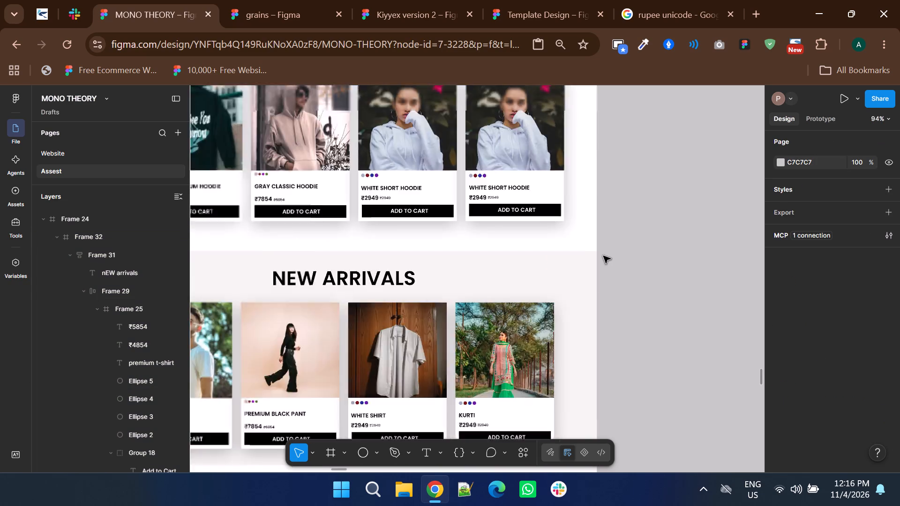
{"action": "scroll", "coordinate": [603, 256], "scroll_direction": "down", "scroll_amount": 1, "text": "ctrl"}
{"action": "scroll", "coordinate": [263, 271], "scroll_direction": "up", "scroll_amount": 5, "text": "ctrl"}
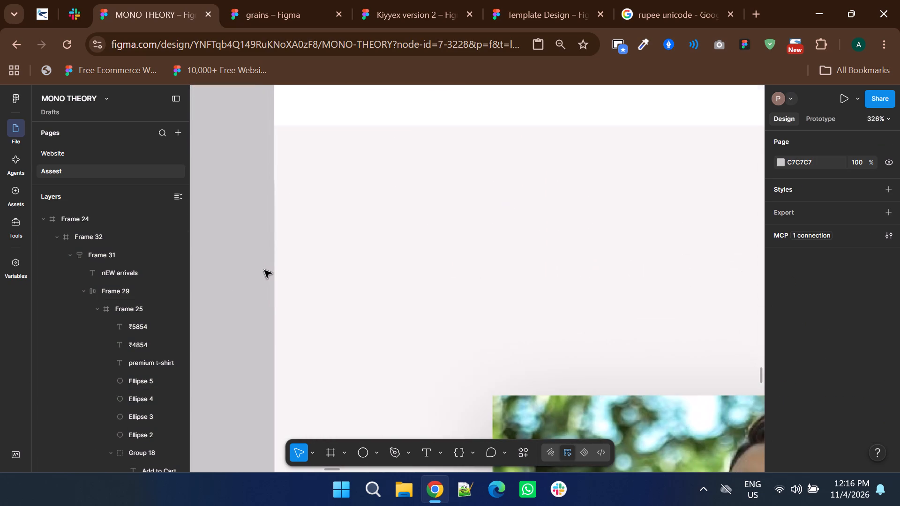
{"action": "scroll", "coordinate": [264, 270], "scroll_direction": "down", "scroll_amount": 4, "text": "ctrl"}
{"action": "scroll", "coordinate": [266, 270], "scroll_direction": "down", "scroll_amount": 4, "text": "shift"}
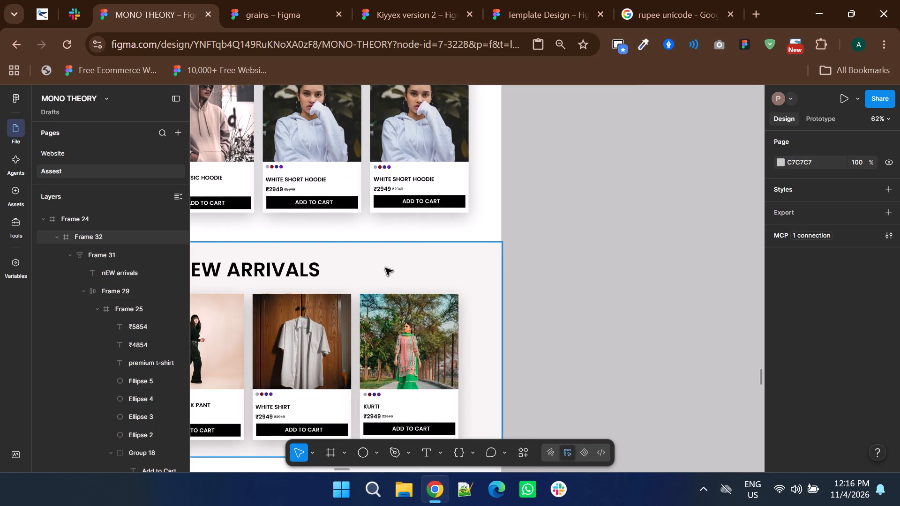
{"action": "scroll", "coordinate": [514, 244], "scroll_direction": "up", "scroll_amount": 5, "text": "ctrl"}
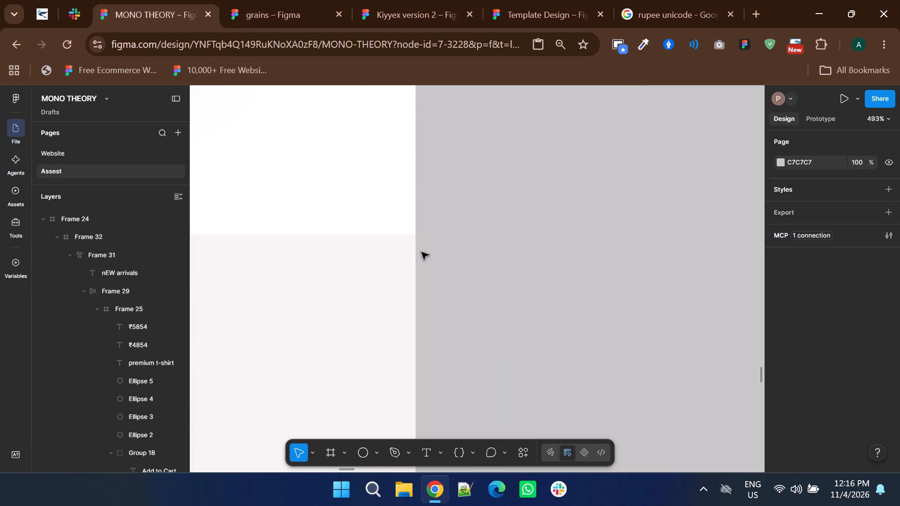
{"action": "scroll", "coordinate": [421, 252], "scroll_direction": "up", "scroll_amount": 2, "text": "ctrl"}
{"action": "left_click", "coordinate": [386, 254], "text": "ctrl"}
{"action": "left_click_drag", "start_coordinate": [421, 263], "coordinate": [408, 267]}
{"action": "left_click", "coordinate": [567, 282]}
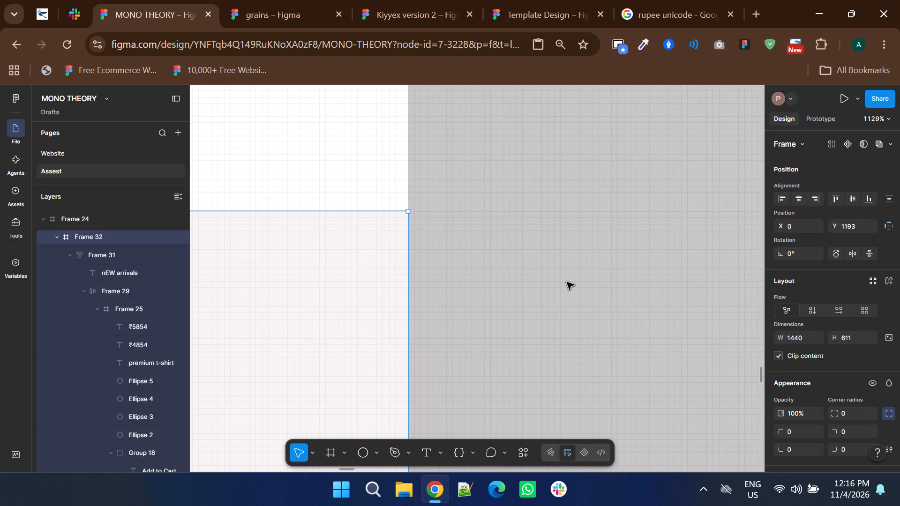
{"action": "scroll", "coordinate": [567, 282], "scroll_direction": "down", "scroll_amount": 9, "text": "ctrl"}
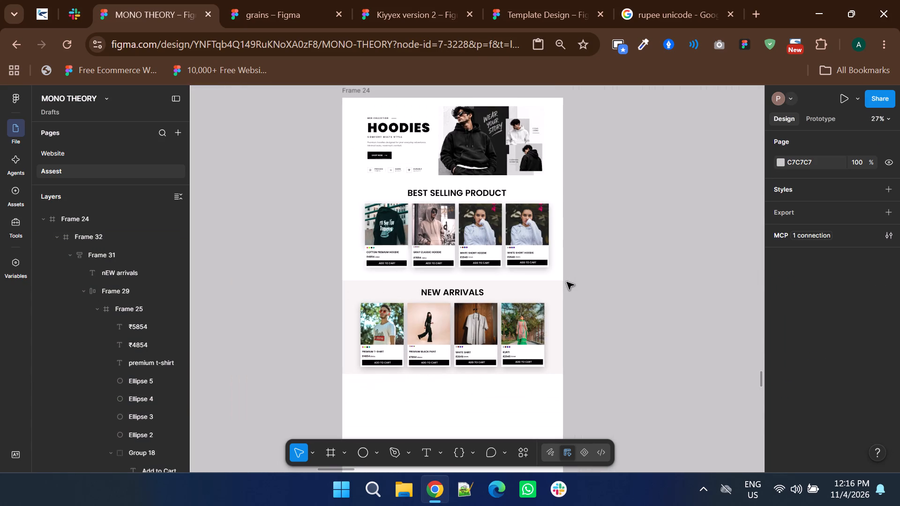
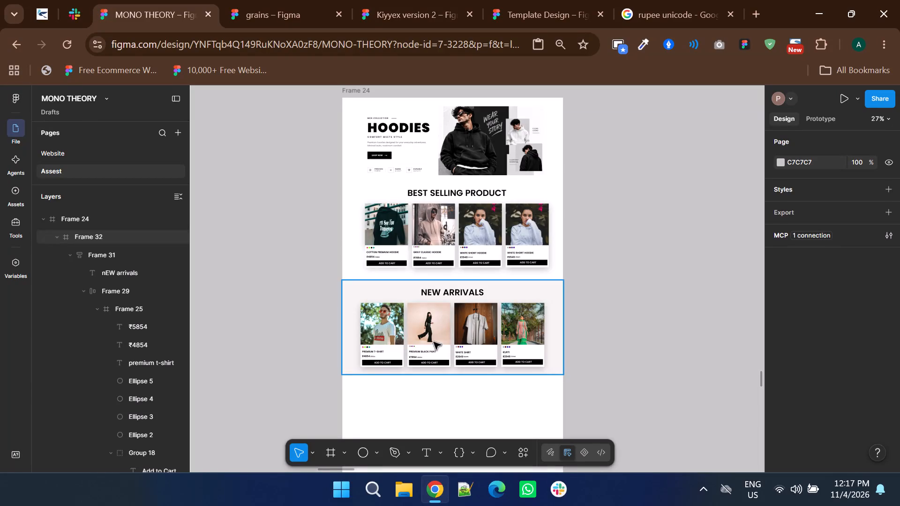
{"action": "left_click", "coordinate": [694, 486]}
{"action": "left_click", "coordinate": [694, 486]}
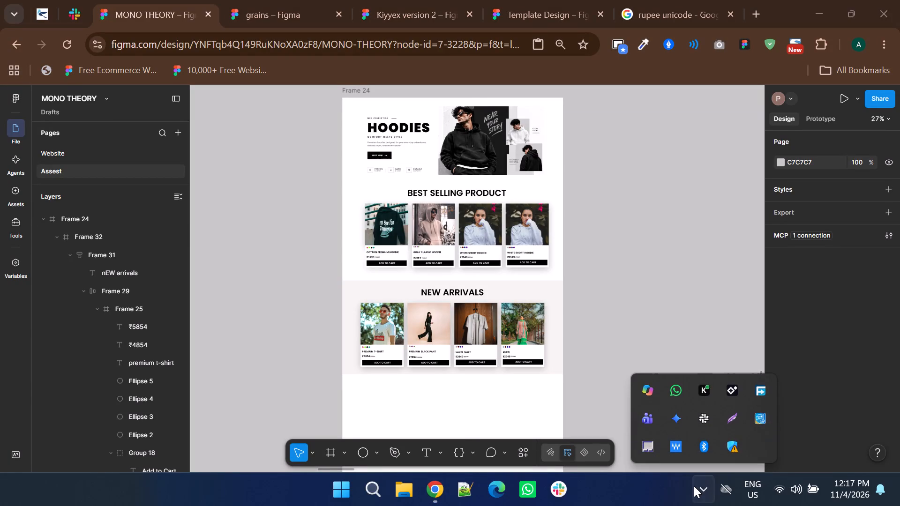
Draw a full-width frame about 1440 × 631 inside the page frame, just below the New Arrivals section.
{"action": "scroll", "coordinate": [369, 367], "scroll_direction": "up", "scroll_amount": 2, "text": "ctrl"}
{"action": "scroll", "coordinate": [369, 365], "scroll_direction": "down", "scroll_amount": 3, "text": "shift"}
{"action": "scroll", "coordinate": [369, 365], "scroll_direction": "down", "scroll_amount": 1, "text": "ctrl"}
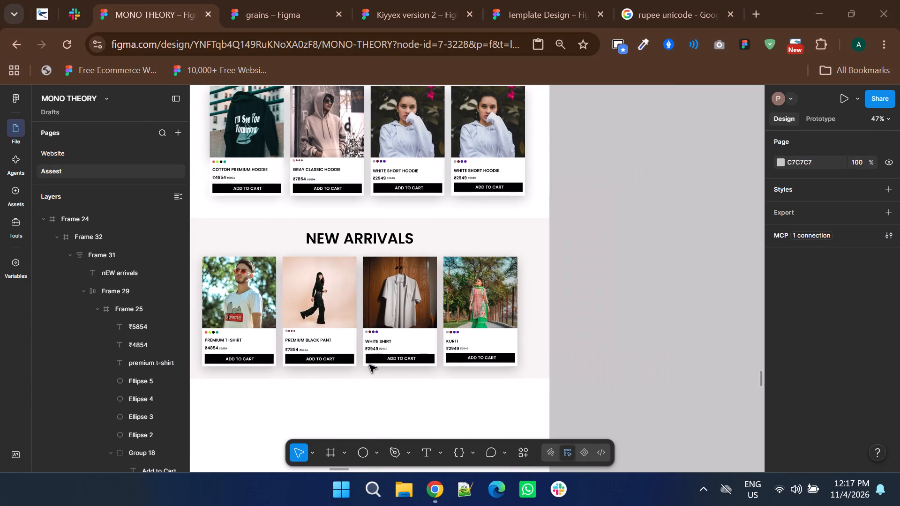
{"action": "scroll", "coordinate": [479, 327], "scroll_direction": "down", "scroll_amount": 4, "text": "ctrl"}
{"action": "scroll", "coordinate": [471, 331], "scroll_direction": "down", "scroll_amount": 1}
{"action": "scroll", "coordinate": [459, 298], "scroll_direction": "up", "scroll_amount": 2, "text": "ctrl"}
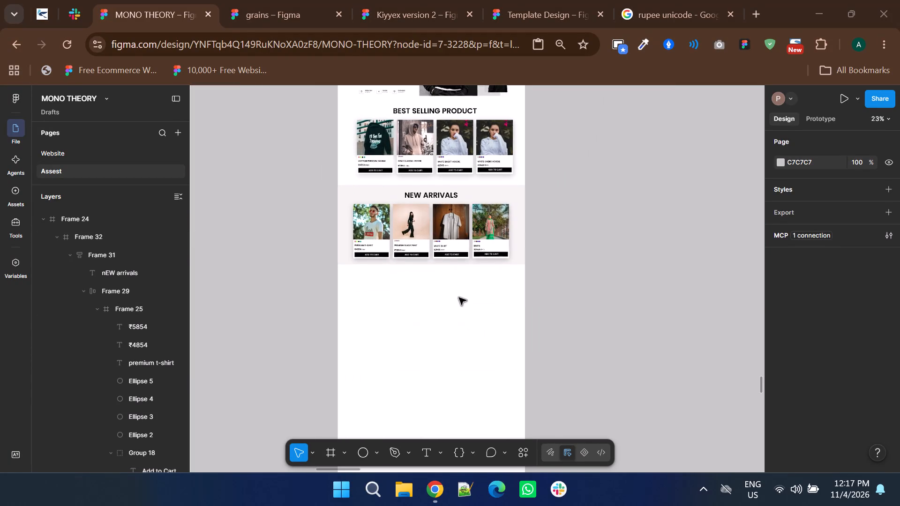
{"action": "left_click", "coordinate": [320, 448]}
{"action": "left_click", "coordinate": [330, 452]}
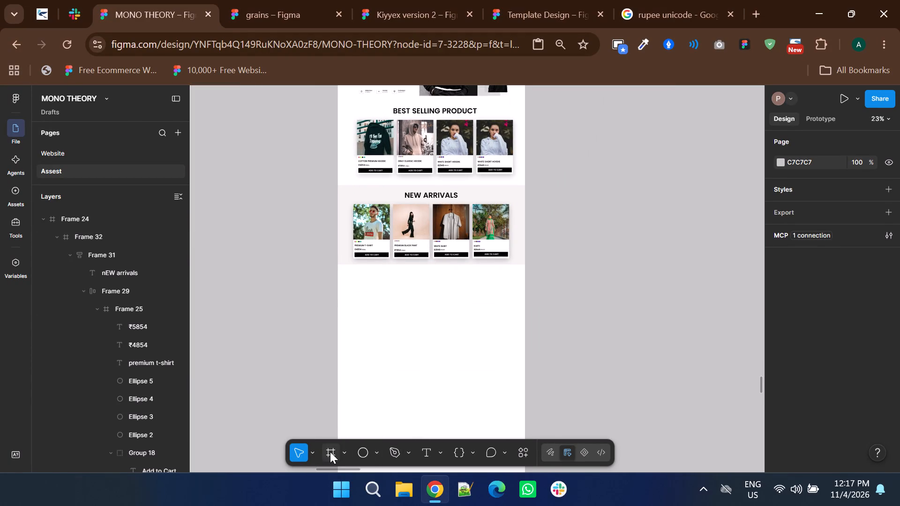
{"action": "left_click_drag", "start_coordinate": [338, 275], "coordinate": [463, 326]}
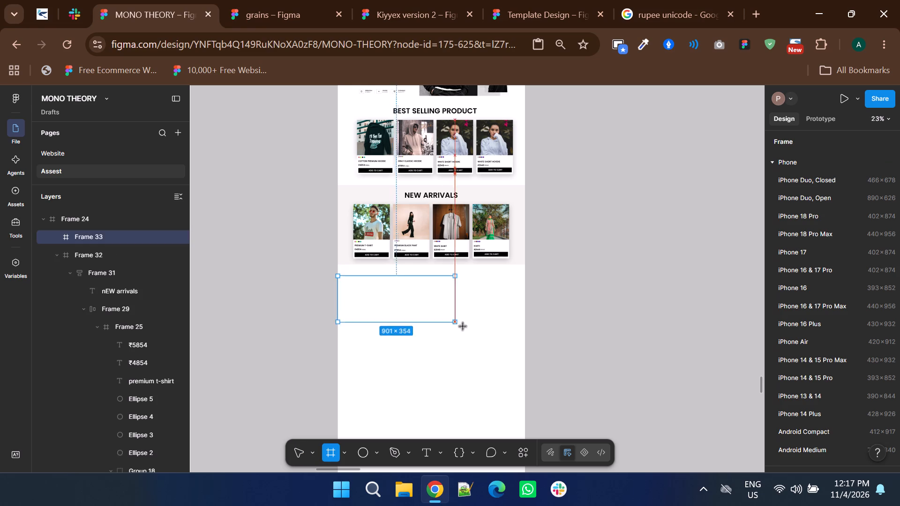
{"action": "left_click_drag", "start_coordinate": [463, 326], "coordinate": [522, 356]}
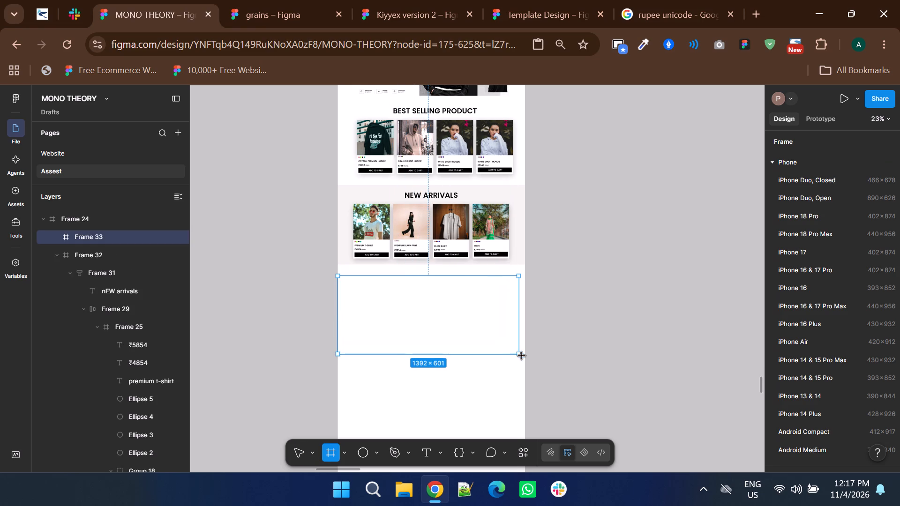
{"action": "left_click_drag", "start_coordinate": [522, 356], "coordinate": [525, 358]}
{"action": "left_click", "coordinate": [555, 352]}
Change the fill of the new empty frame below New Arrivals to a light grey.
{"action": "left_click", "coordinate": [392, 304]}
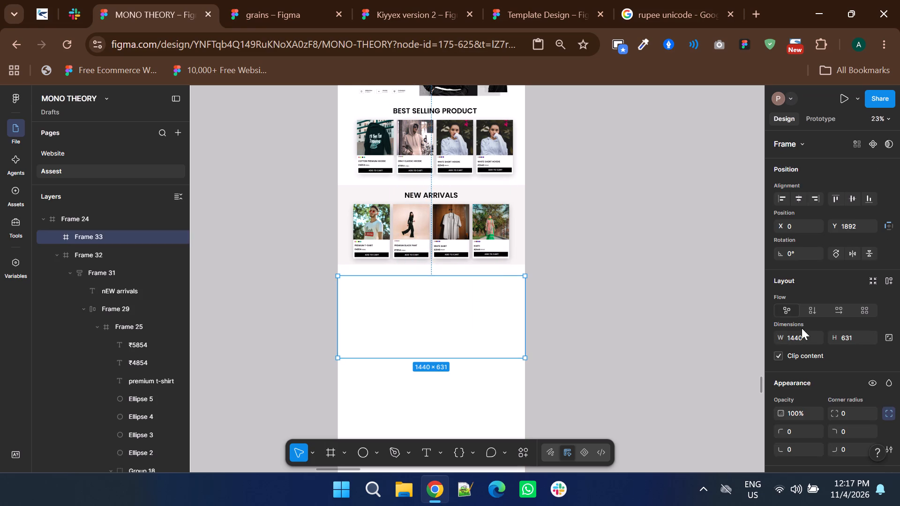
{"action": "scroll", "coordinate": [814, 326], "scroll_direction": "down", "scroll_amount": 1}
{"action": "left_click", "coordinate": [815, 329]}
{"action": "left_click", "coordinate": [809, 336]}
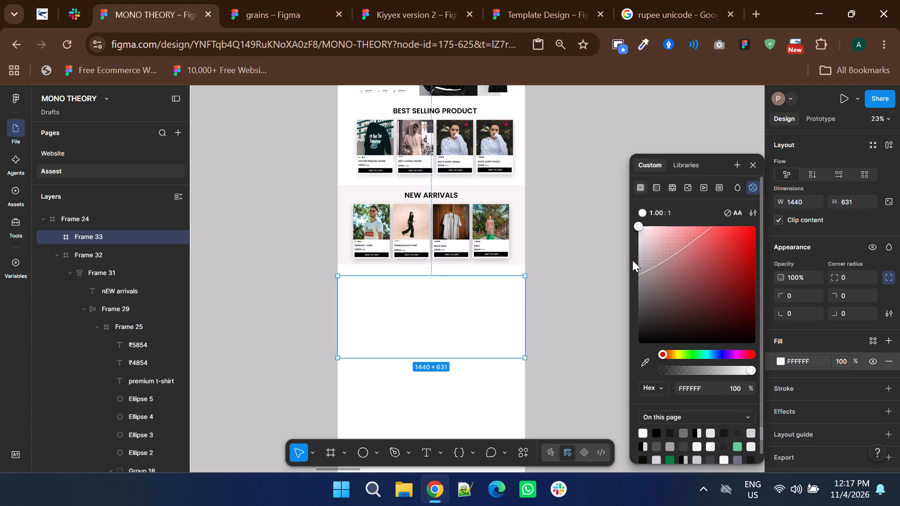
{"action": "left_click_drag", "start_coordinate": [638, 216], "coordinate": [632, 234]}
{"action": "left_click_drag", "start_coordinate": [632, 240], "coordinate": [630, 256]}
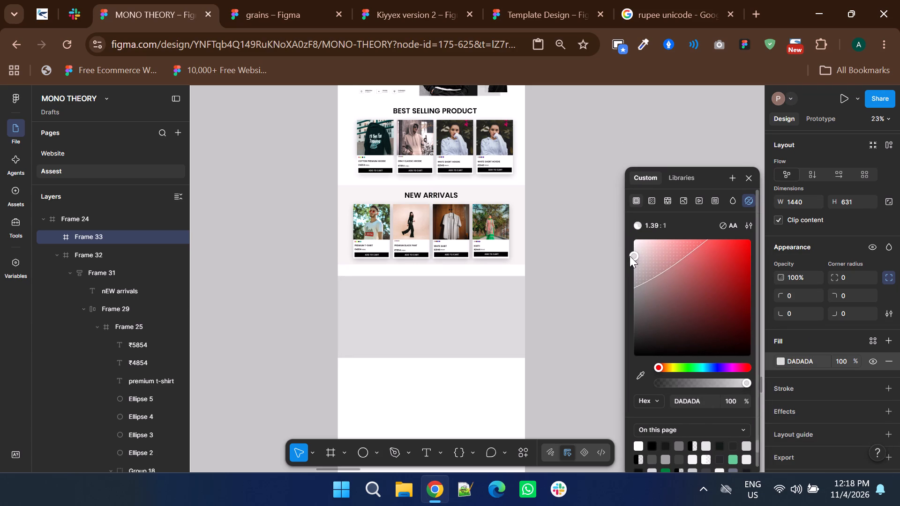
{"action": "left_click_drag", "start_coordinate": [630, 256], "coordinate": [618, 250]}
{"action": "left_click", "coordinate": [575, 275]}
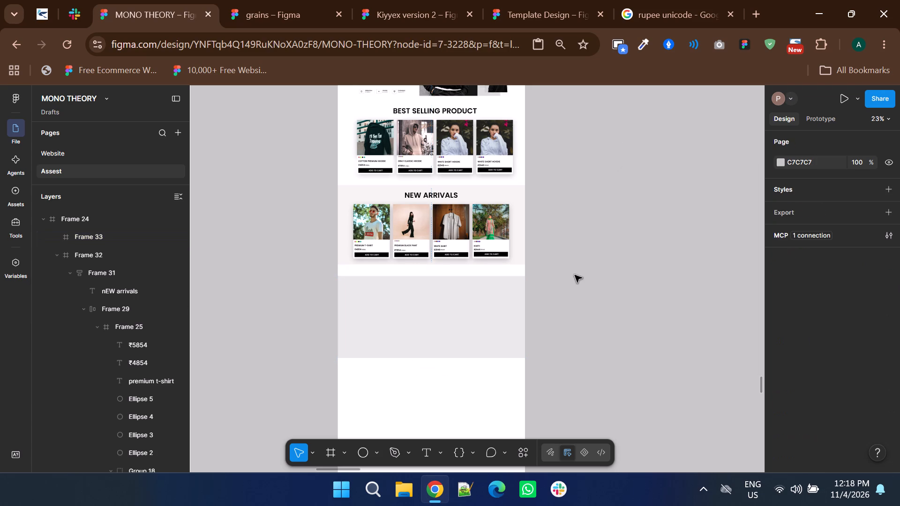
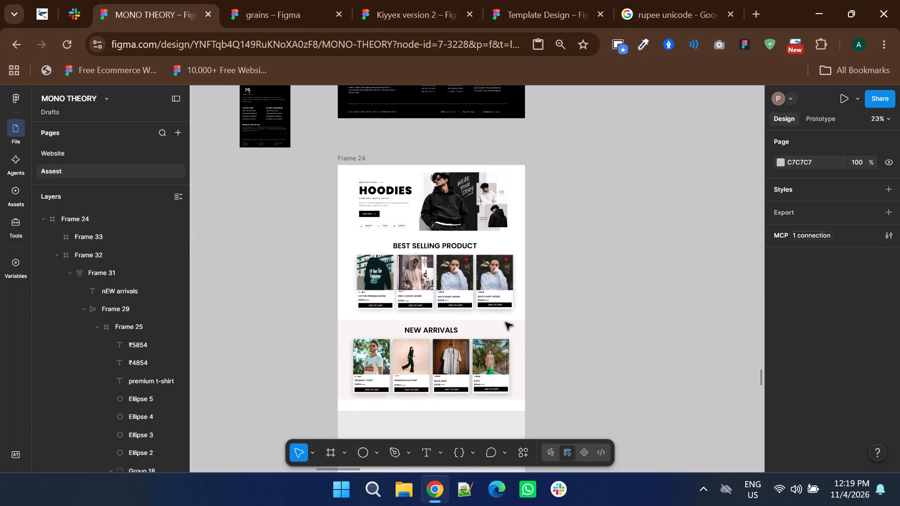
Switch to the Template Design file in Figma.
{"action": "scroll", "coordinate": [505, 322], "scroll_direction": "up", "scroll_amount": 1}
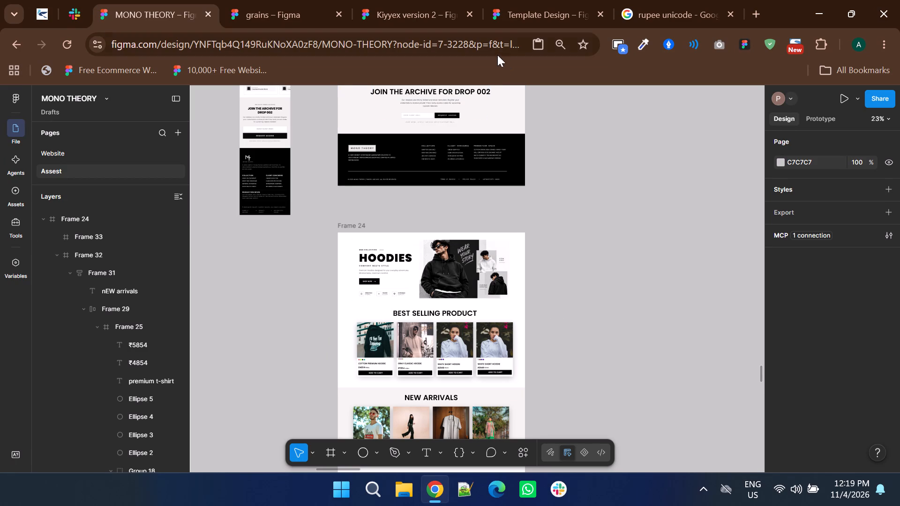
{"action": "left_click", "coordinate": [512, 0]}
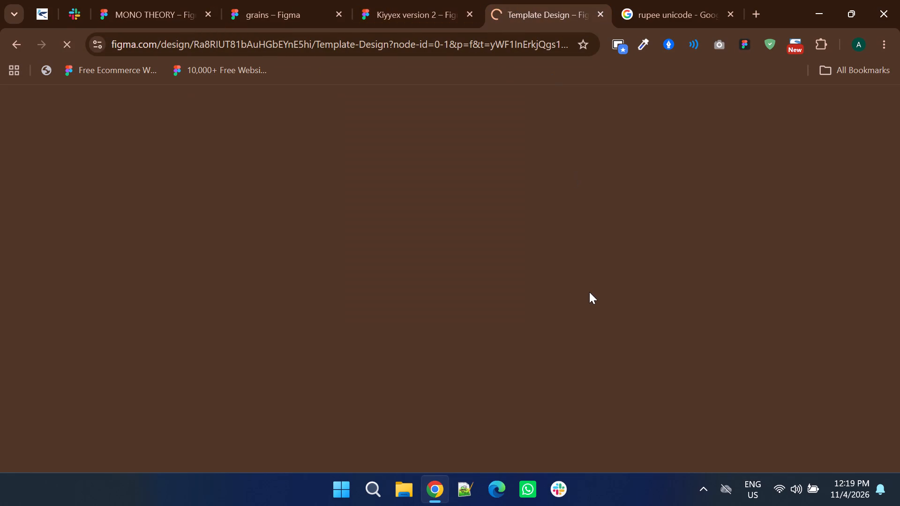